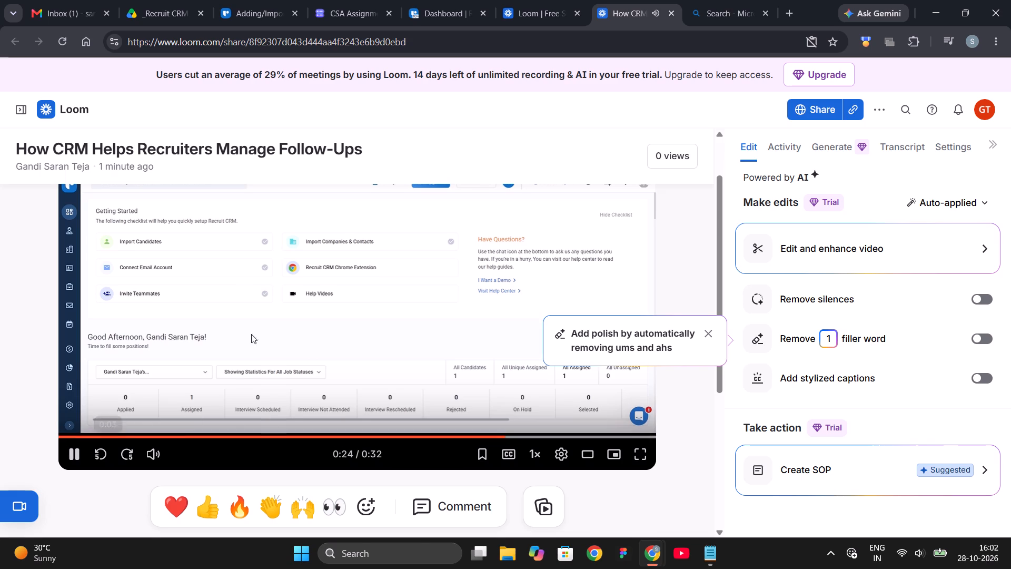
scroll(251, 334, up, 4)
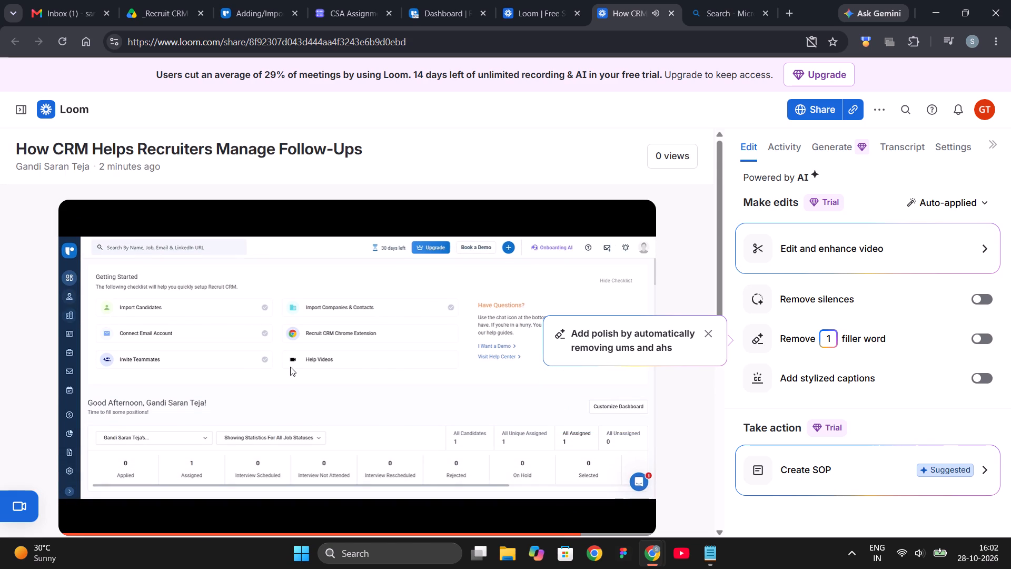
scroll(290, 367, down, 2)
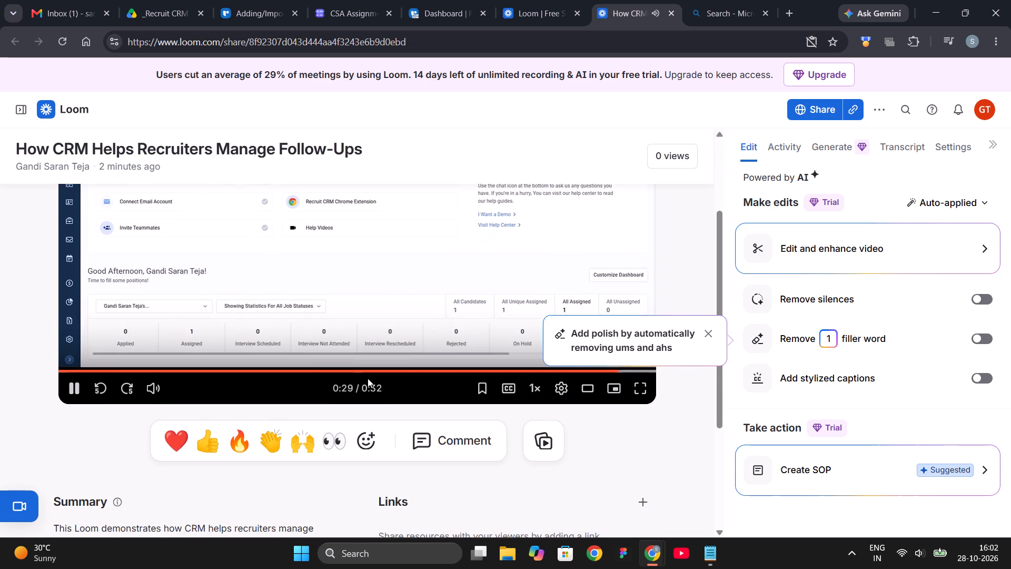
Replay the recording "How CRM Helps Recruiters Manage Follow-Ups" from the beginning and review its generated summary.
click(70, 367)
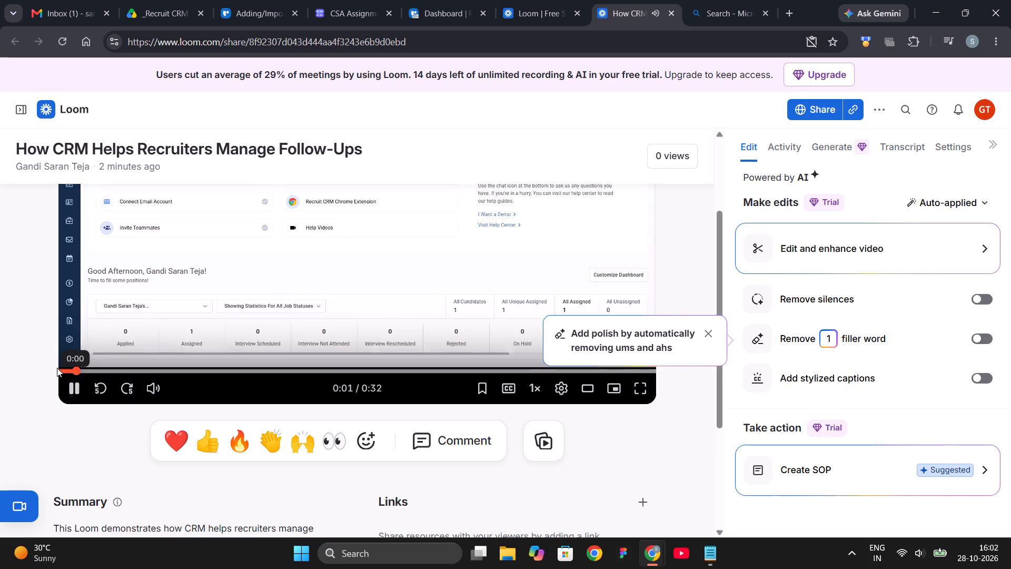
scroll(146, 366, up, 1)
scroll(152, 368, down, 3)
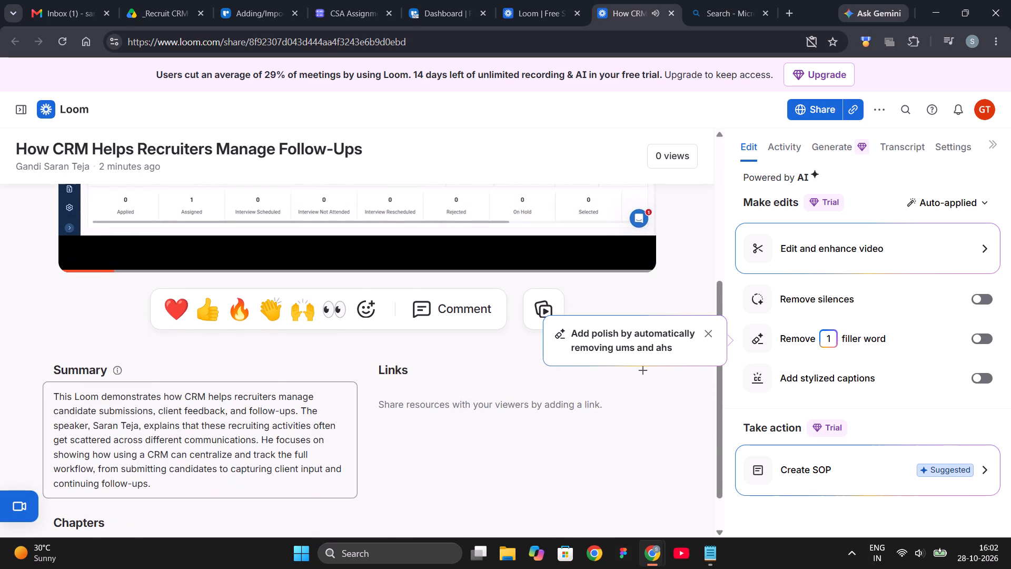
scroll(111, 417, down, 5)
scroll(113, 418, up, 5)
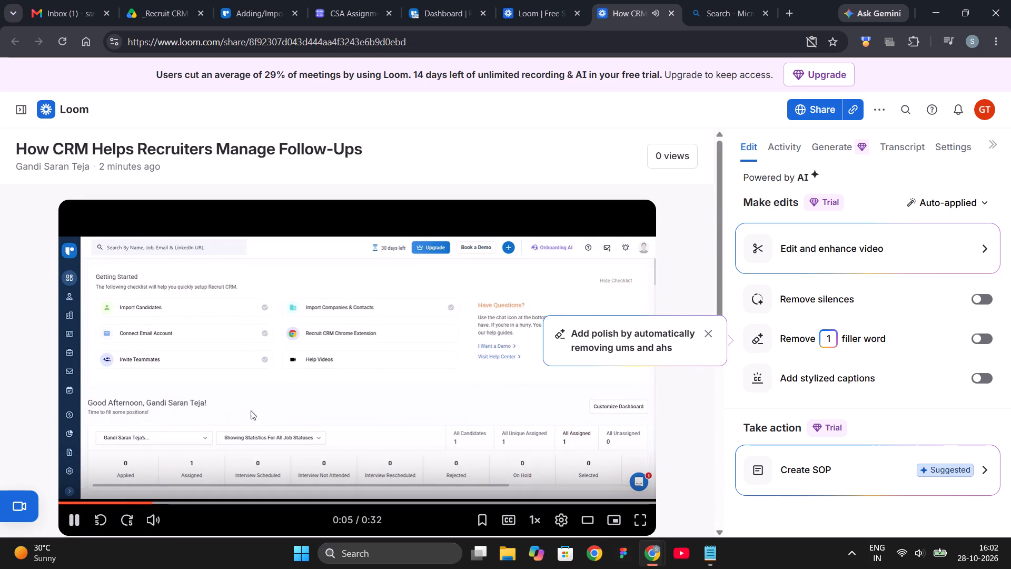
scroll(309, 408, down, 1)
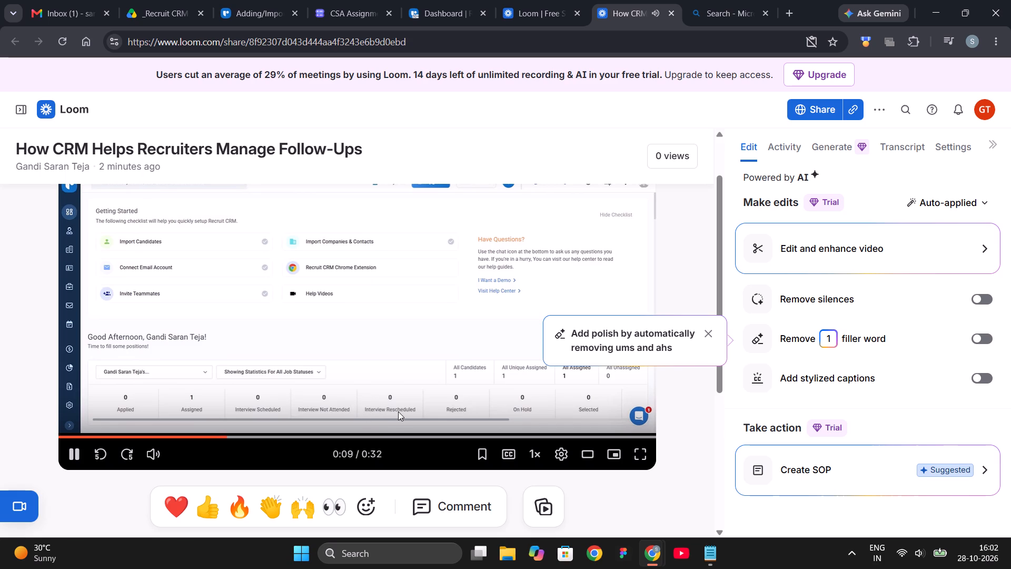
scroll(398, 411, down, 1)
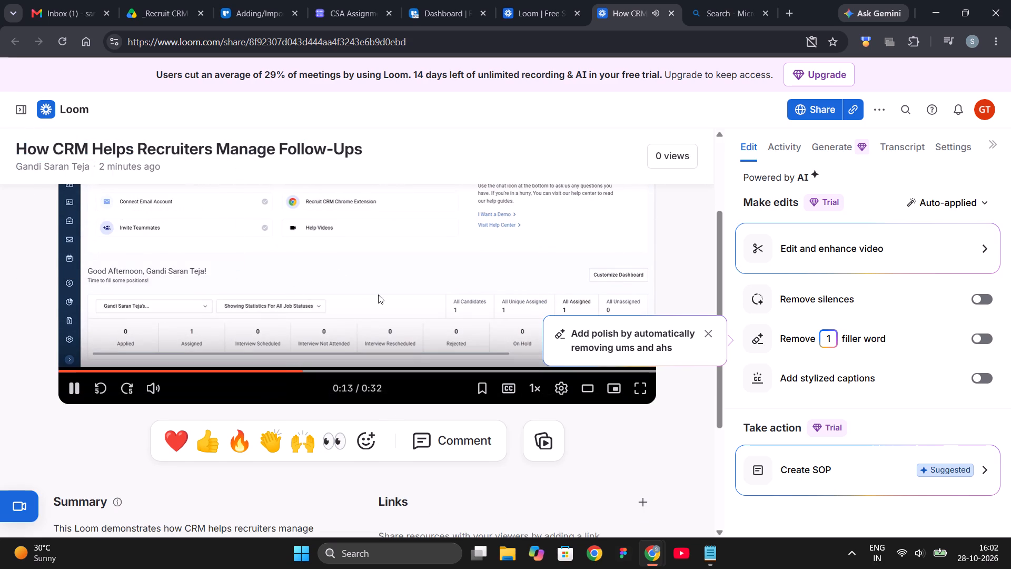
Look through the playback settings and the additional management options for the follow-ups recording.
click(555, 391)
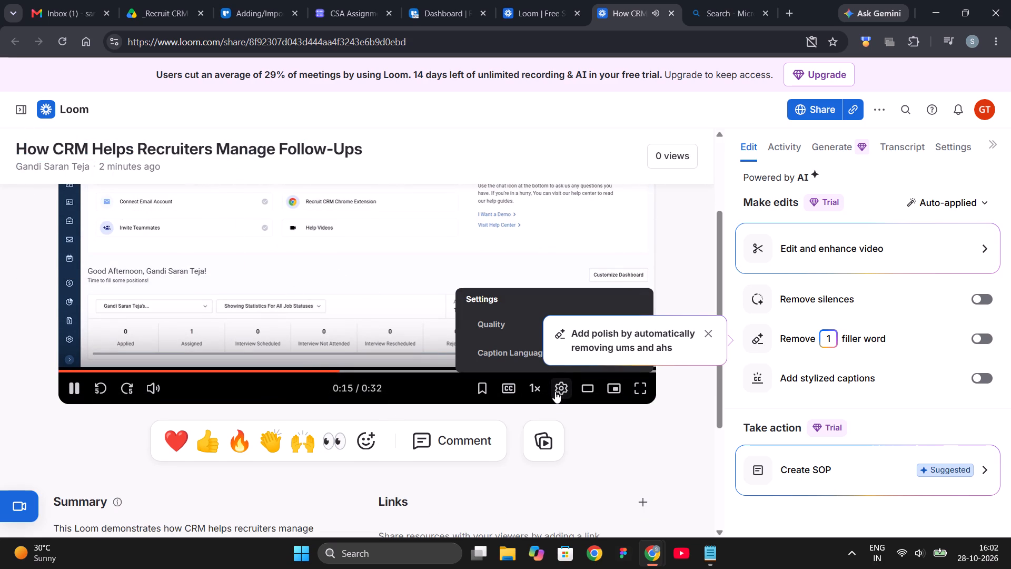
scroll(402, 348, up, 3)
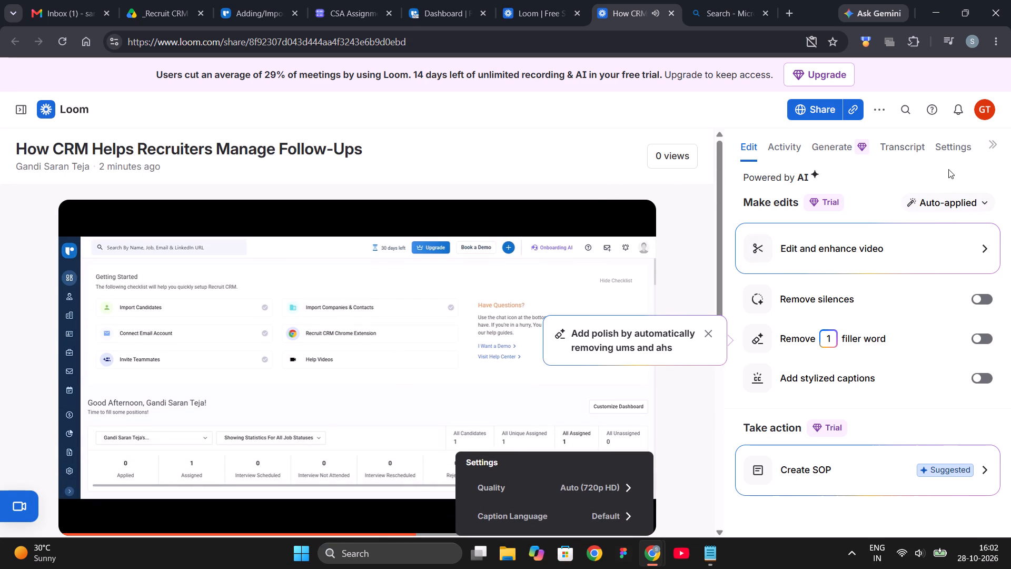
click(881, 113)
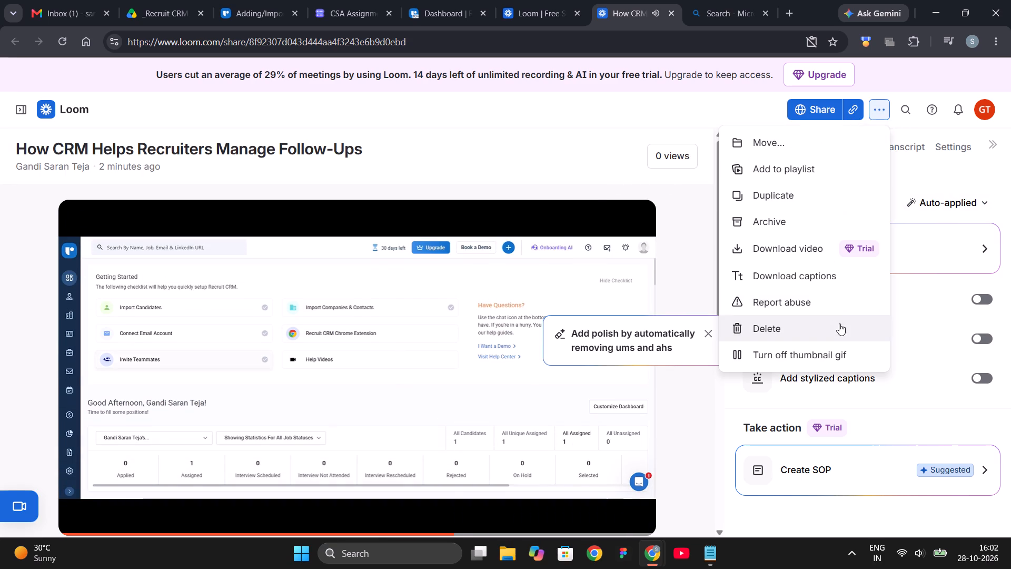
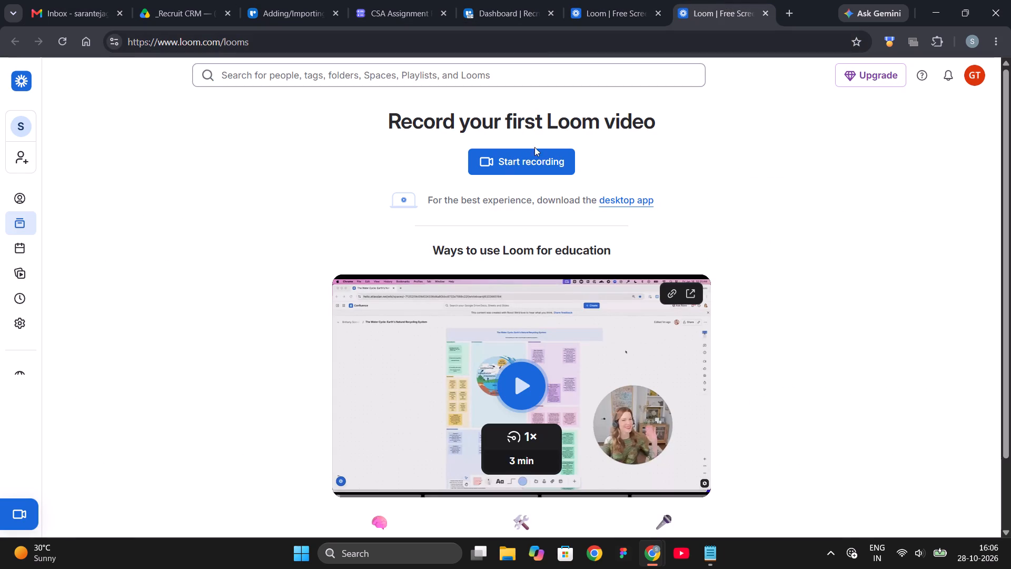
Check the open Loom pages against the Recruit CRM dashboard and close the duplicate Loom video library page.
click(598, 0)
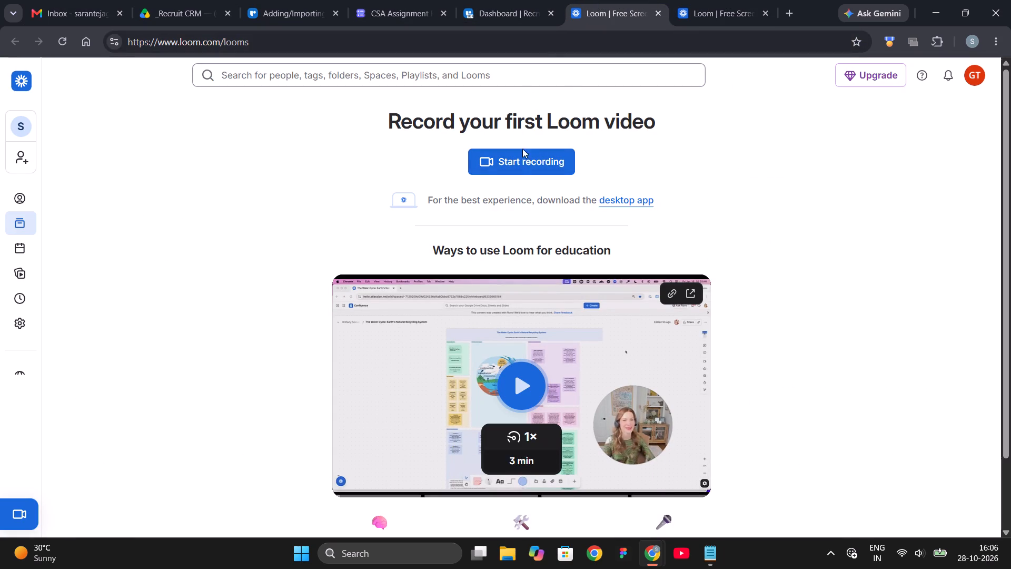
click(481, 0)
click(582, 0)
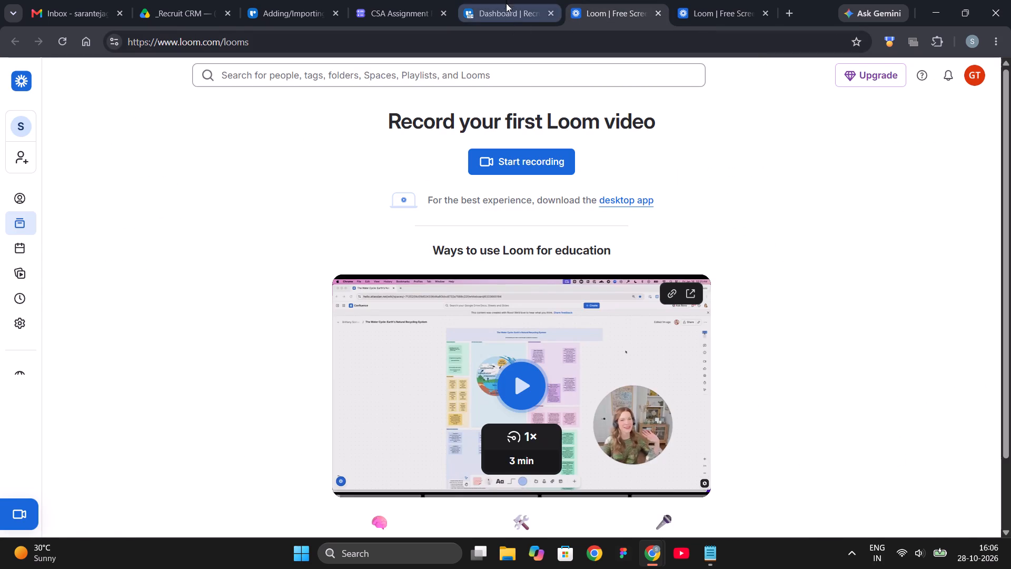
click(504, 0)
click(583, 0)
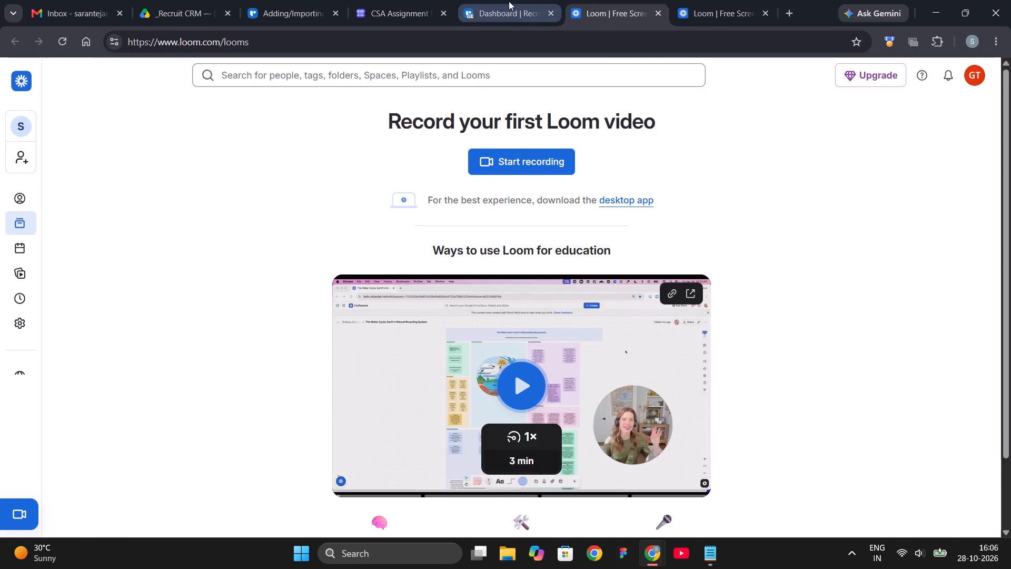
click(509, 1)
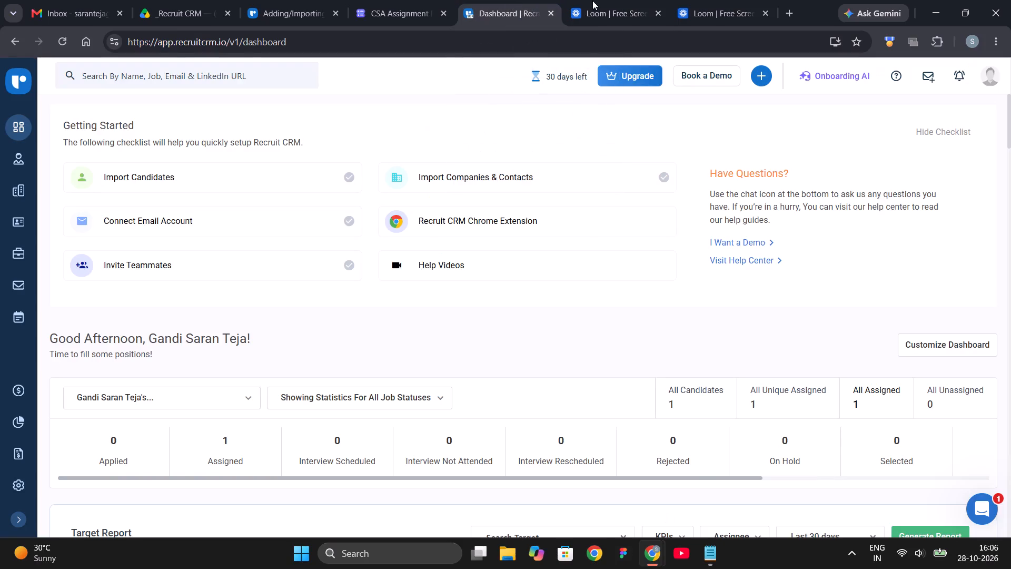
click(601, 0)
click(769, 0)
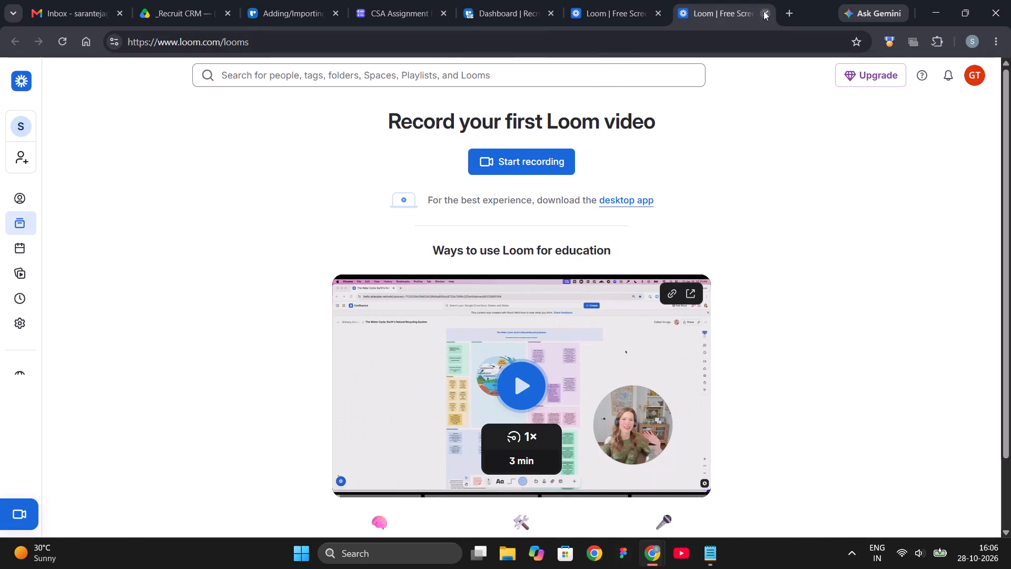
click(764, 11)
Bookmark the CSA Assignment Form- 2027 page.
click(570, 15)
click(445, 0)
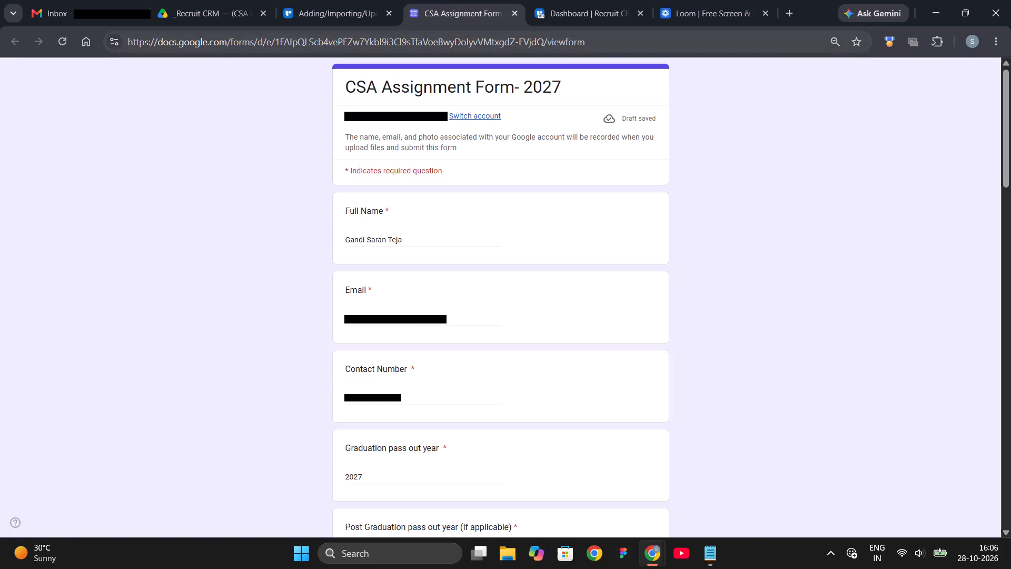
click(858, 48)
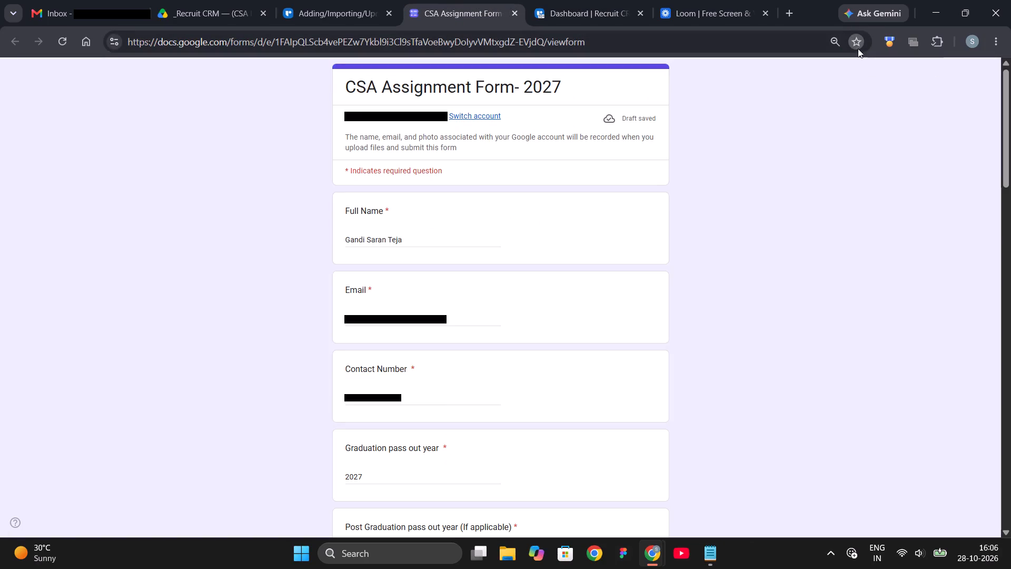
click(768, 174)
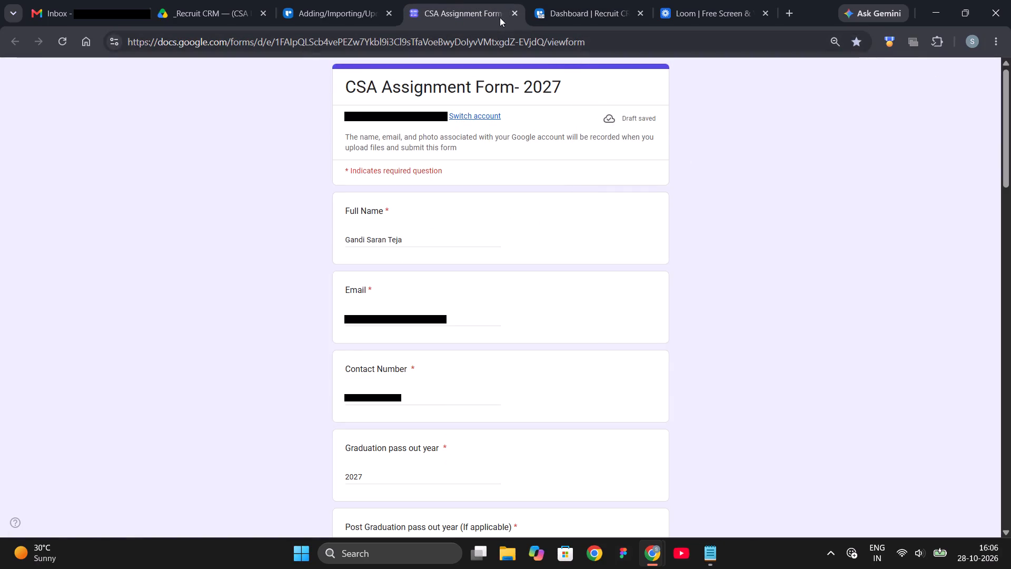
Close the CSA Assignment Form page and the Recruit CRM help page on adding, importing and updating records.
click(517, 8)
click(355, 1)
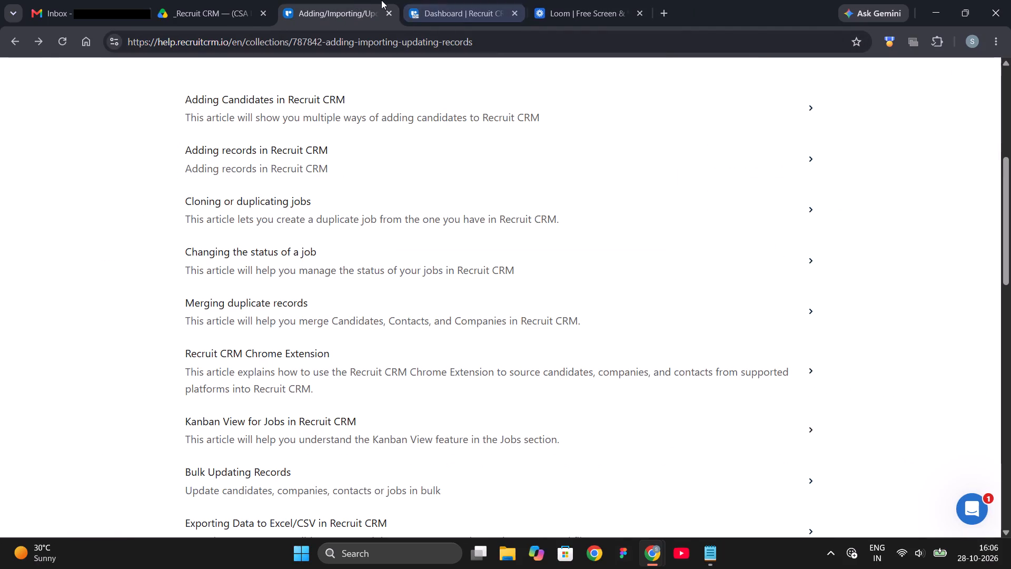
click(389, 12)
Check that the Recruit CRM dashboard and the Loom video library are both open, ending on the Loom library.
click(446, 0)
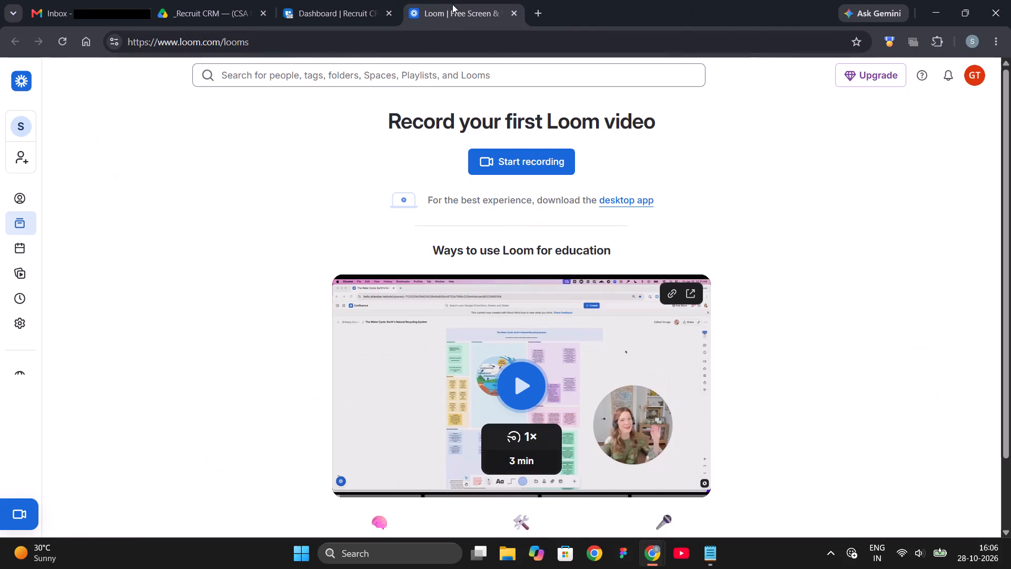
click(362, 14)
click(451, 0)
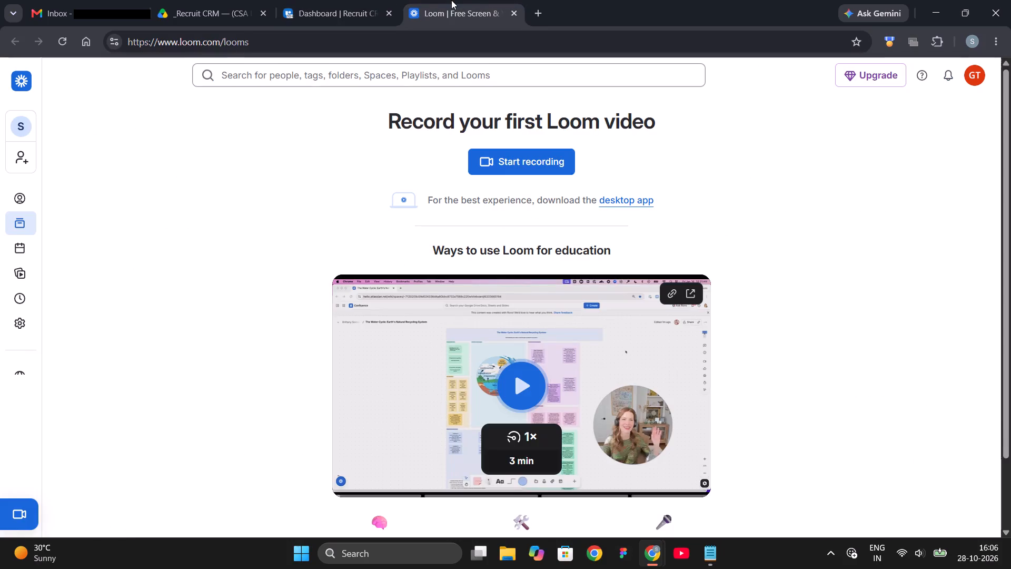
click(349, 0)
click(449, 0)
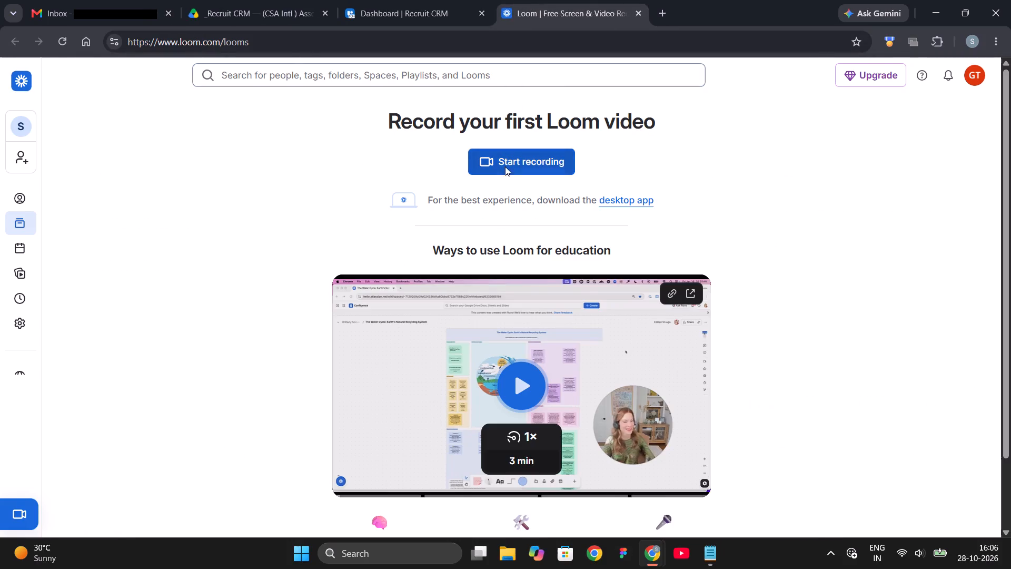
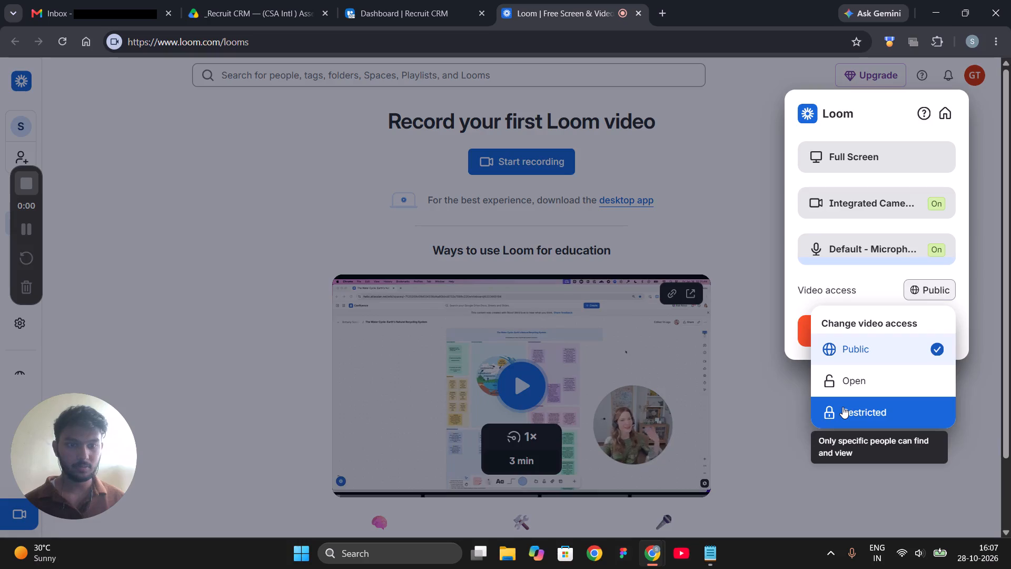
Start a Loom recording with public video access, sharing the Dashboard | Recruit CRM browser tab.
click(798, 296)
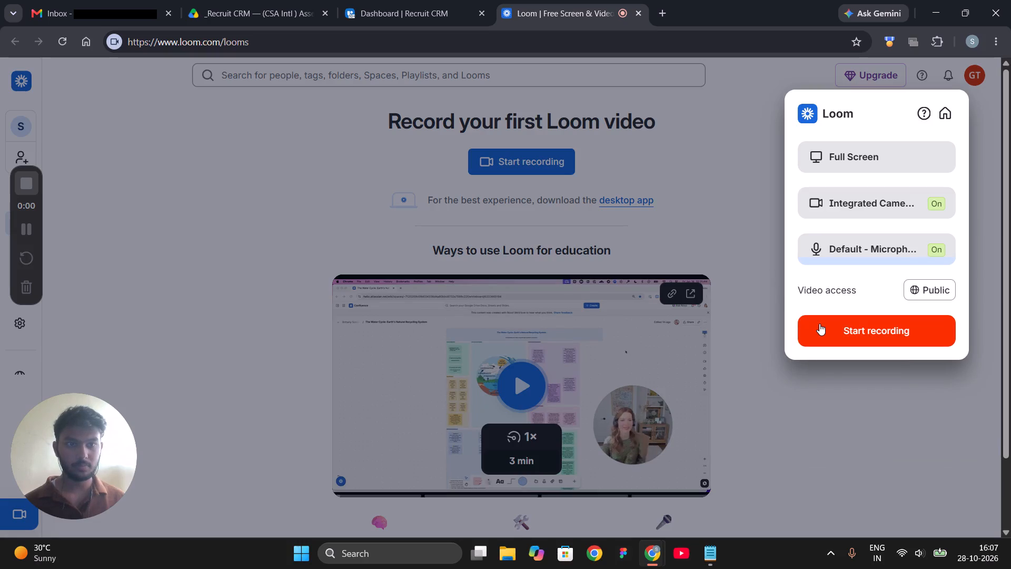
click(819, 323)
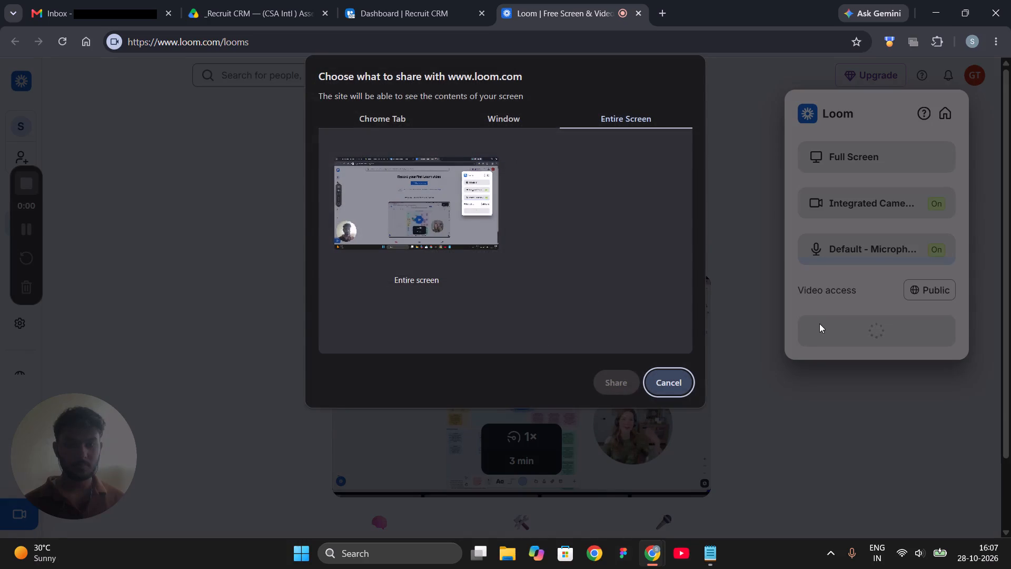
click(378, 124)
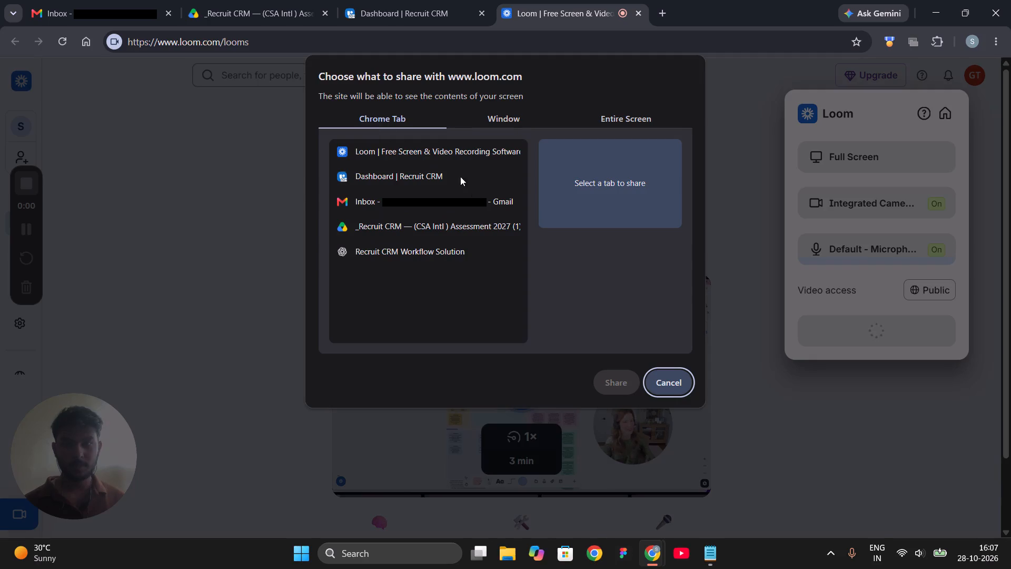
click(411, 169)
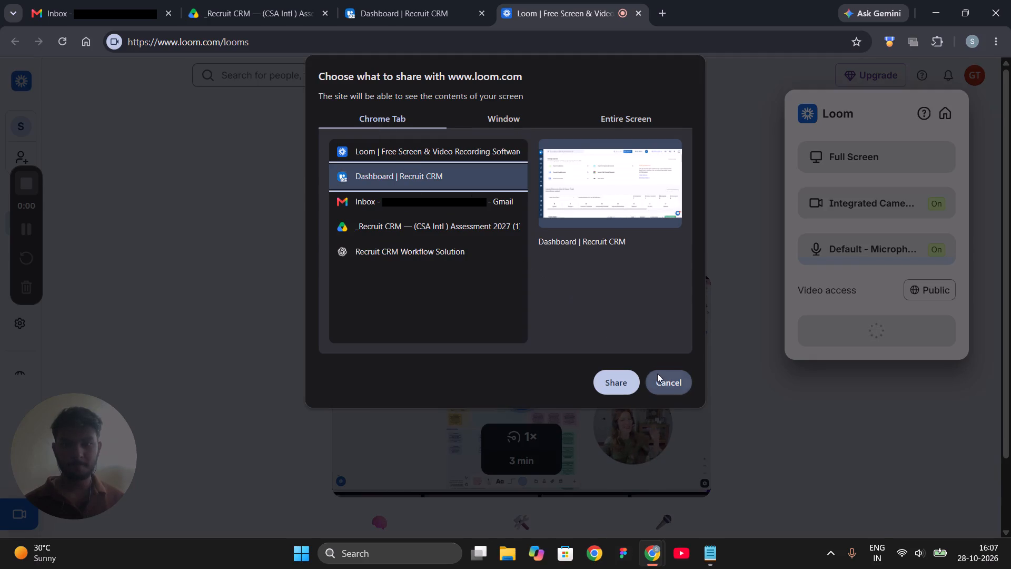
click(600, 380)
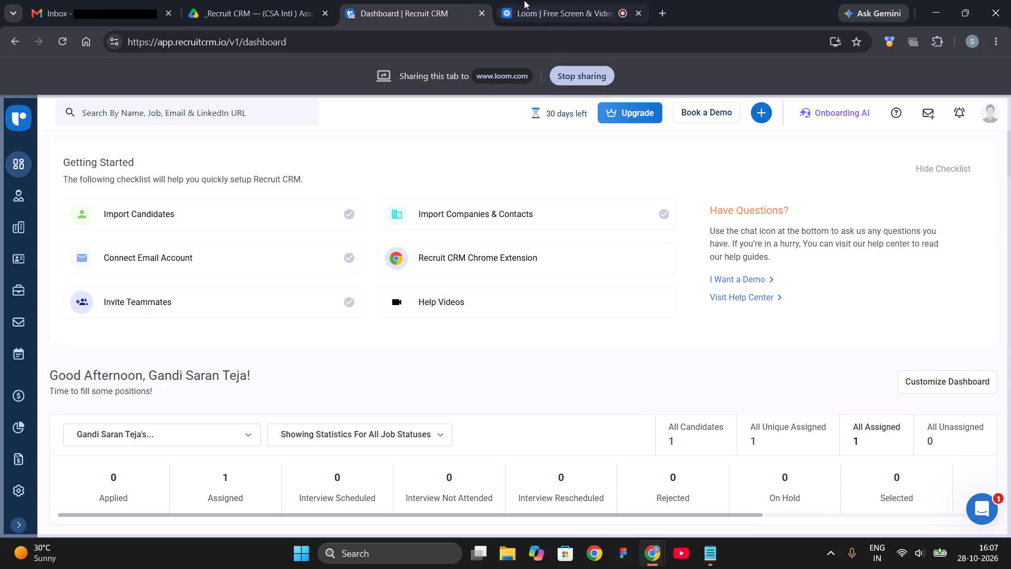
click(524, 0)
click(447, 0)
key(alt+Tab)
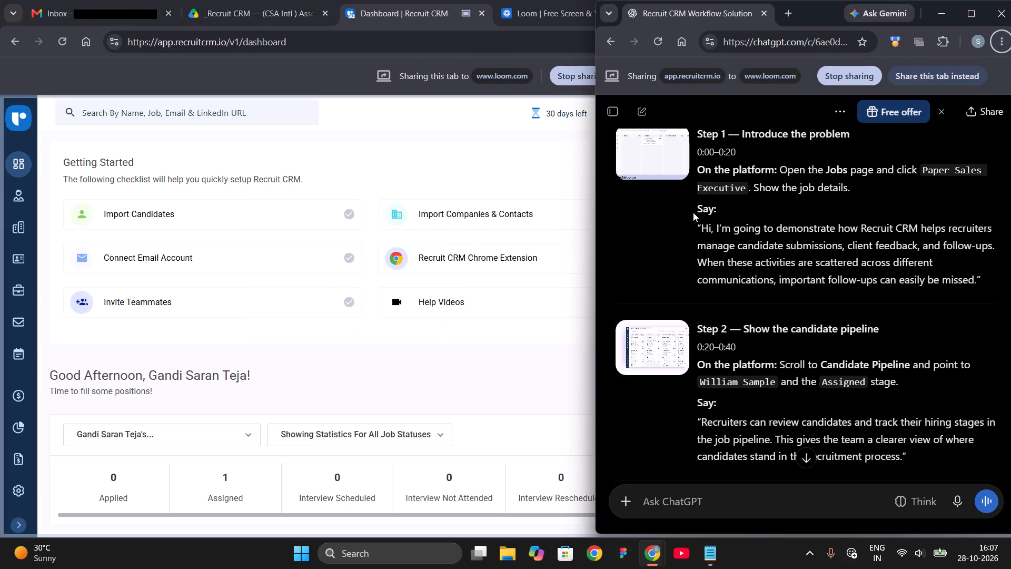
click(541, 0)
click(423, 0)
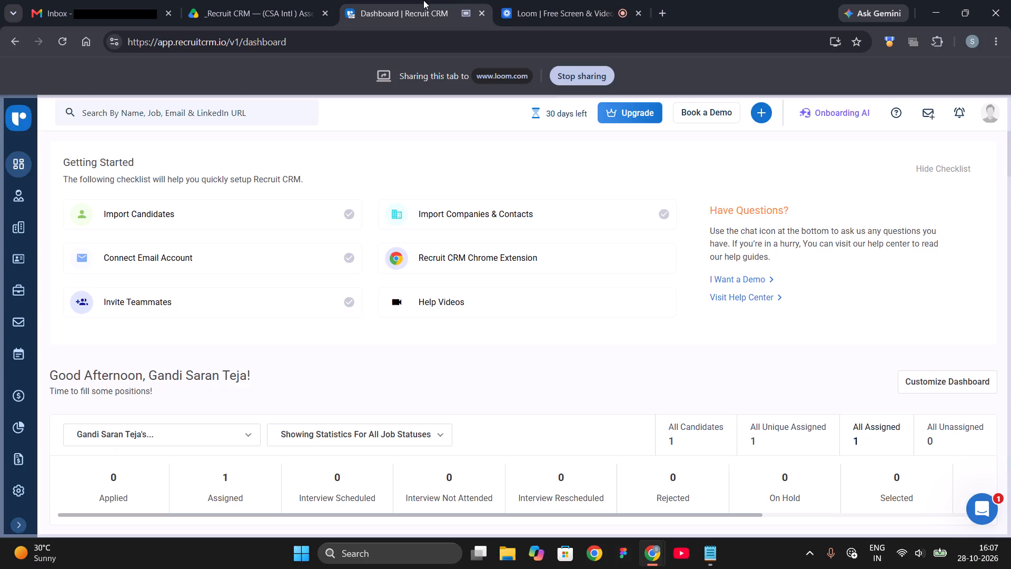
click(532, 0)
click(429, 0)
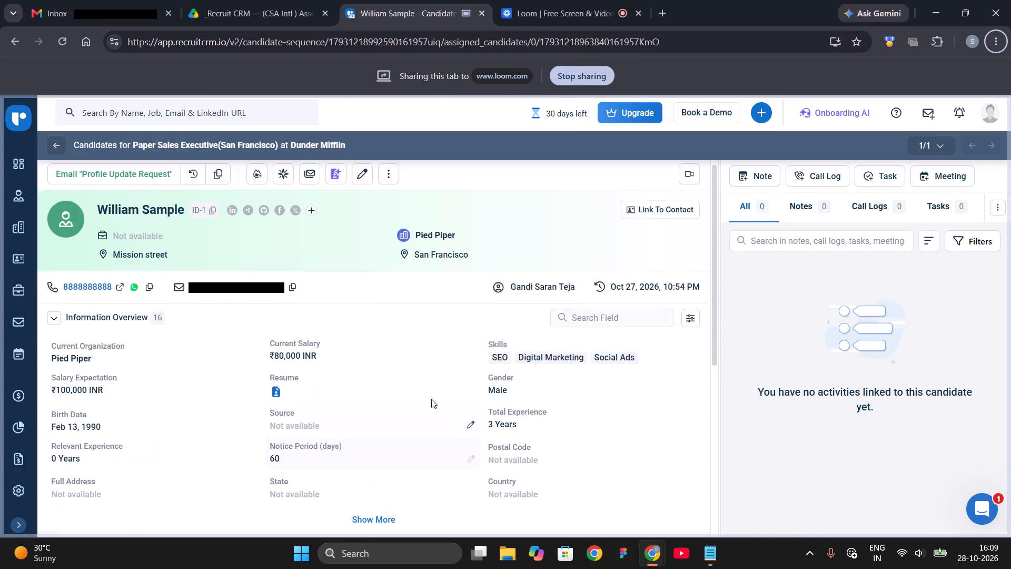
scroll(439, 396, down, 3)
click(166, 447)
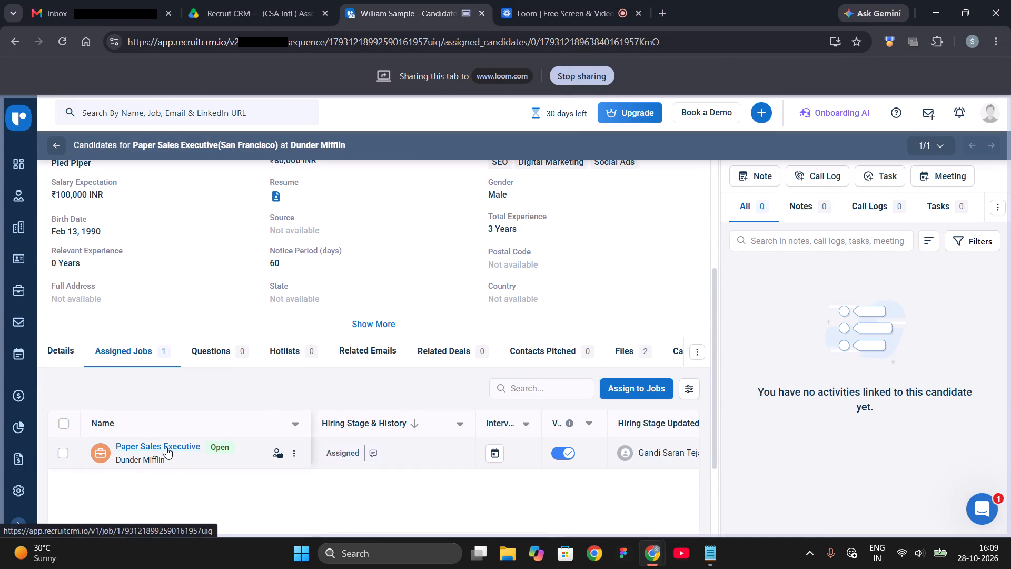
scroll(368, 409, down, 3)
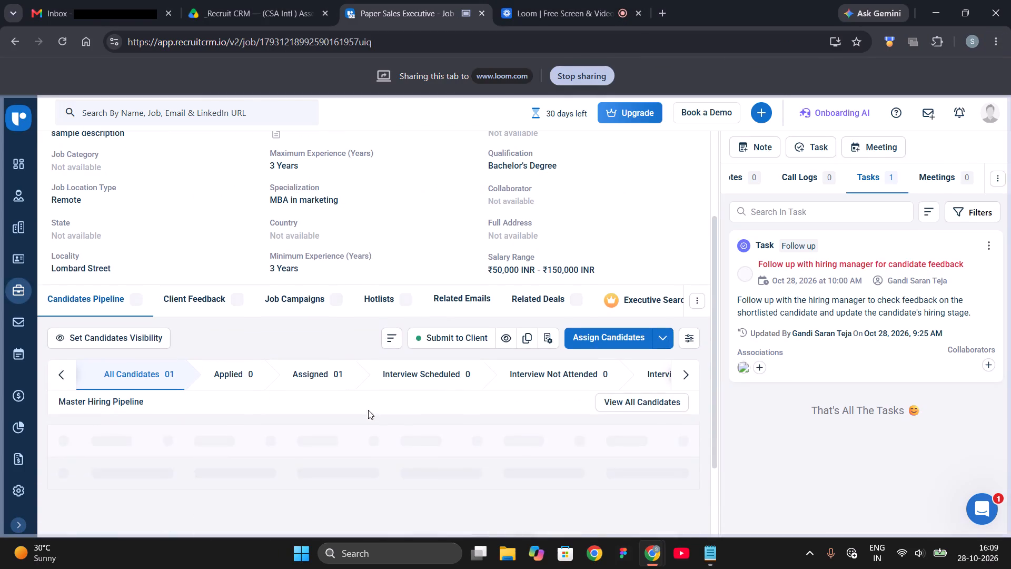
click(432, 336)
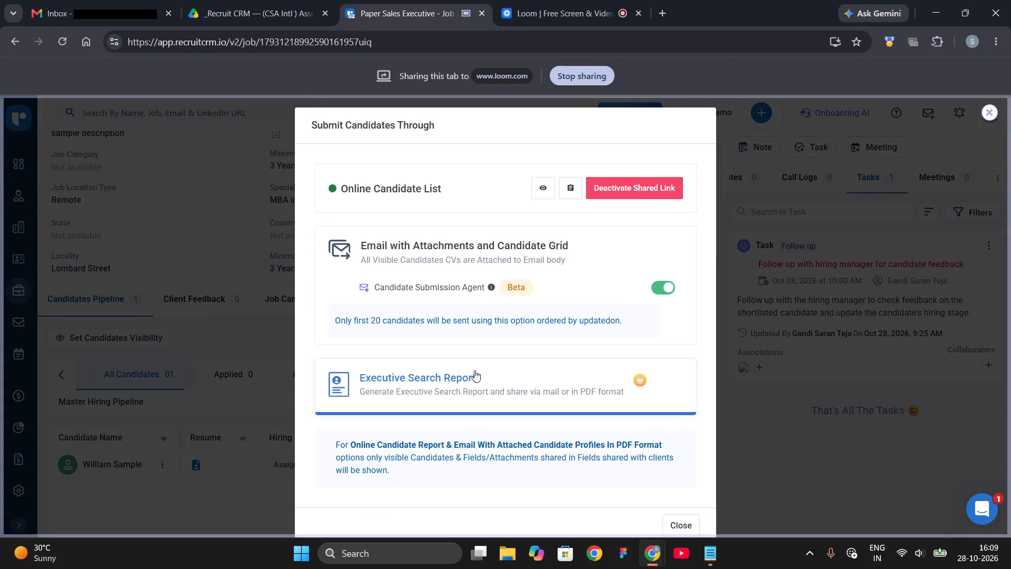
Check the script's Step 3, open the Online Candidate List preview for the job, and show its columns across to Candidates Questions.
key(alt+Tab)
scroll(641, 375, down, 2)
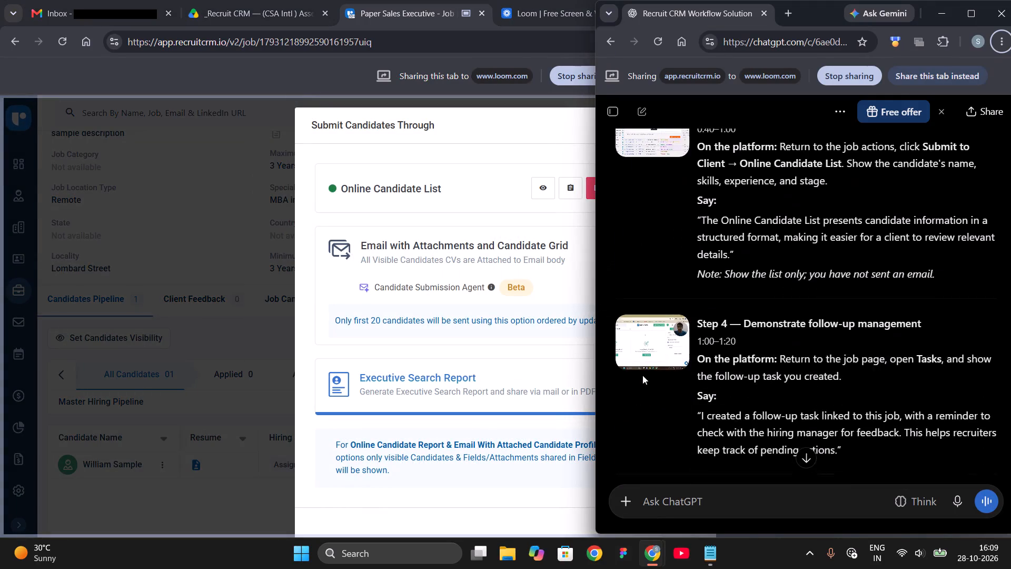
scroll(611, 366, down, 1)
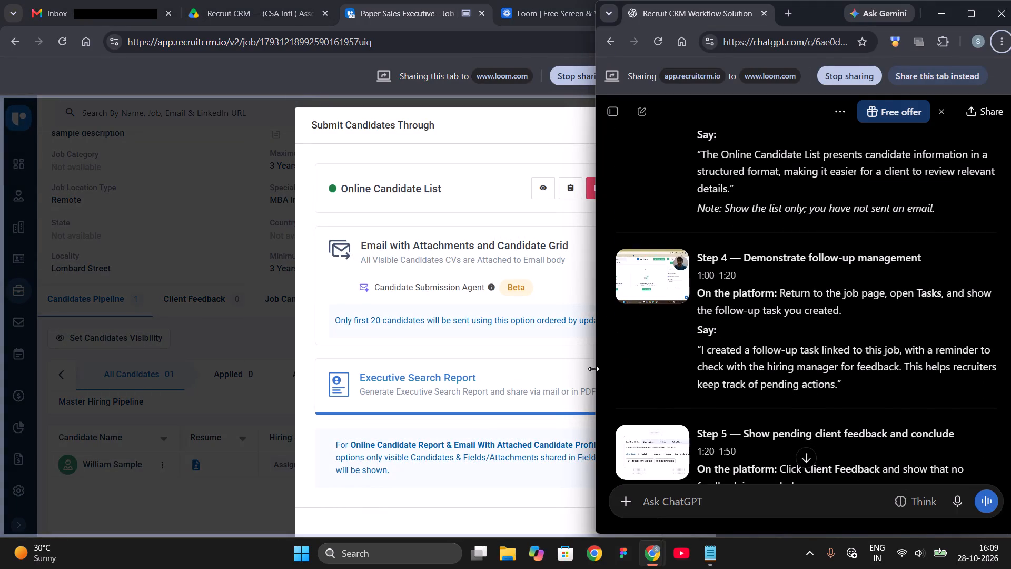
key(alt+Tab)
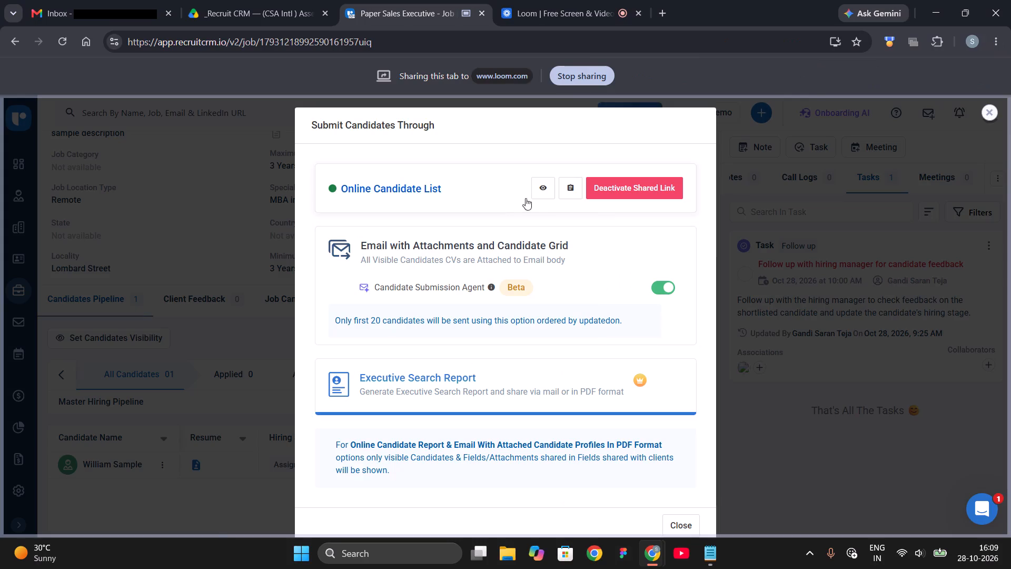
click(539, 194)
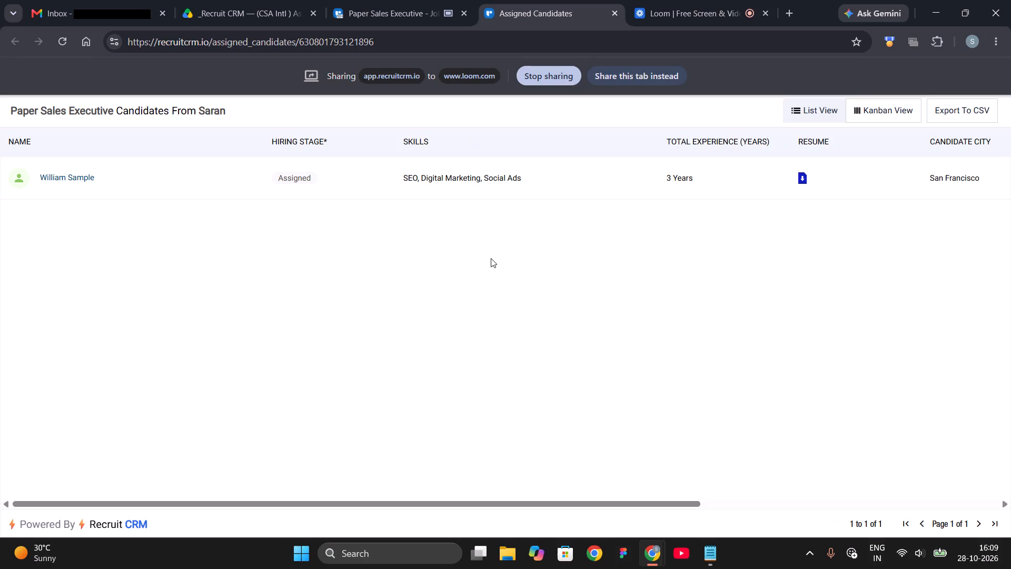
scroll(830, 180, up, 7)
scroll(974, 187, up, 2)
drag(691, 500, 702, 500)
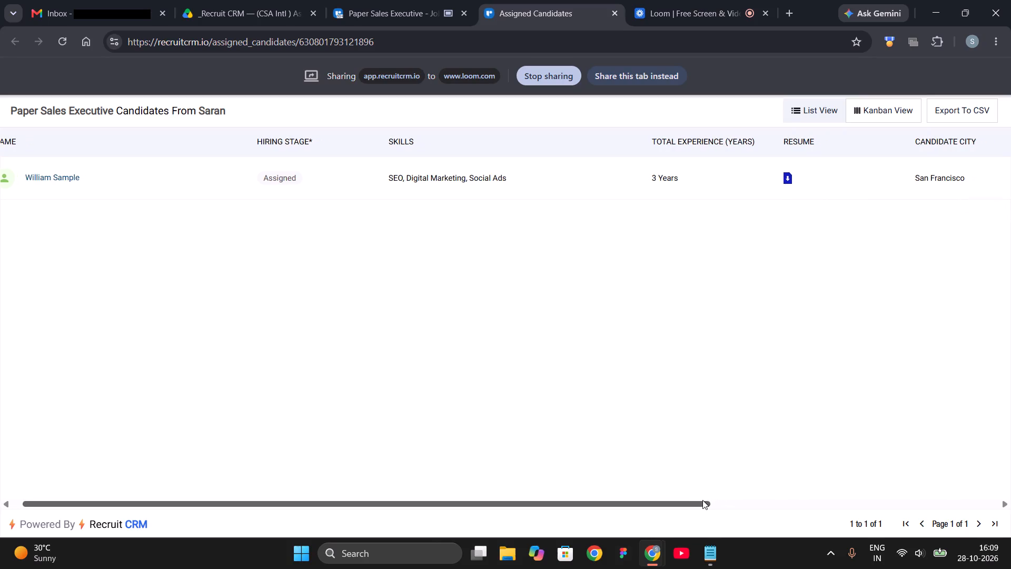
drag(702, 500, 744, 496)
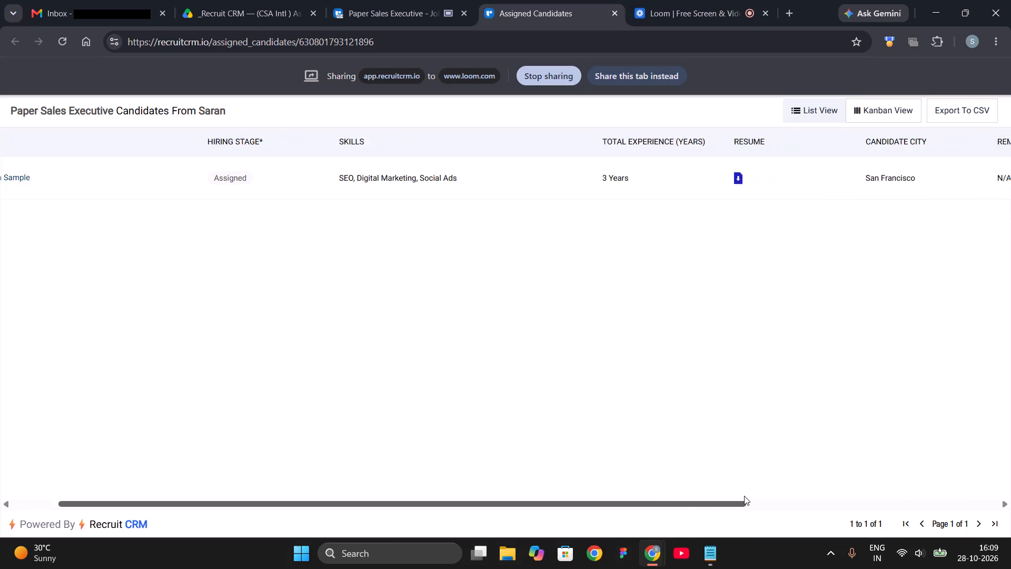
drag(744, 496, 873, 480)
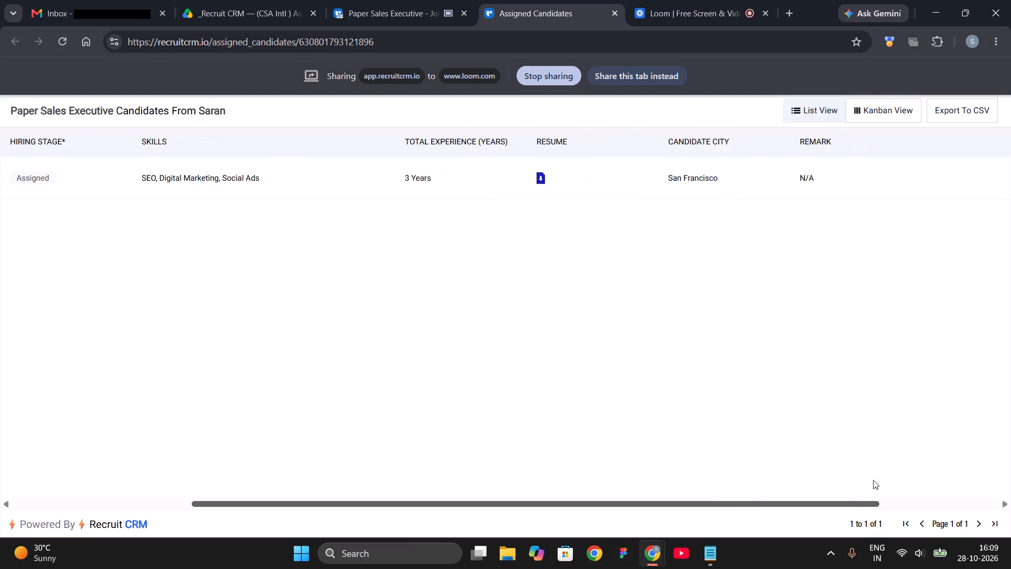
drag(873, 480, 921, 478)
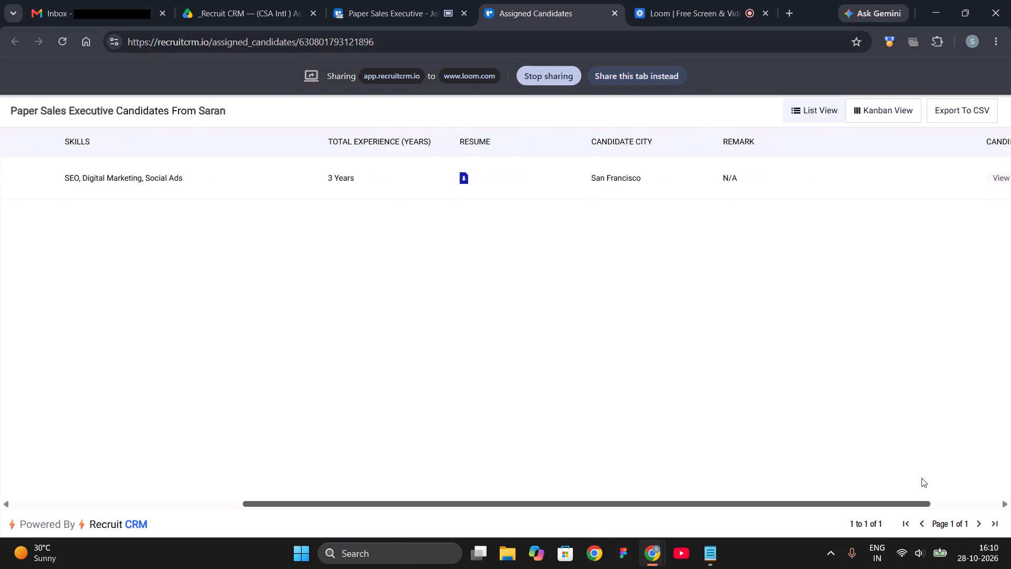
drag(921, 478, 996, 474)
Review Steps 4 and 5 of the ChatGPT script, and in Loom pause and finish the walkthrough recording.
key(alt+Tab)
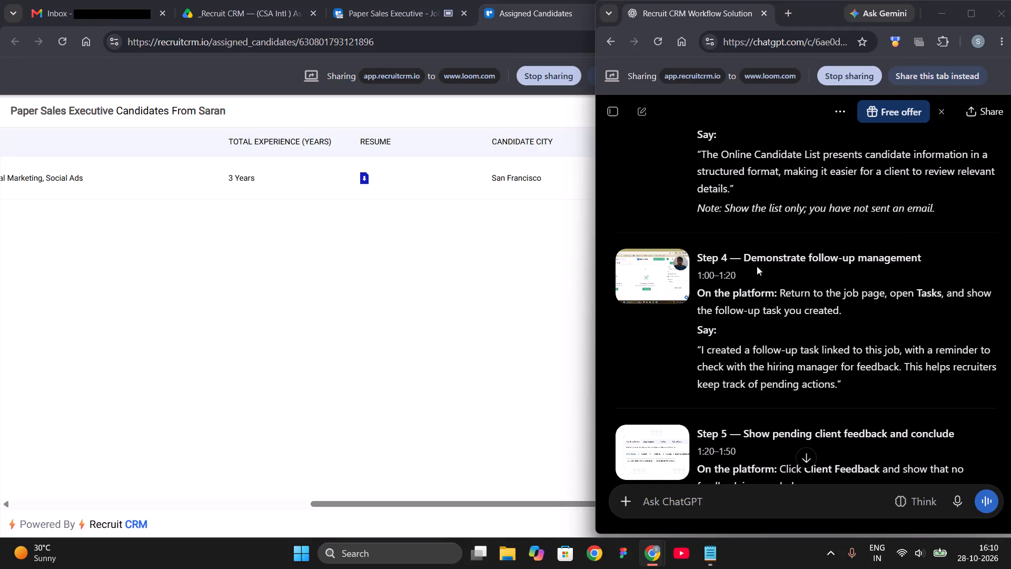
scroll(797, 305, down, 2)
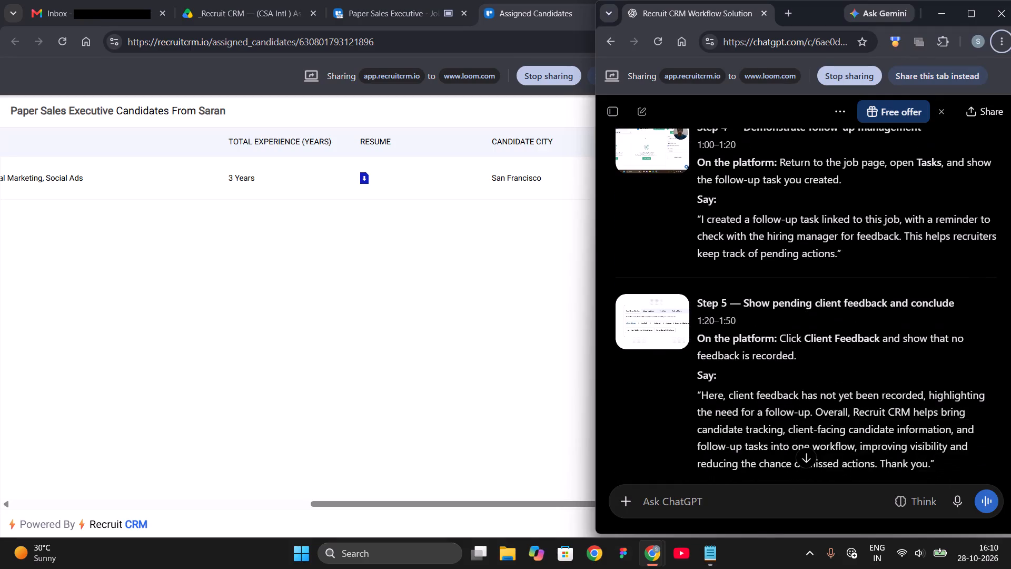
scroll(809, 301, up, 2)
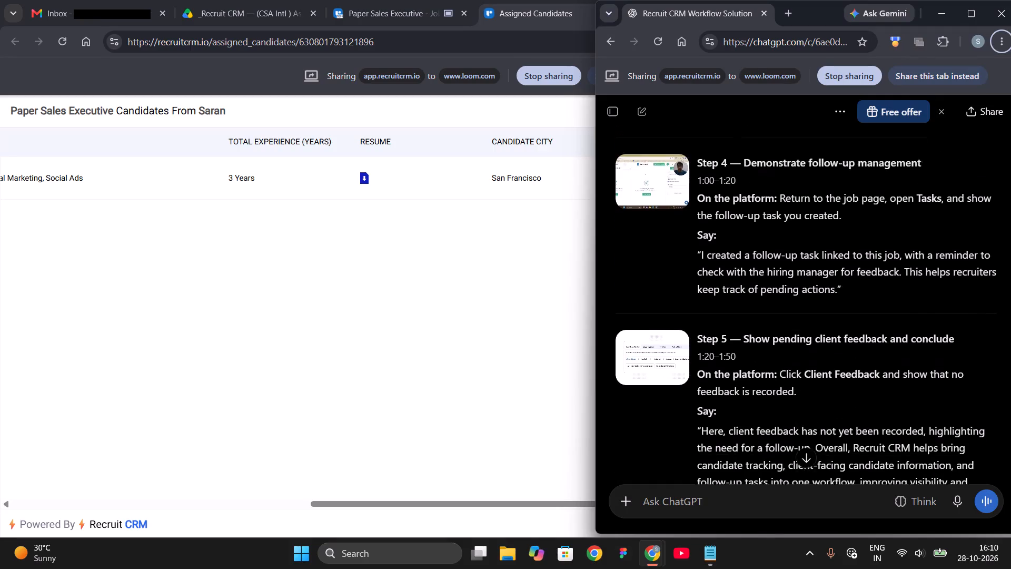
scroll(809, 301, up, 1)
key(alt+Tab)
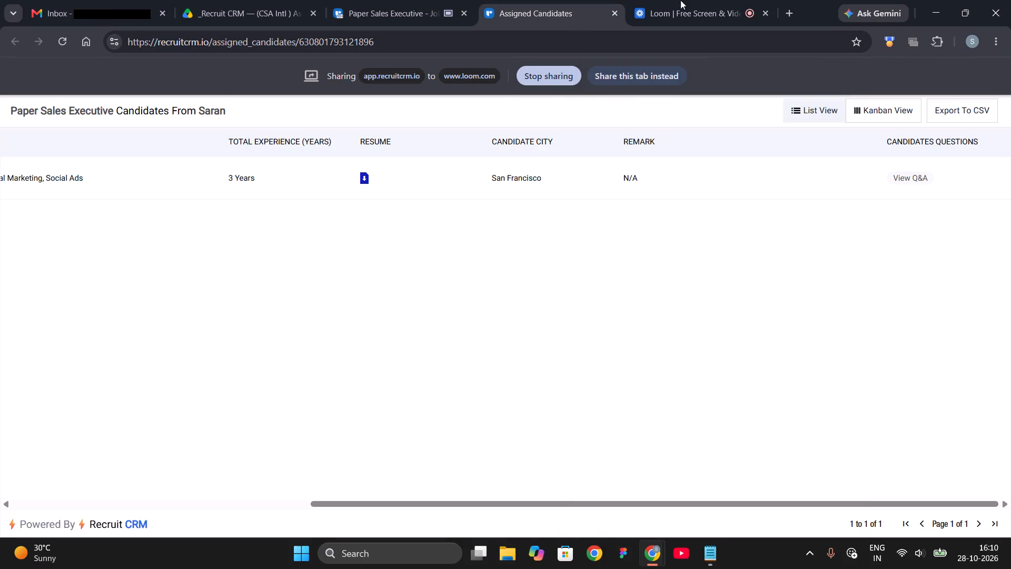
click(695, 0)
click(31, 246)
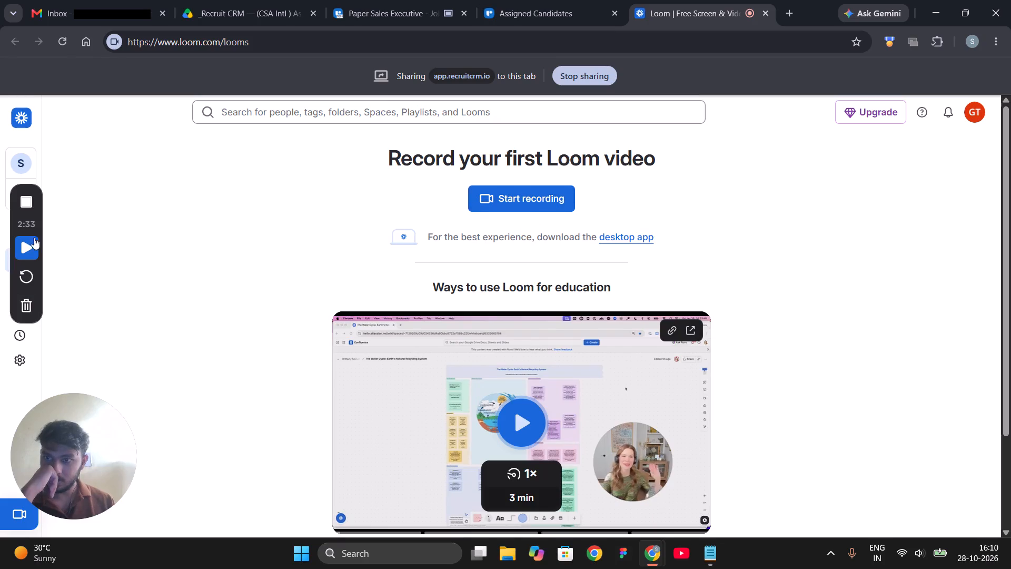
click(25, 211)
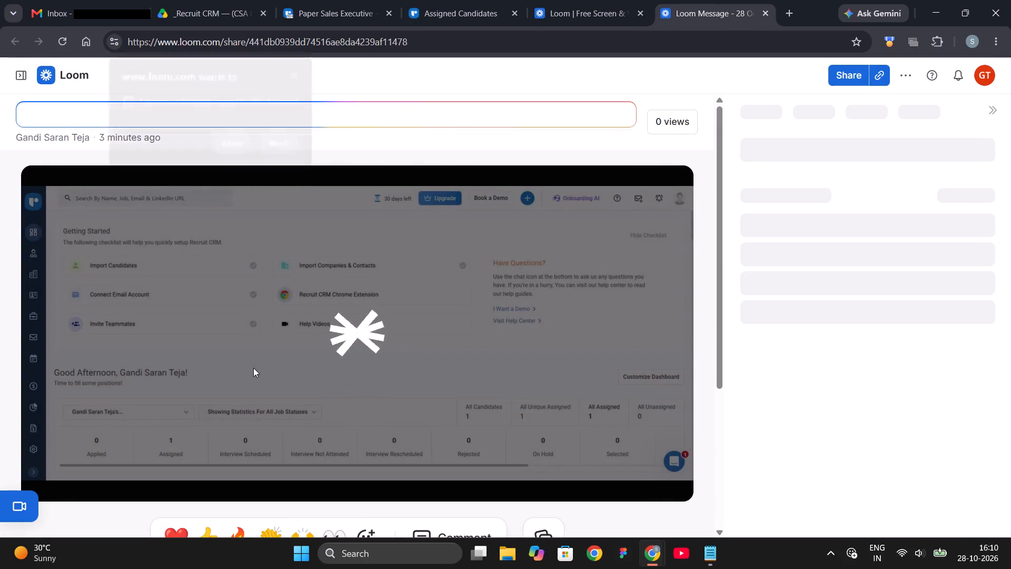
click(297, 68)
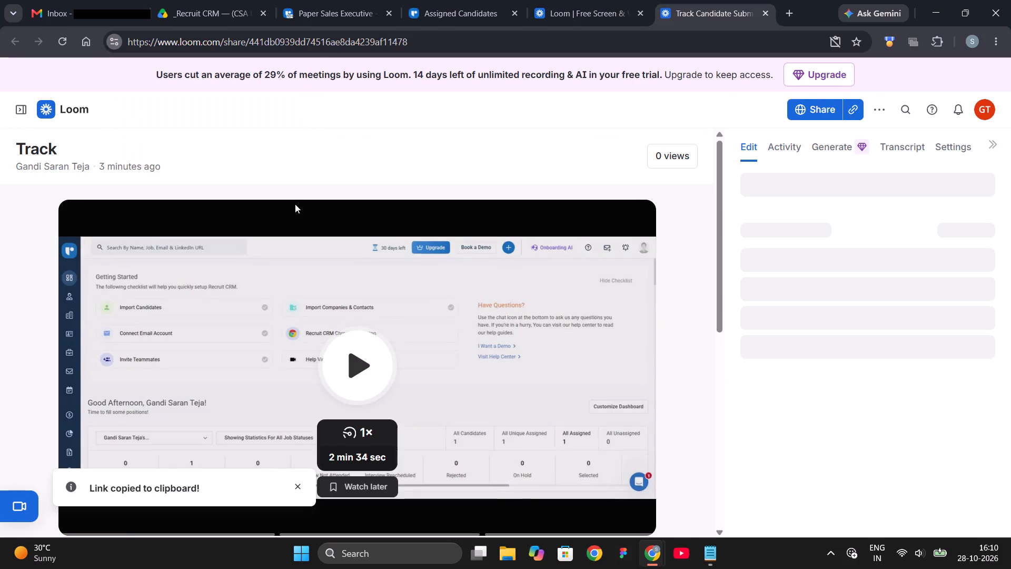
Play back the finished walkthrough recording on its Loom page, dismissing the filler-word removal suggestion.
scroll(314, 315, down, 2)
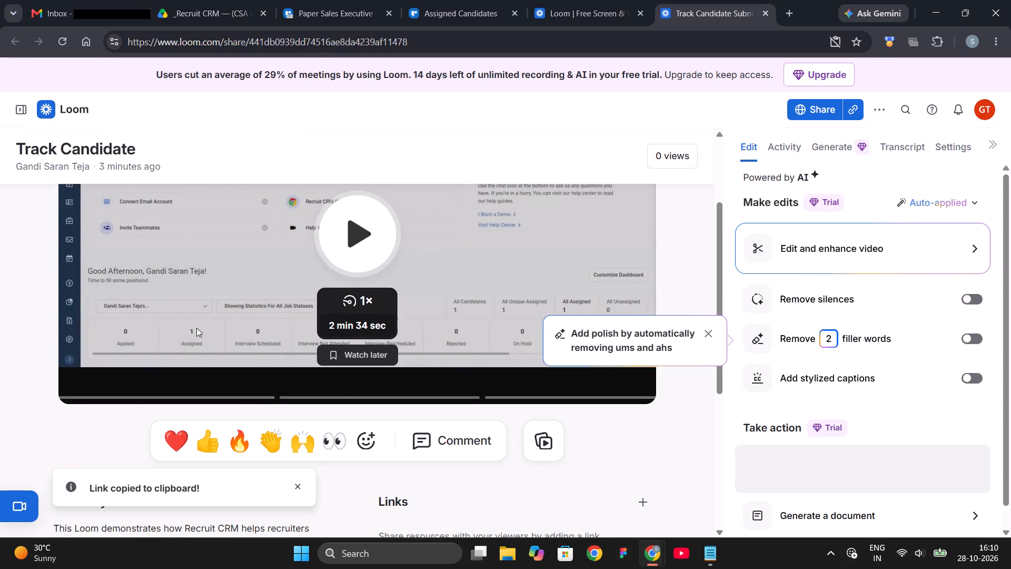
scroll(233, 347, up, 1)
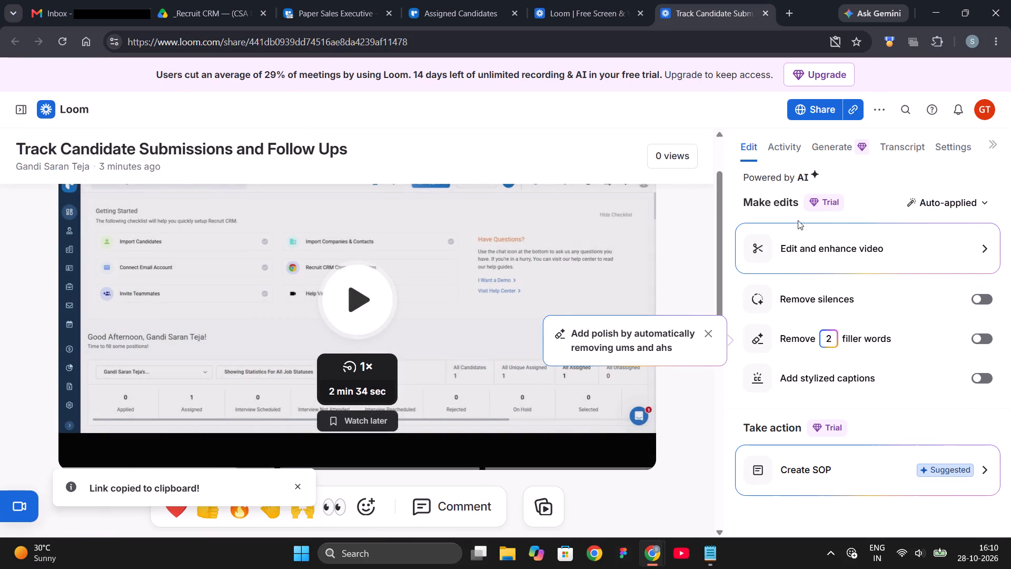
click(359, 307)
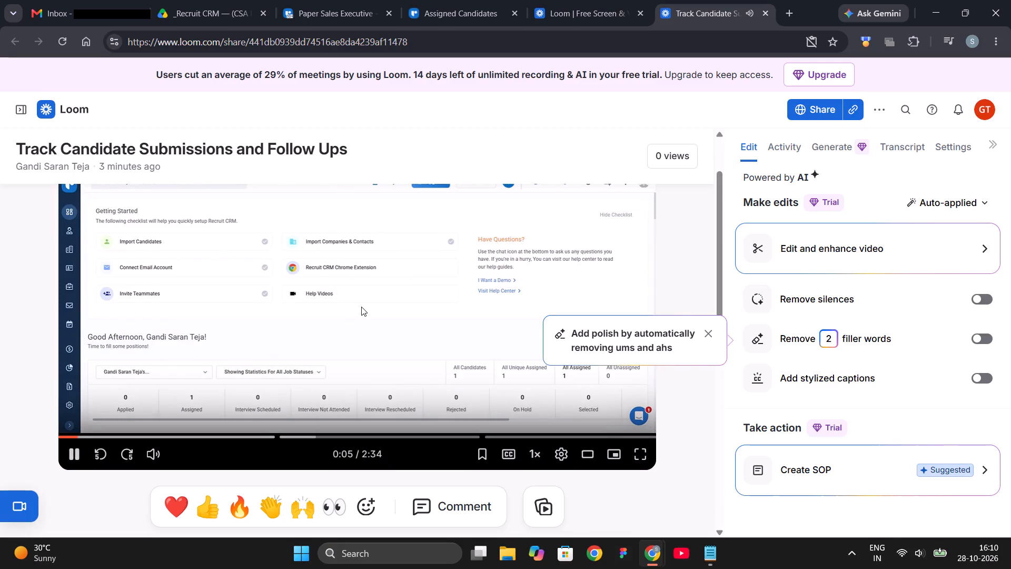
scroll(361, 307, up, 2)
click(709, 330)
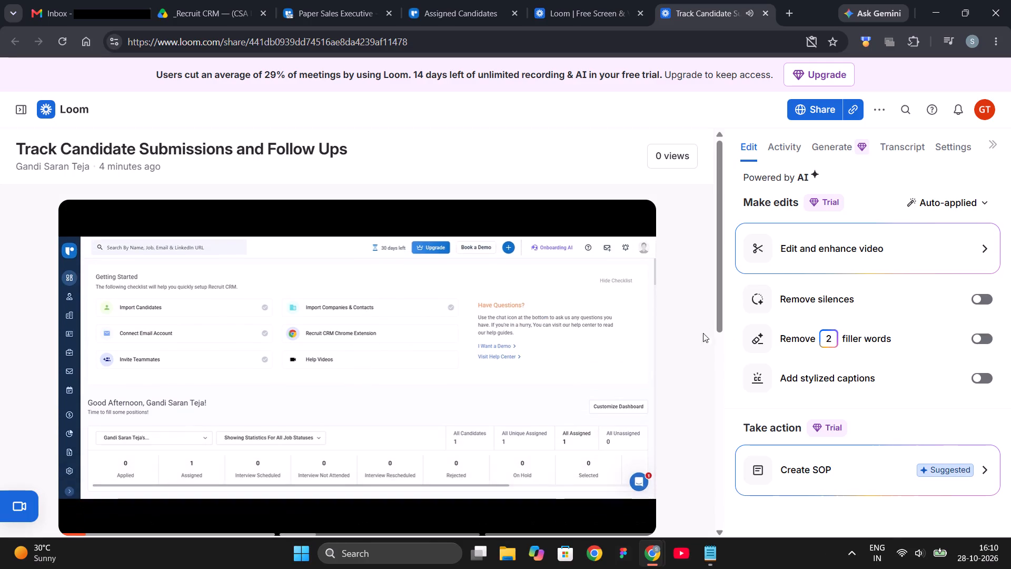
scroll(471, 367, down, 1)
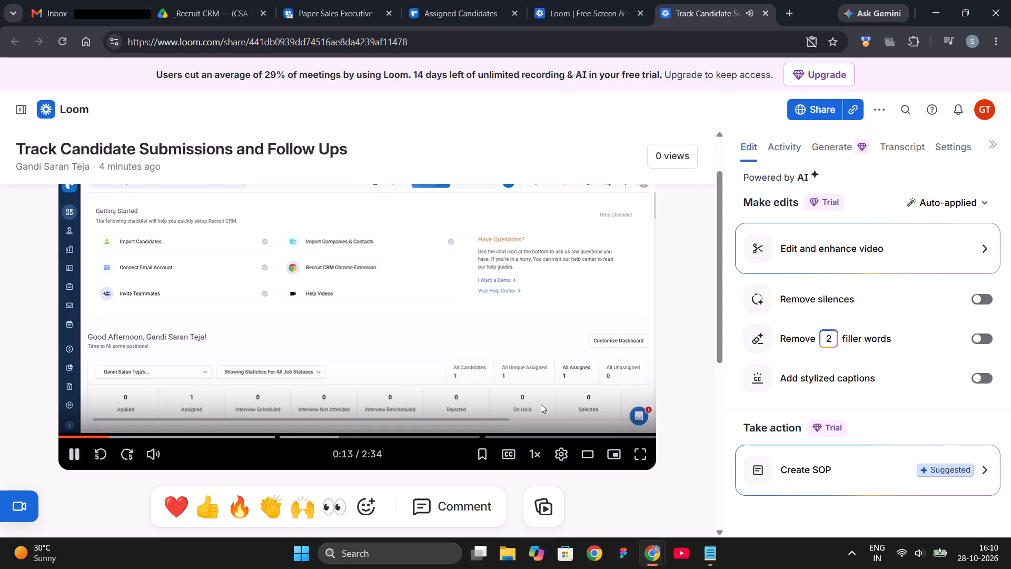
scroll(540, 404, up, 3)
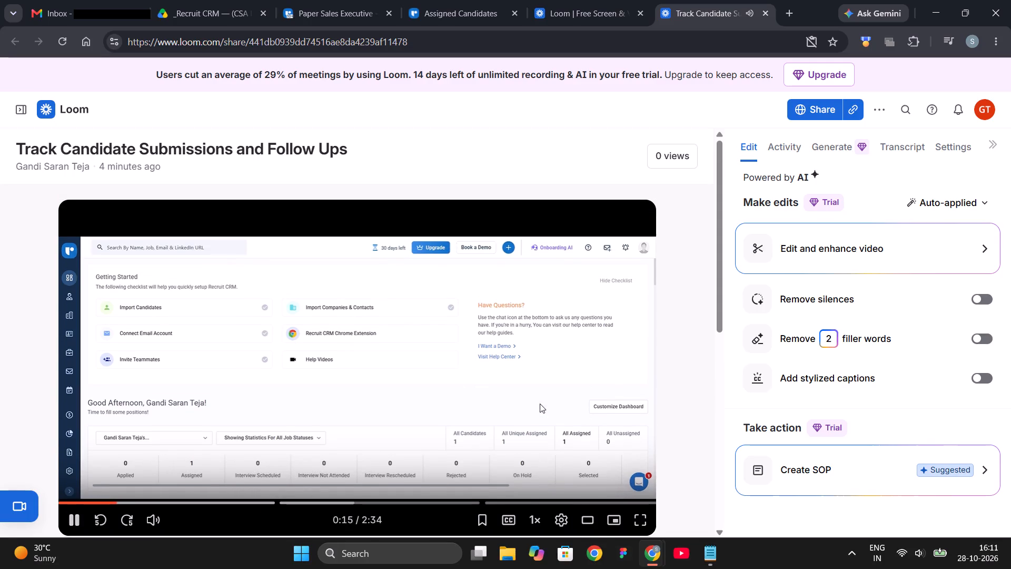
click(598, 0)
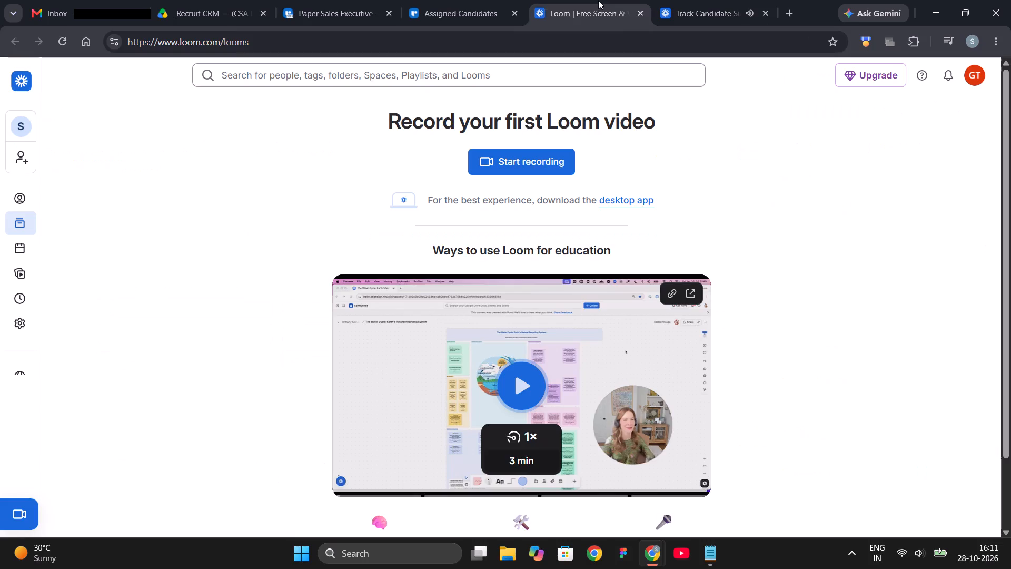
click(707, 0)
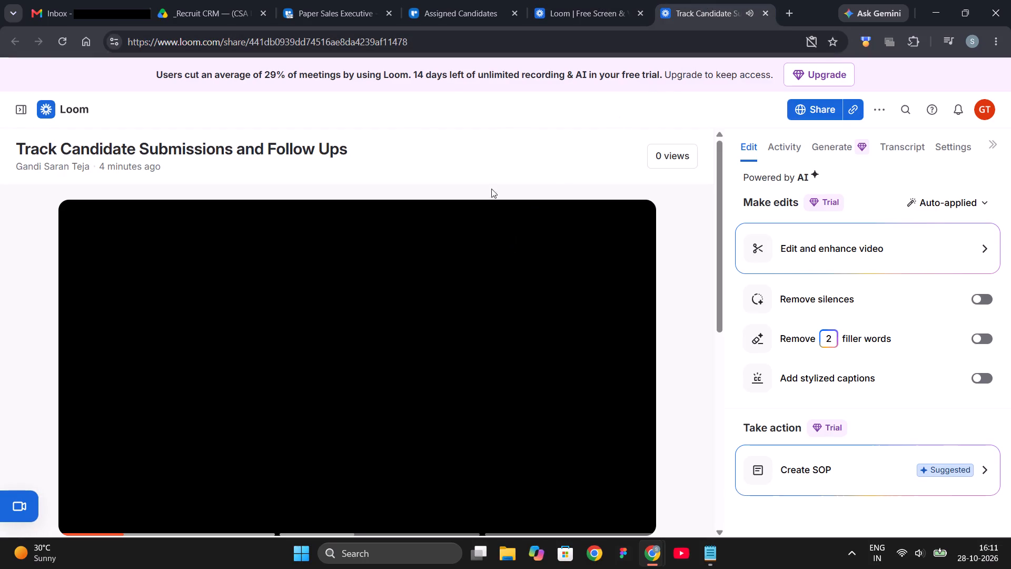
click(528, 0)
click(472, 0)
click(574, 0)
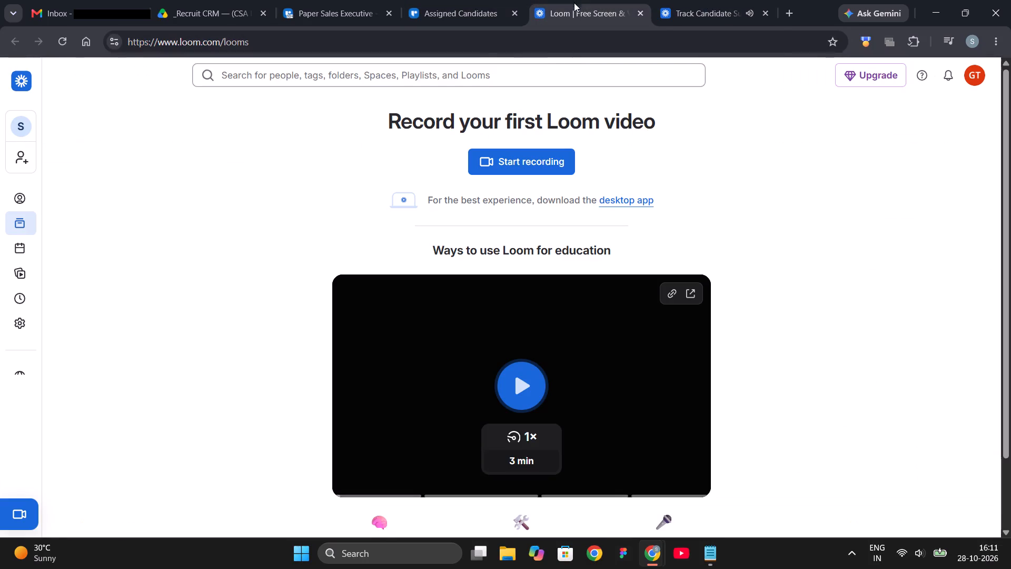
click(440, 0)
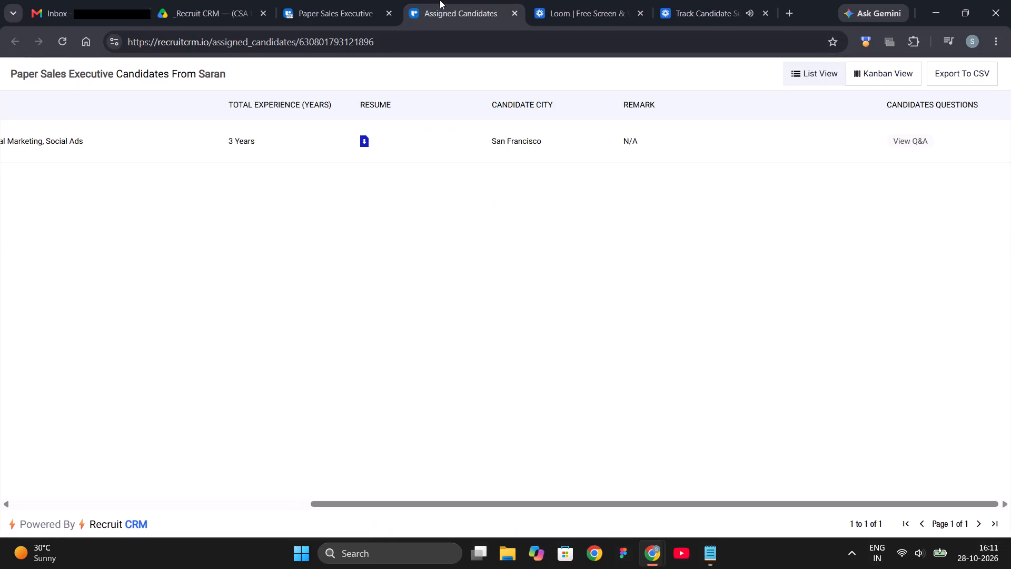
Return to the Paper Sales Executive job and close its Submit Candidates Through dialog.
click(343, 0)
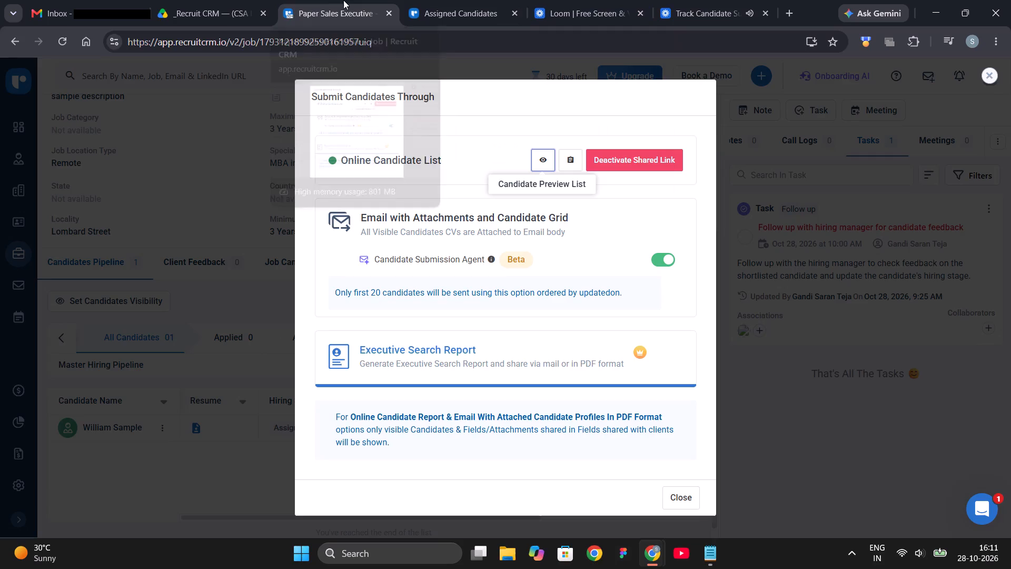
scroll(490, 234, up, 4)
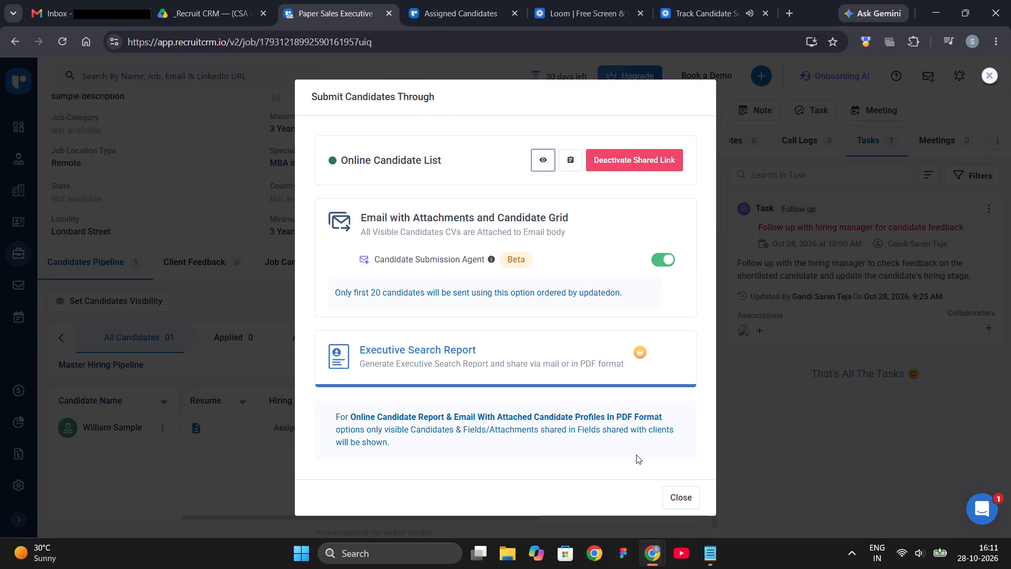
click(683, 495)
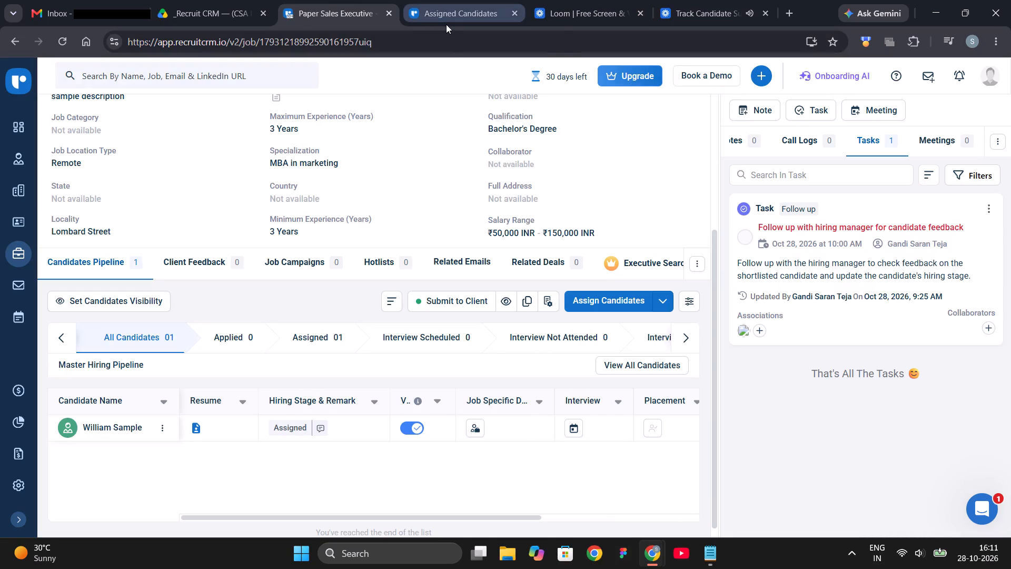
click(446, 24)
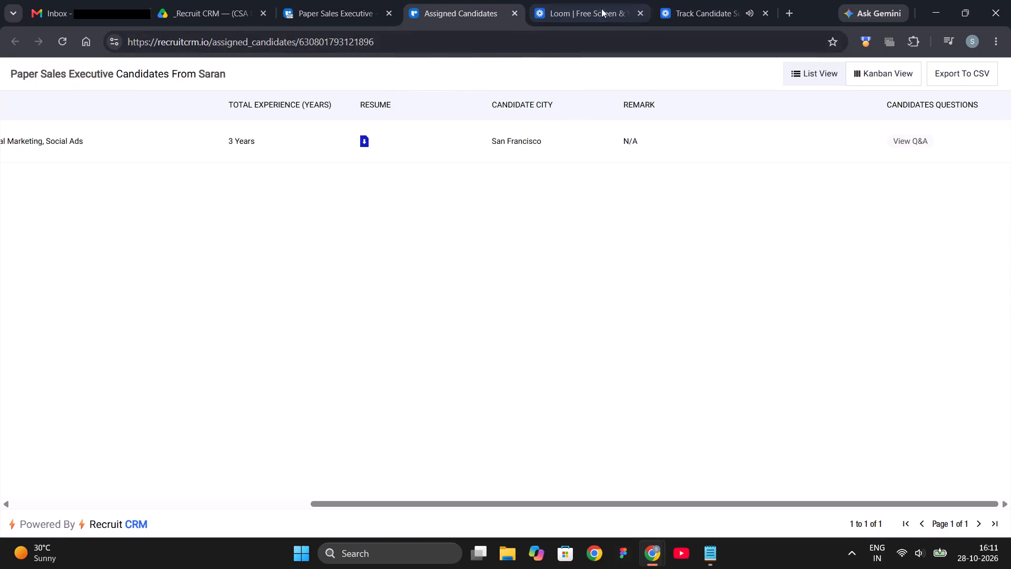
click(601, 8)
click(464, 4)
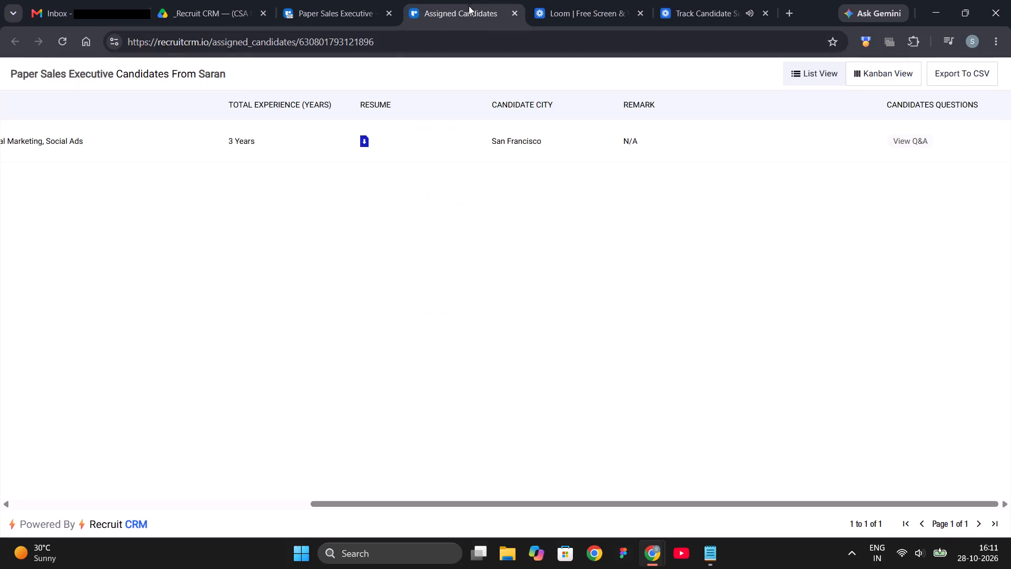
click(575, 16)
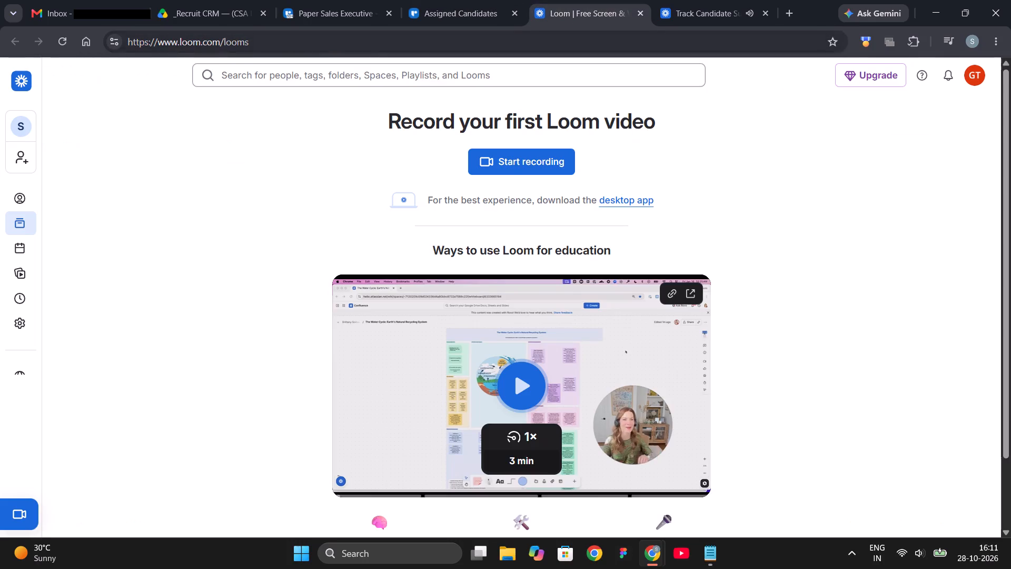
Continue playing back the Track Candidate Submissions and Follow Ups recording in Loom, and look at its playback settings.
click(672, 14)
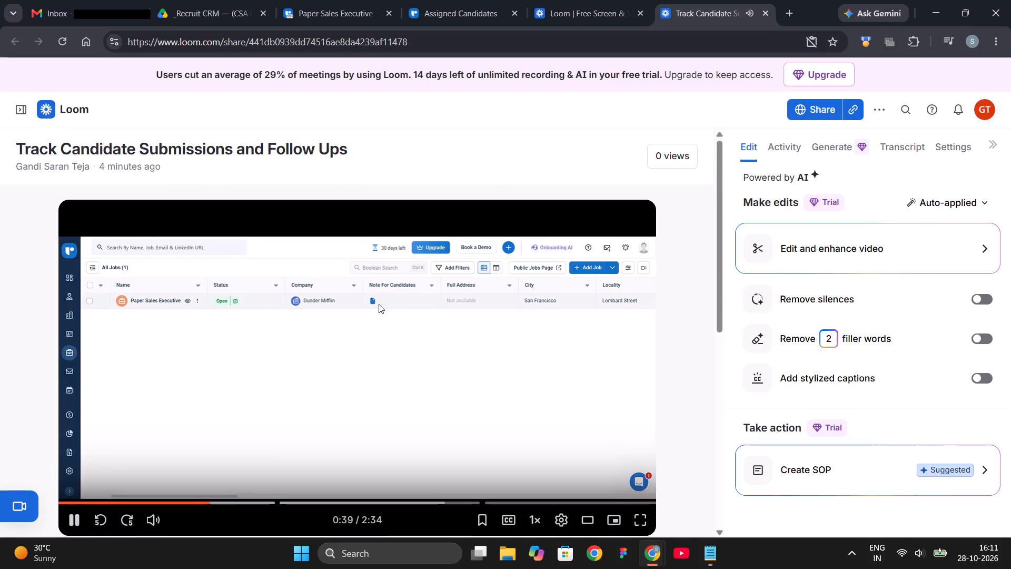
scroll(379, 304, down, 1)
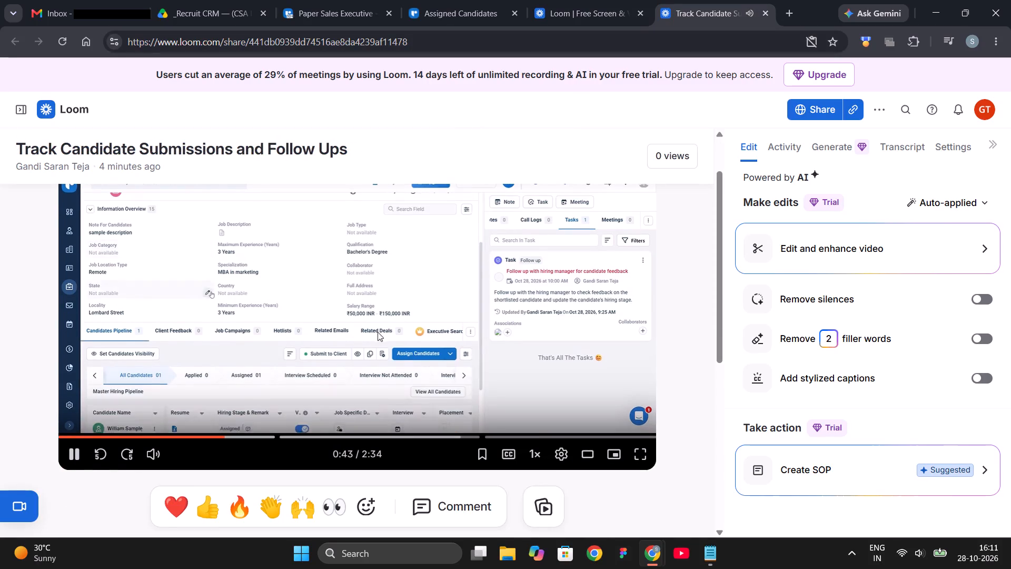
scroll(381, 333, up, 4)
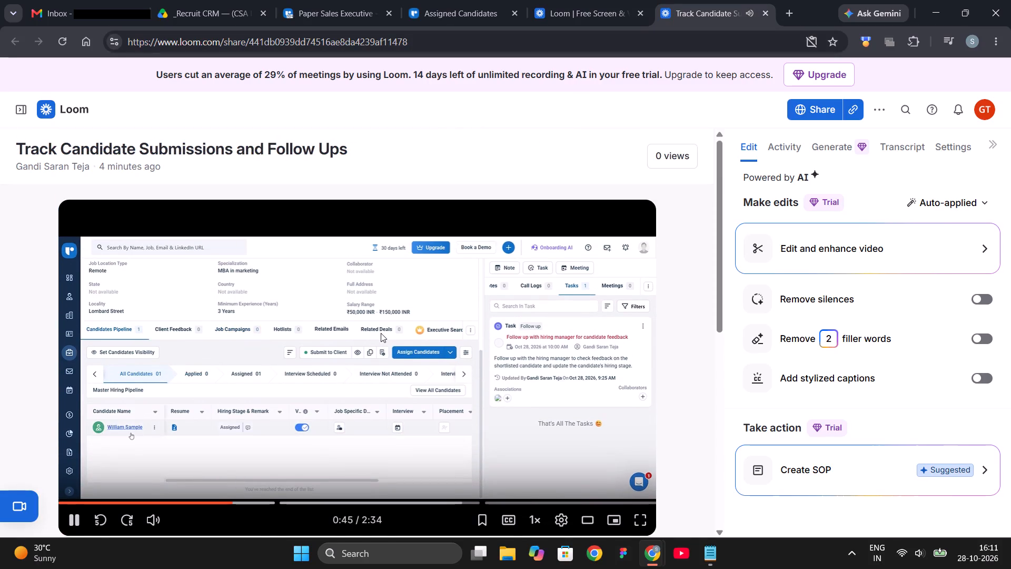
scroll(391, 328, down, 3)
scroll(397, 325, up, 3)
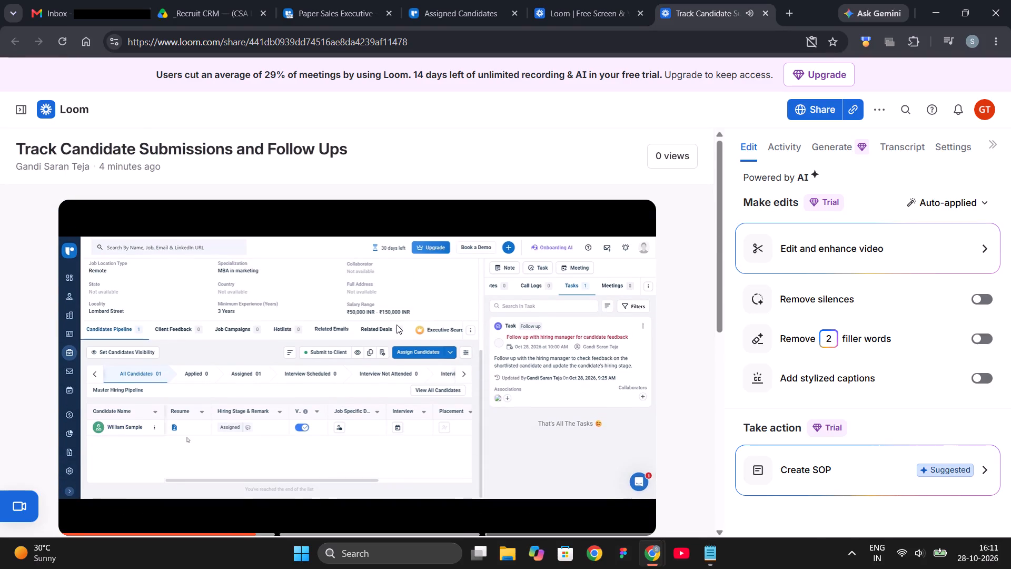
scroll(397, 325, down, 1)
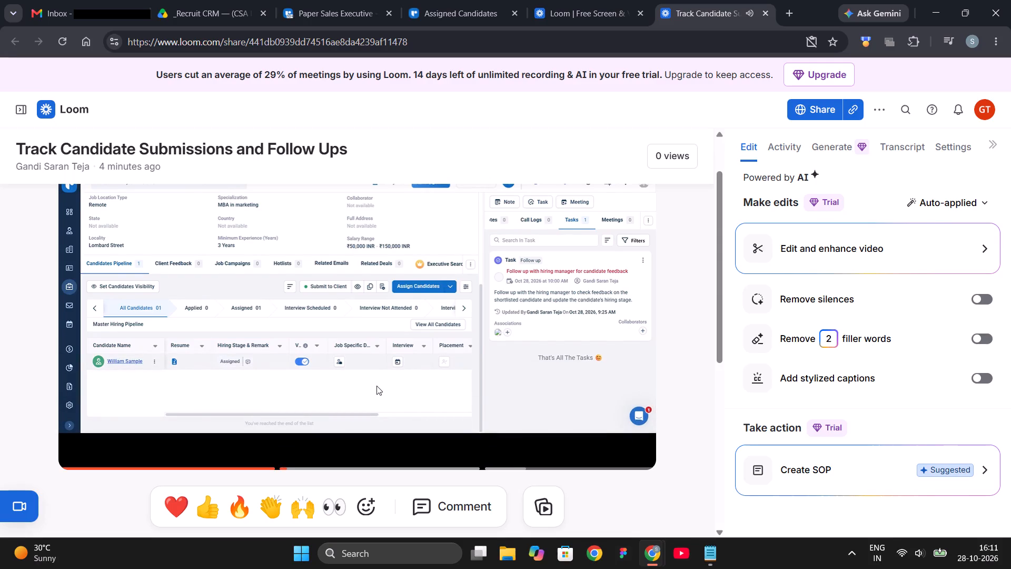
scroll(376, 386, up, 2)
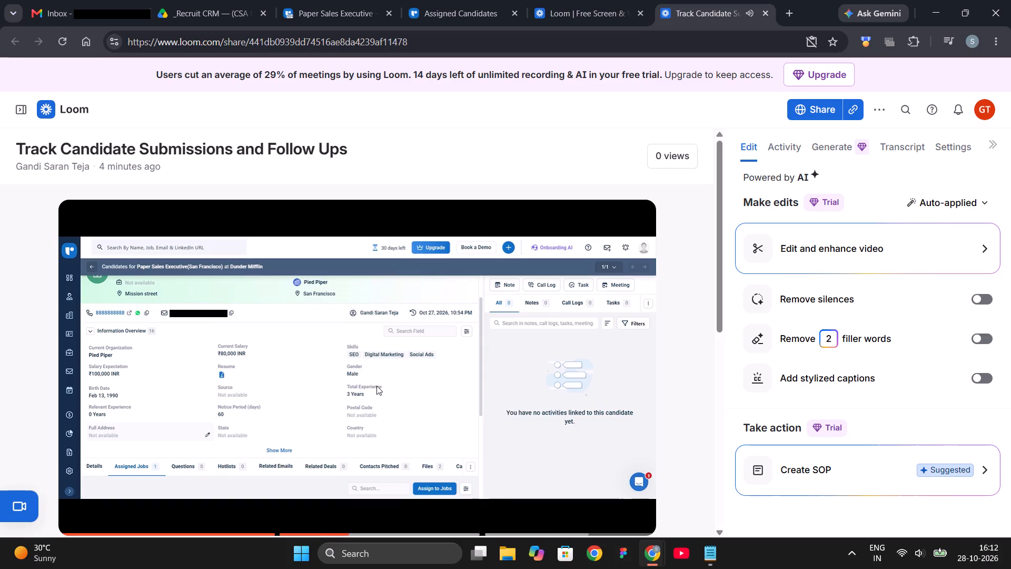
scroll(376, 386, down, 2)
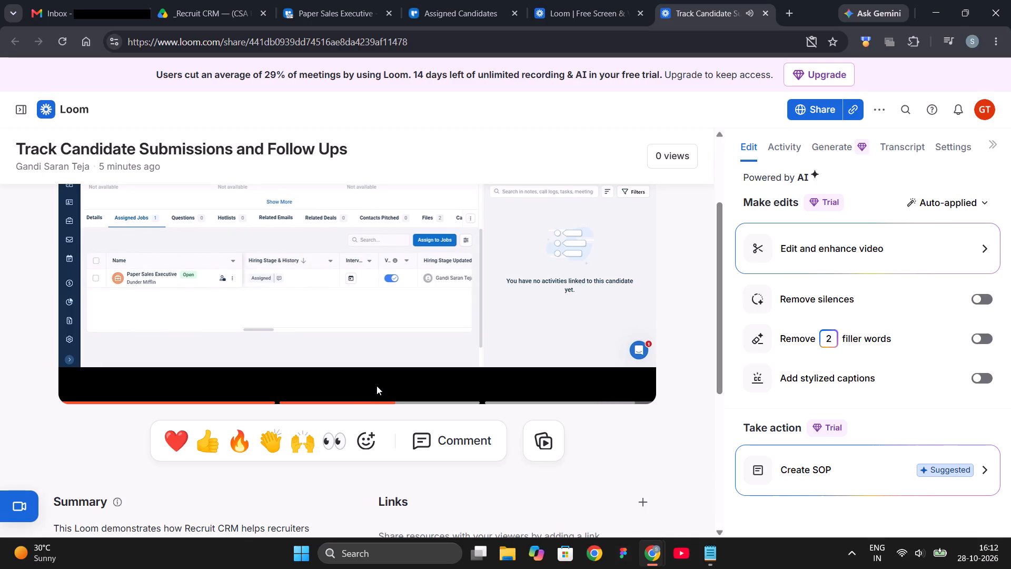
scroll(376, 386, up, 1)
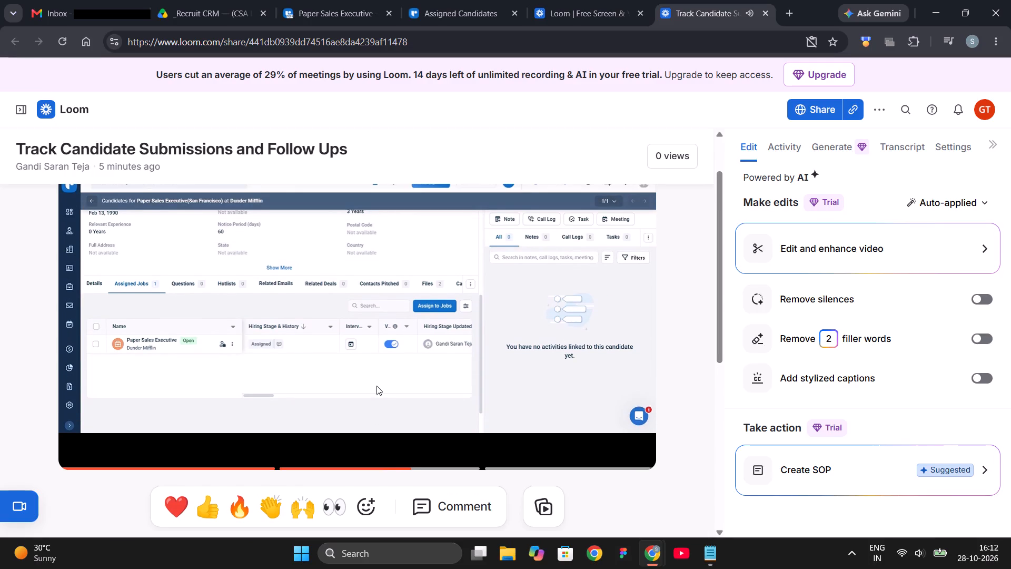
scroll(376, 386, up, 1)
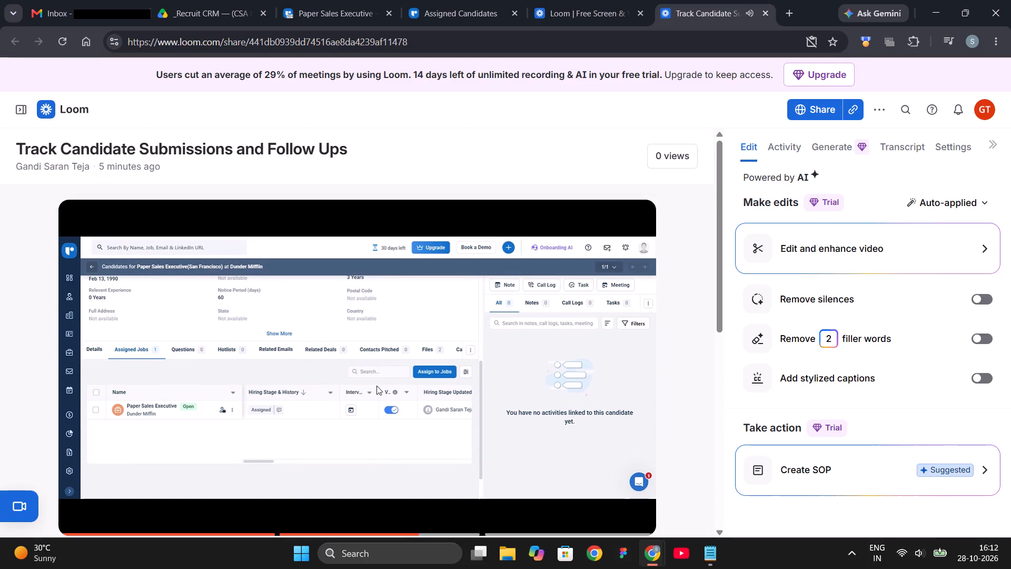
scroll(376, 386, down, 1)
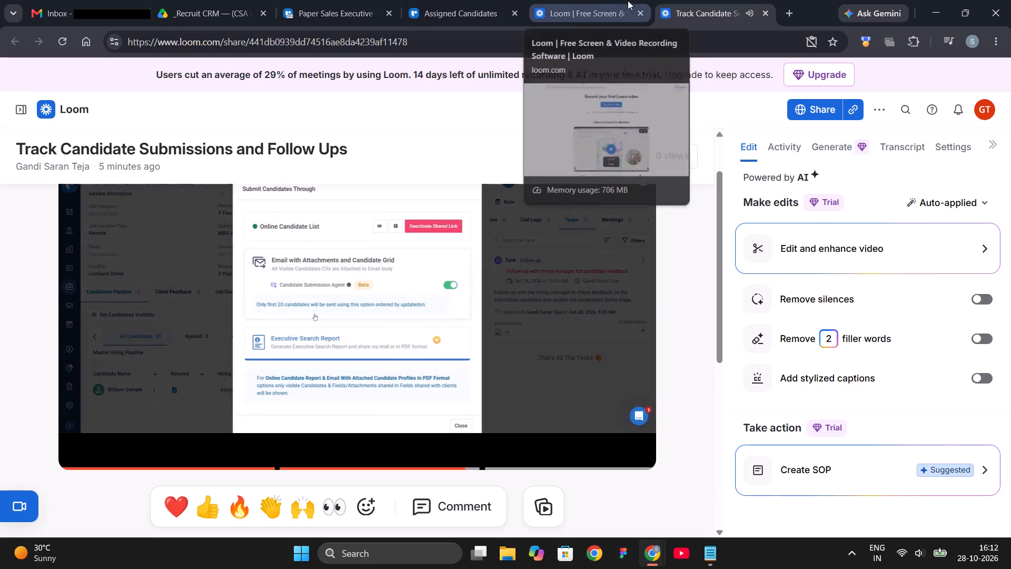
click(601, 1)
click(702, 0)
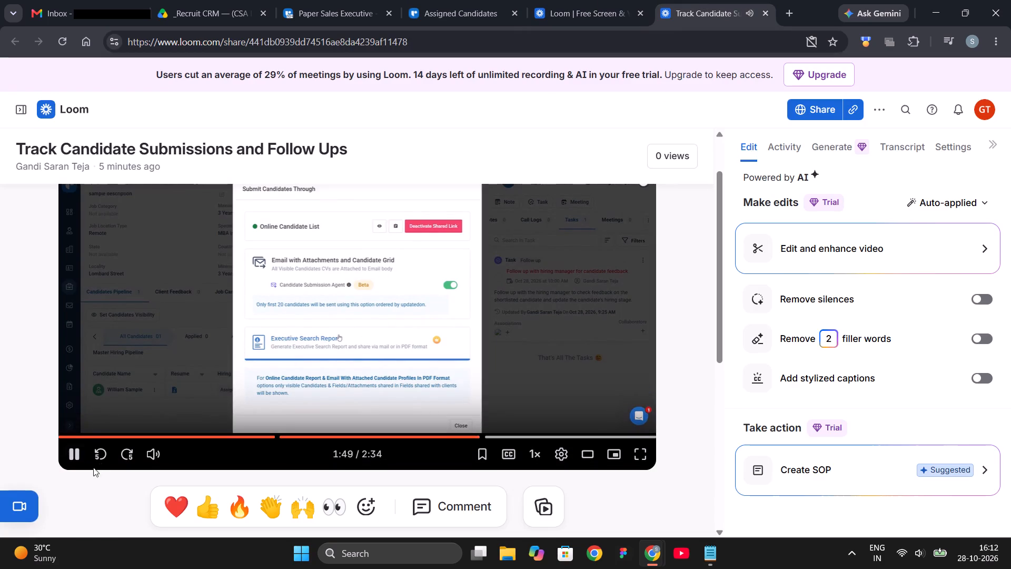
click(561, 459)
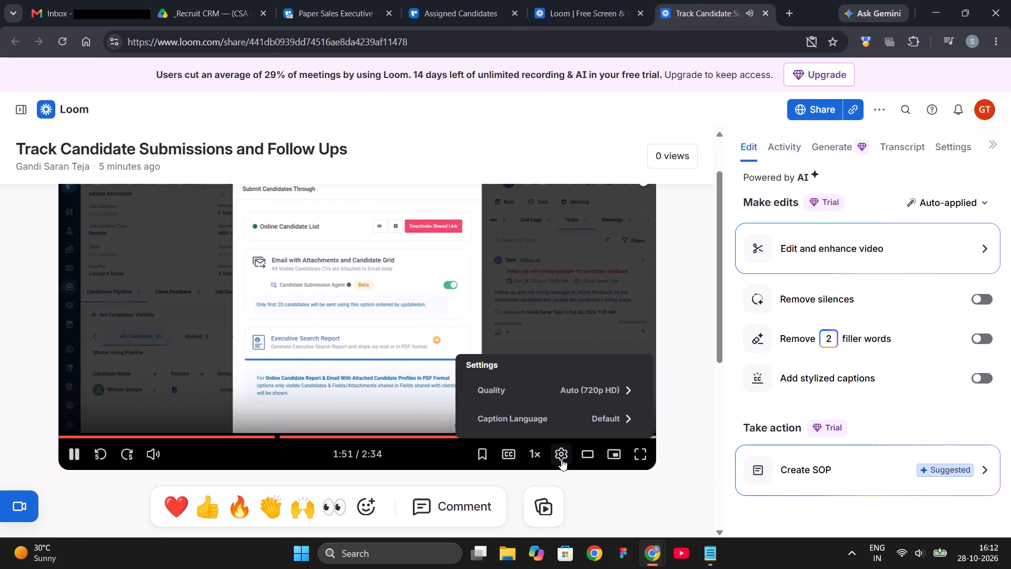
click(561, 459)
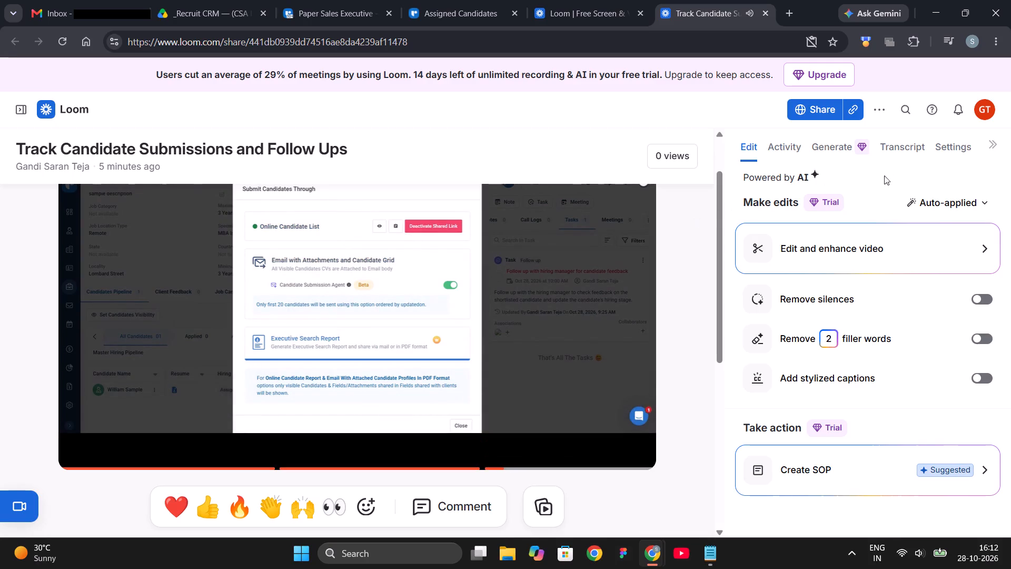
Permanently delete the Track Candidate Submissions and Follow Ups video from Loom.
click(882, 115)
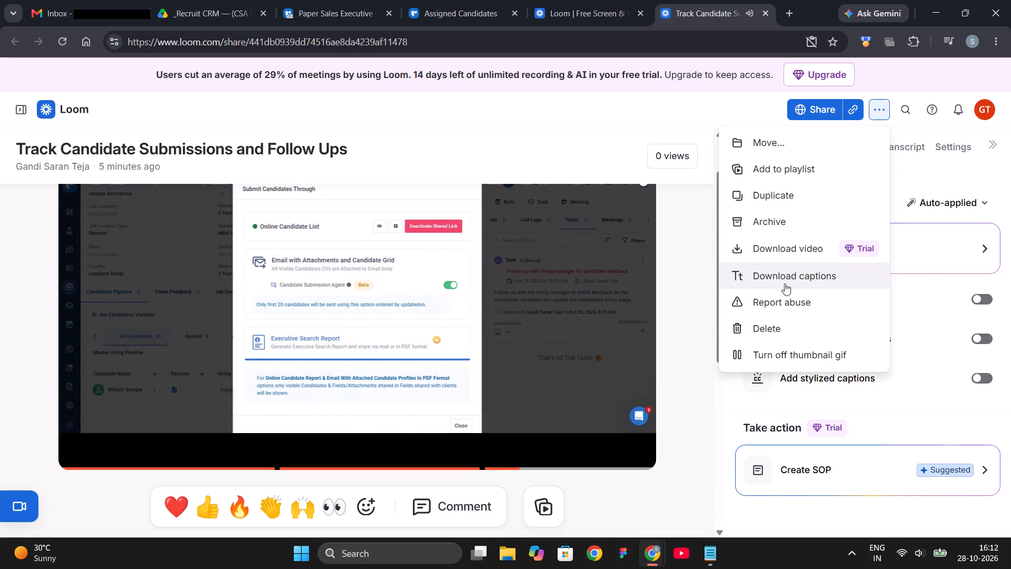
click(777, 334)
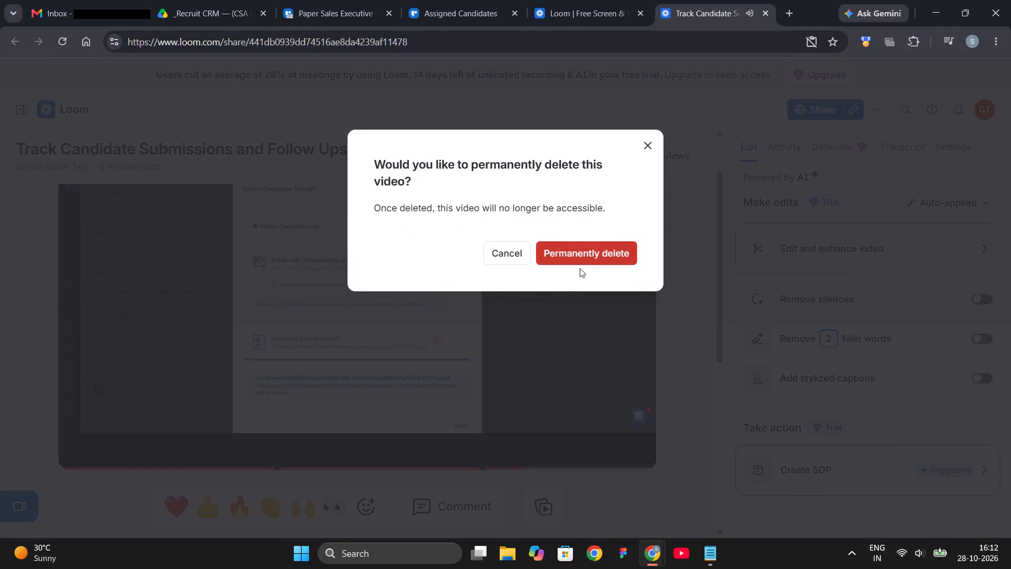
click(592, 253)
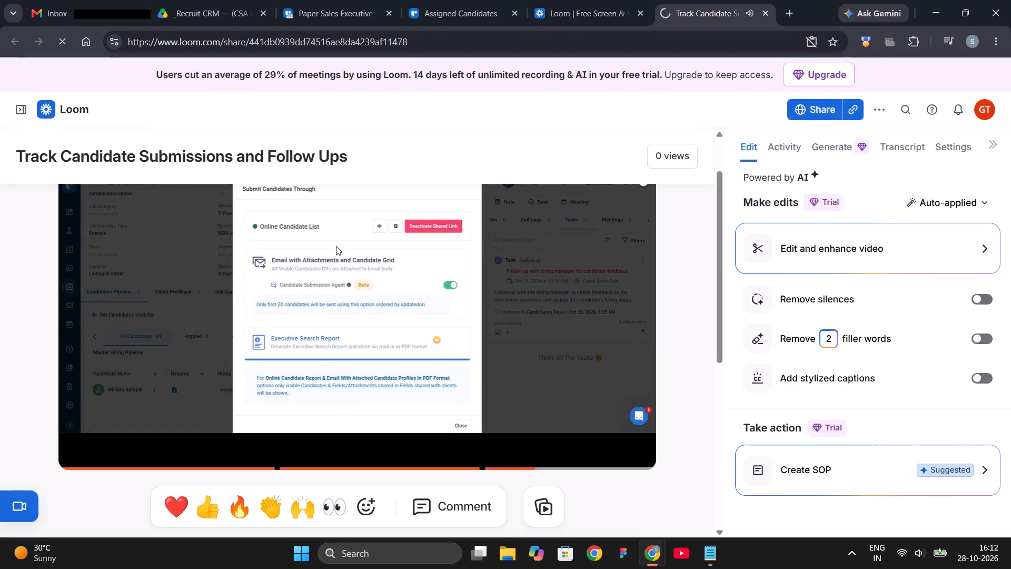
Set up a new Loom recording from the video library page with Current tab as the capture source.
click(661, 0)
click(606, 0)
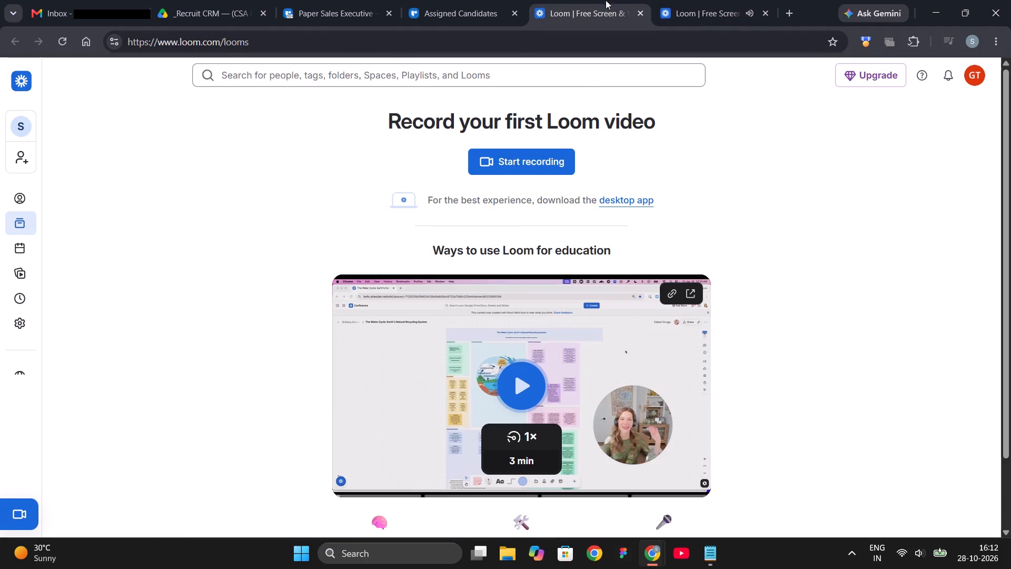
click(526, 153)
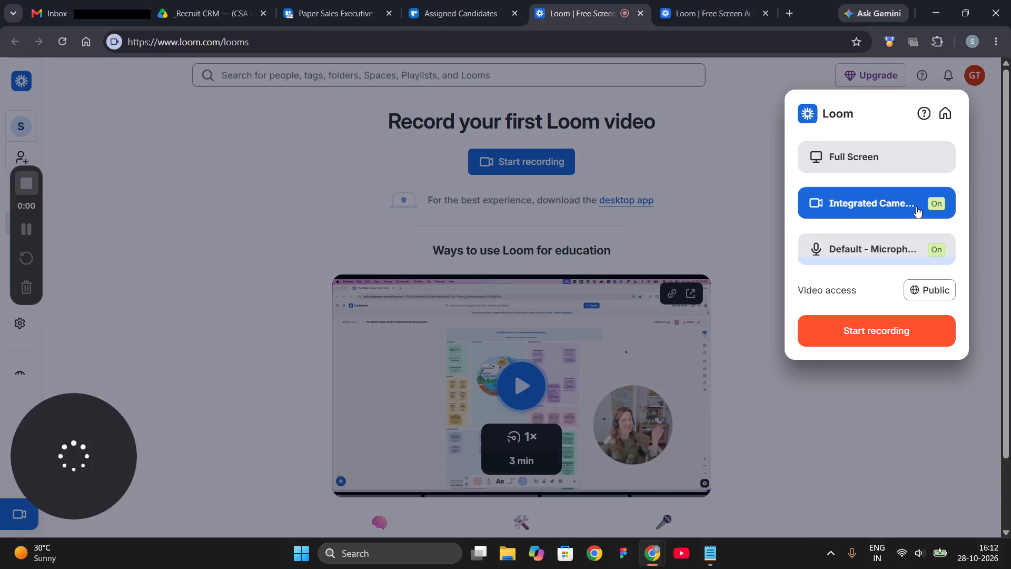
click(903, 171)
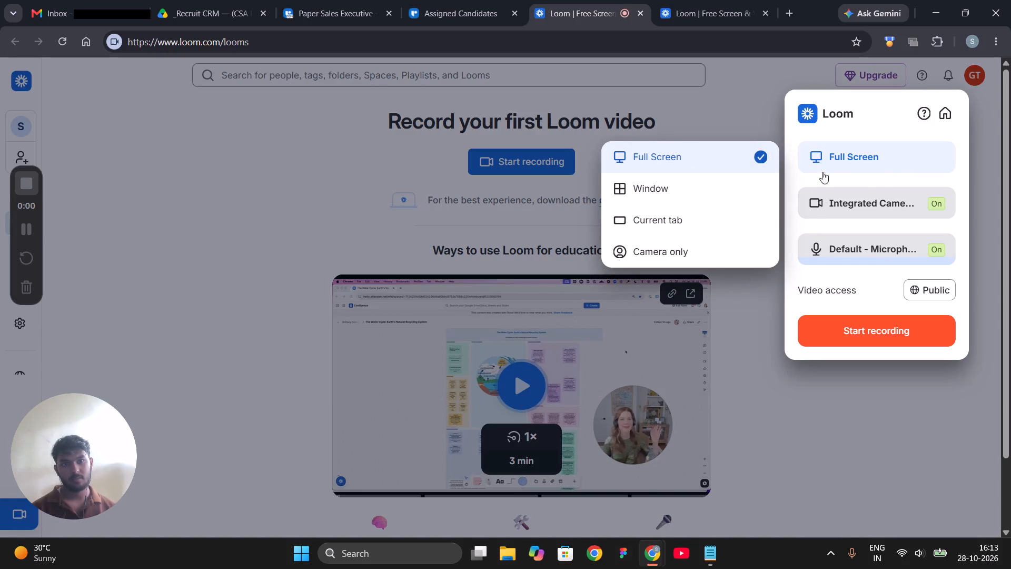
click(755, 252)
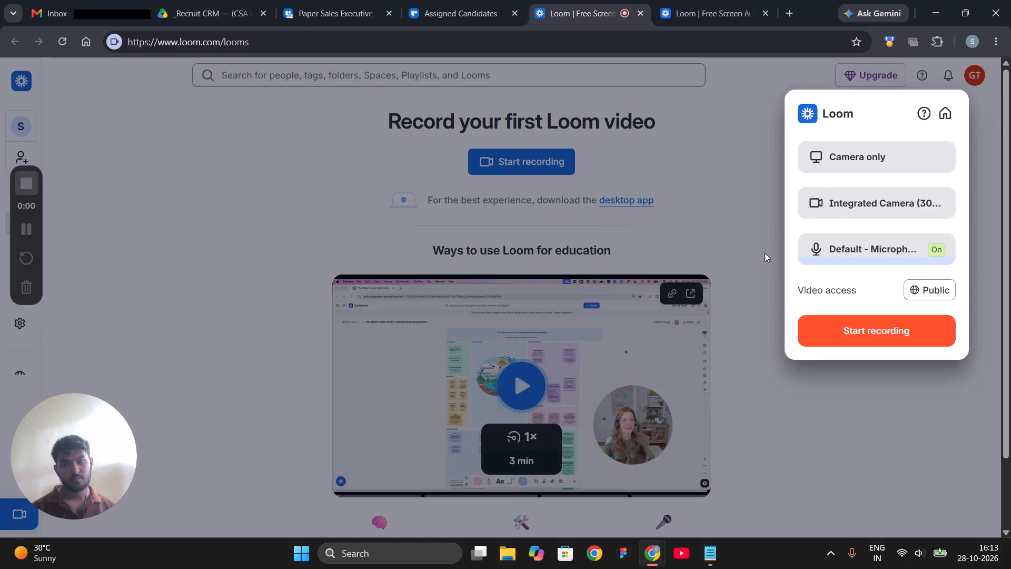
click(863, 164)
click(729, 170)
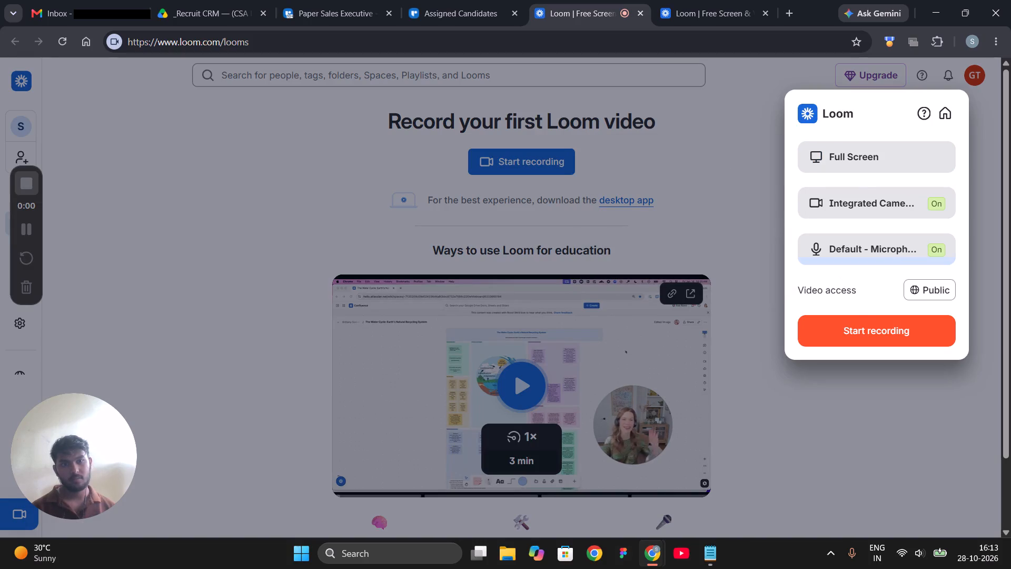
drag(840, 159, 845, 158)
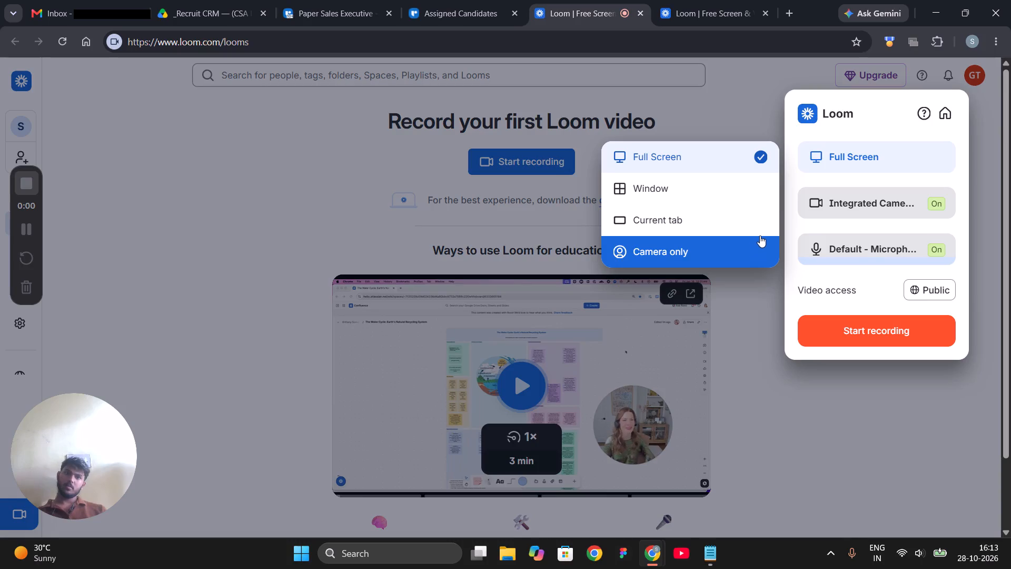
click(752, 203)
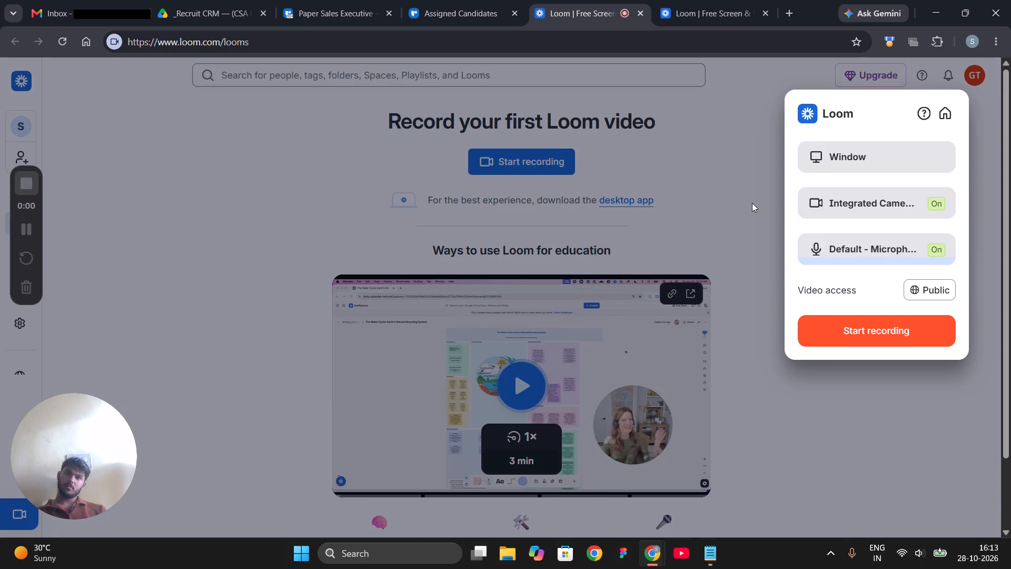
click(854, 155)
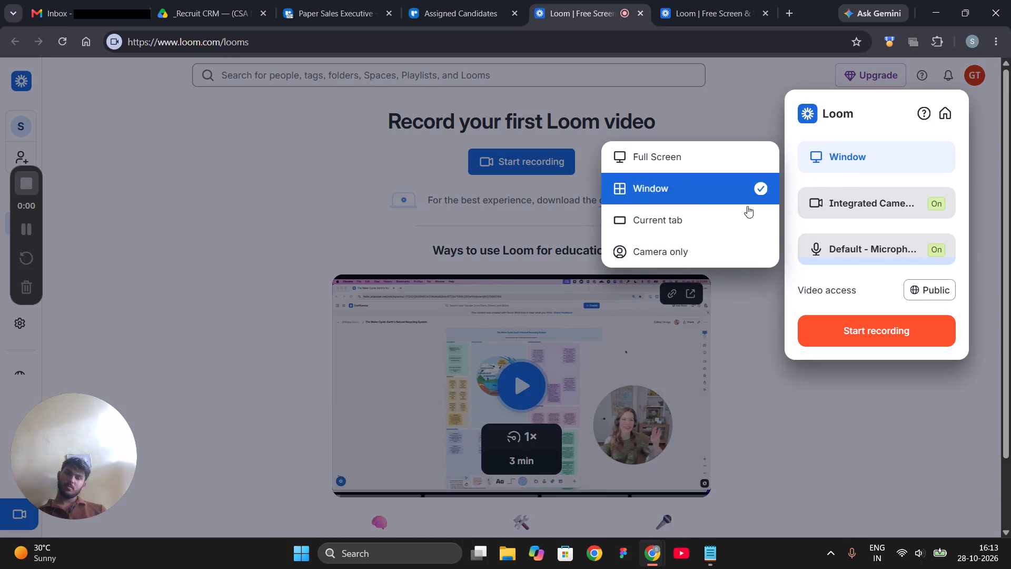
click(744, 223)
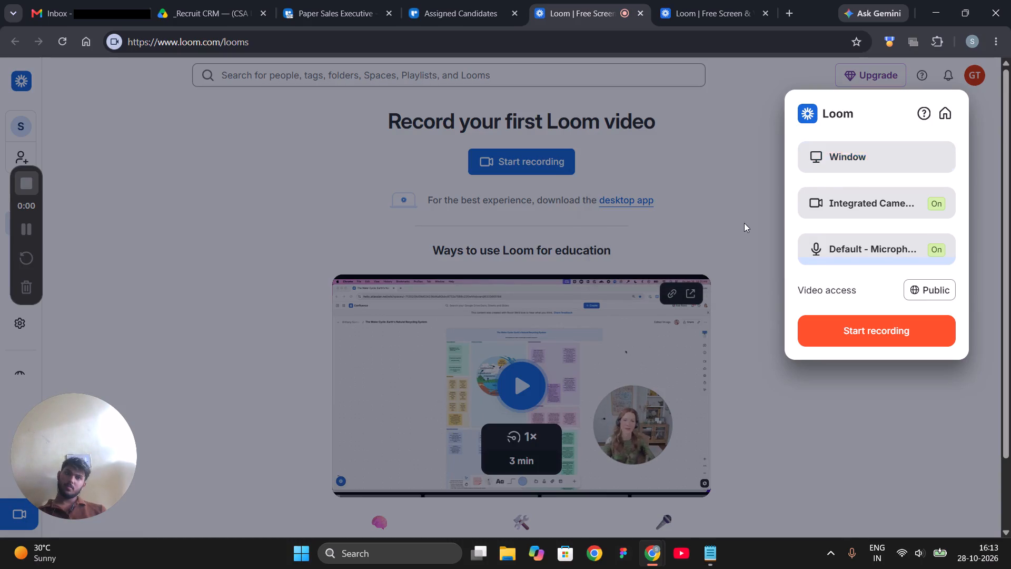
click(798, 170)
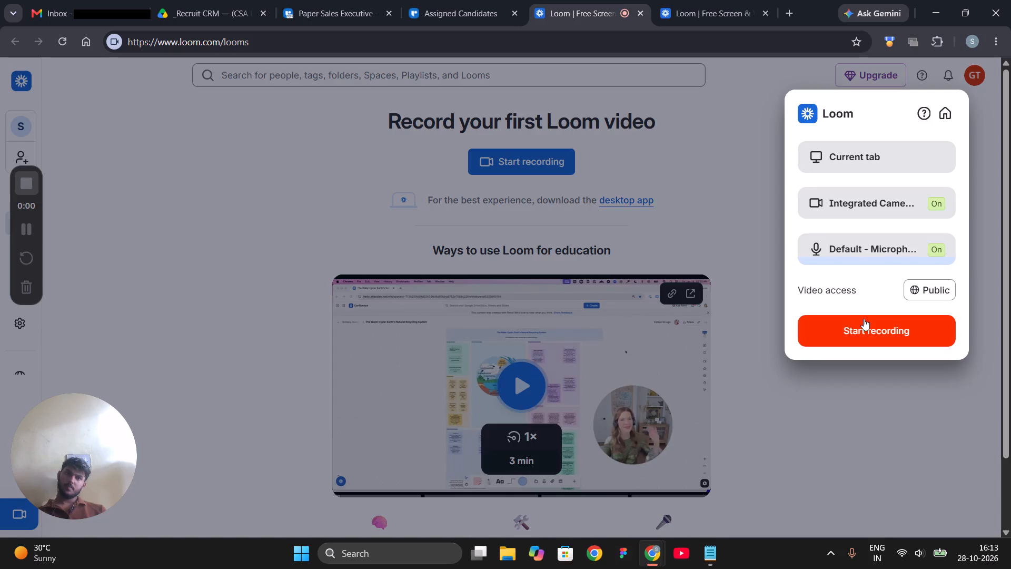
Start the Loom recording and preview the Loom and Assigned Candidates tabs as sources to share.
click(864, 323)
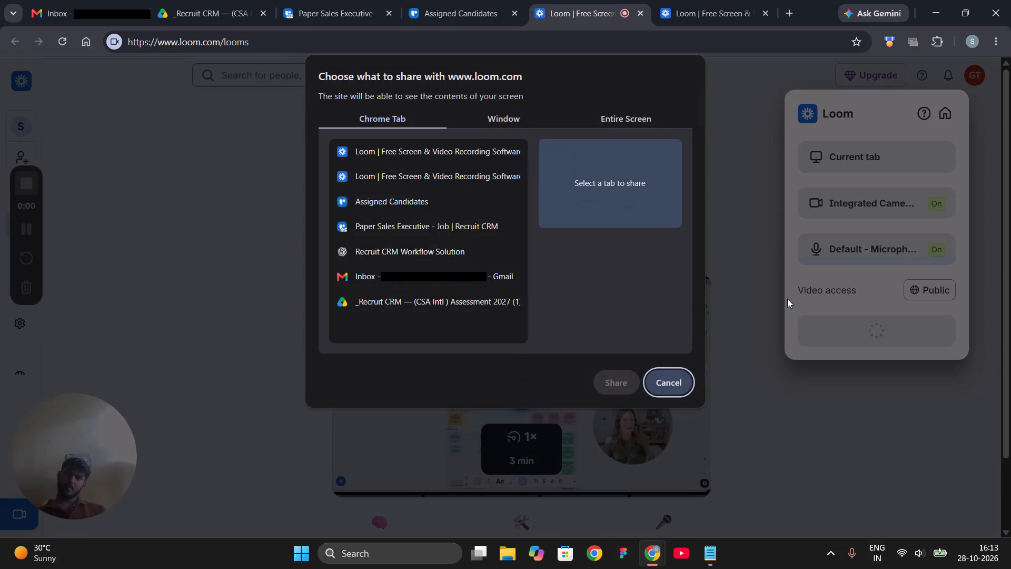
click(442, 170)
shift+click(470, 151)
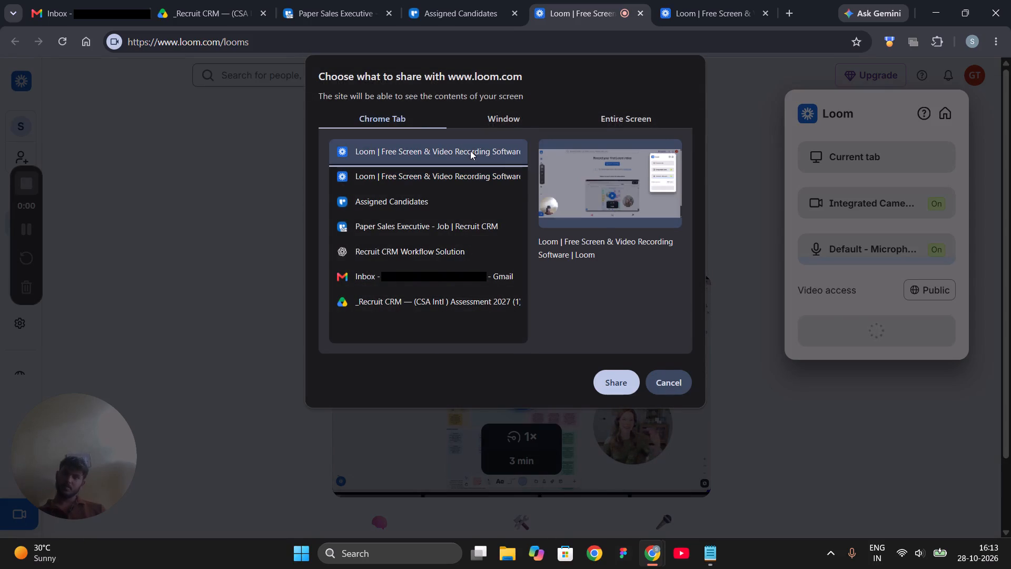
click(479, 169)
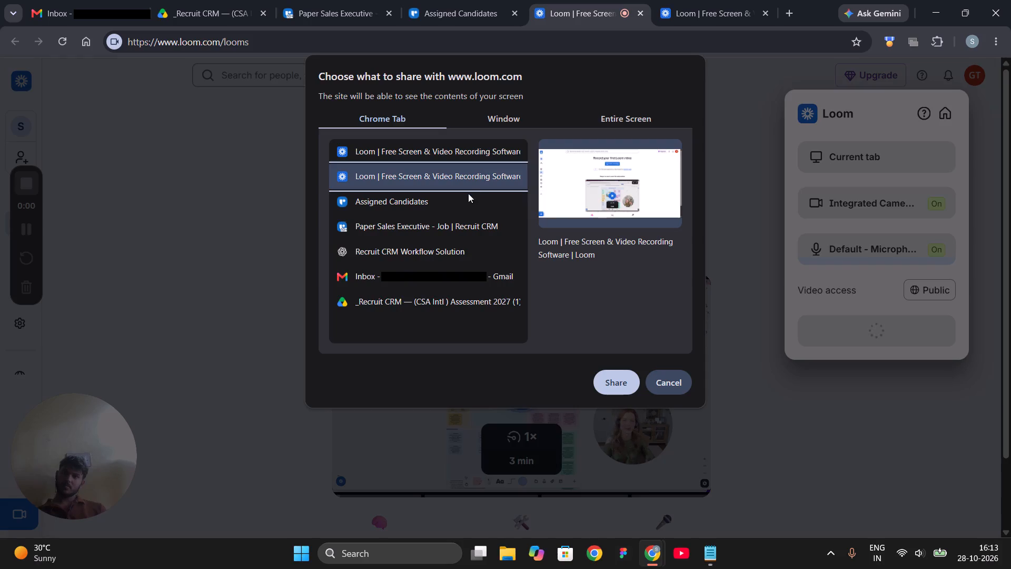
click(425, 199)
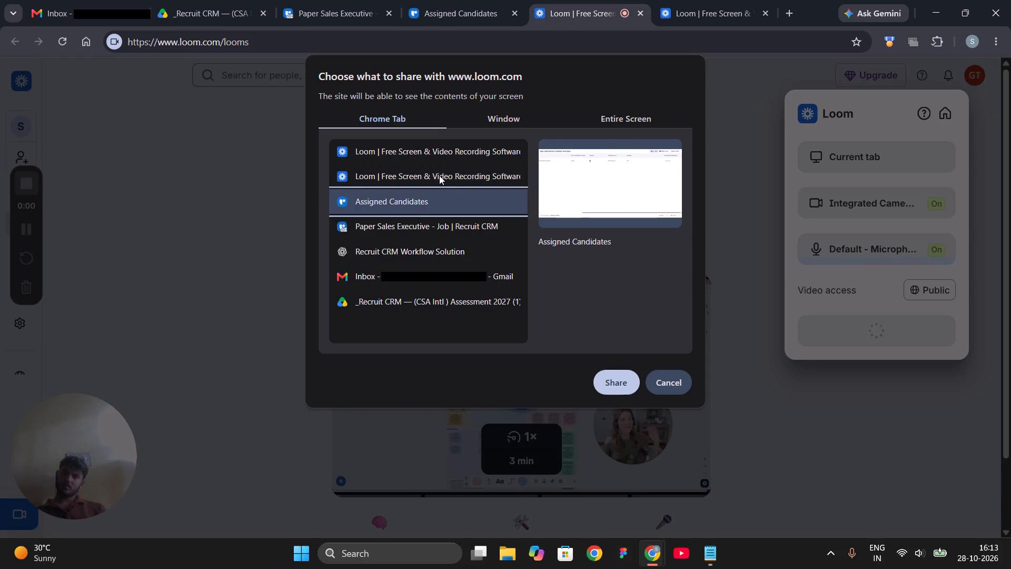
click(439, 175)
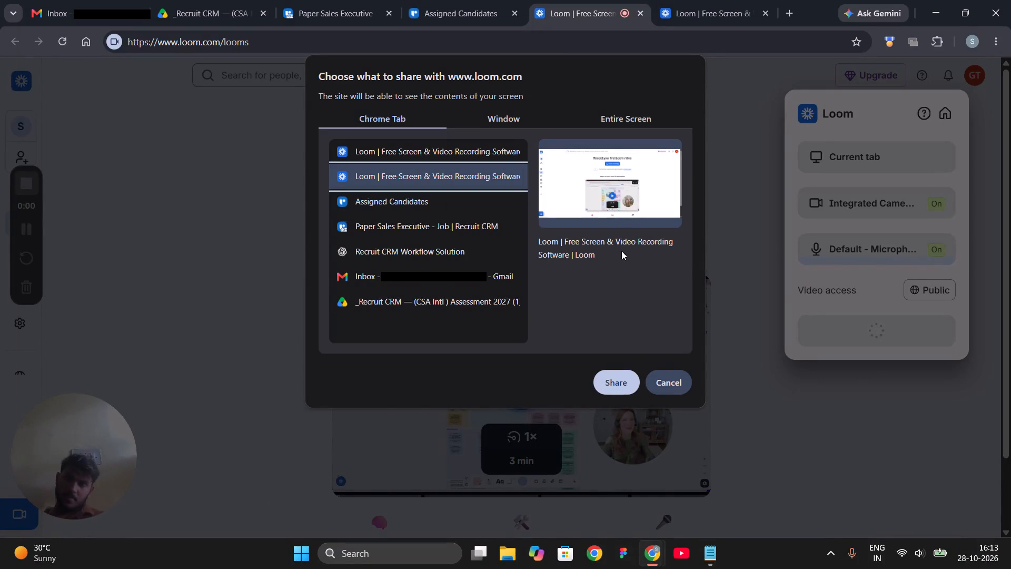
click(421, 205)
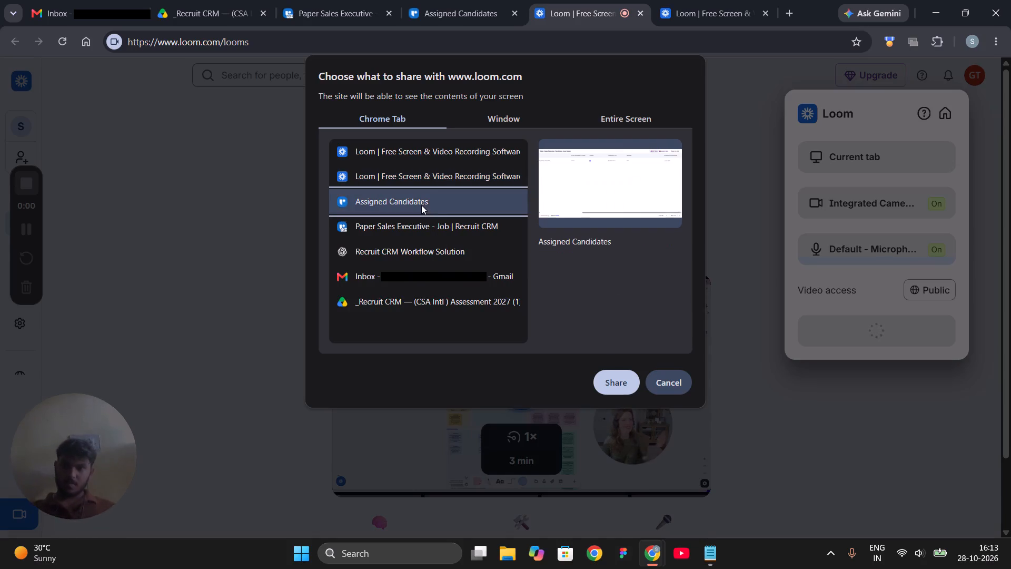
Bring up the Recruit CRM dashboard in place of the Paper Sales Executive job and close the Assigned Candidates page.
click(415, 0)
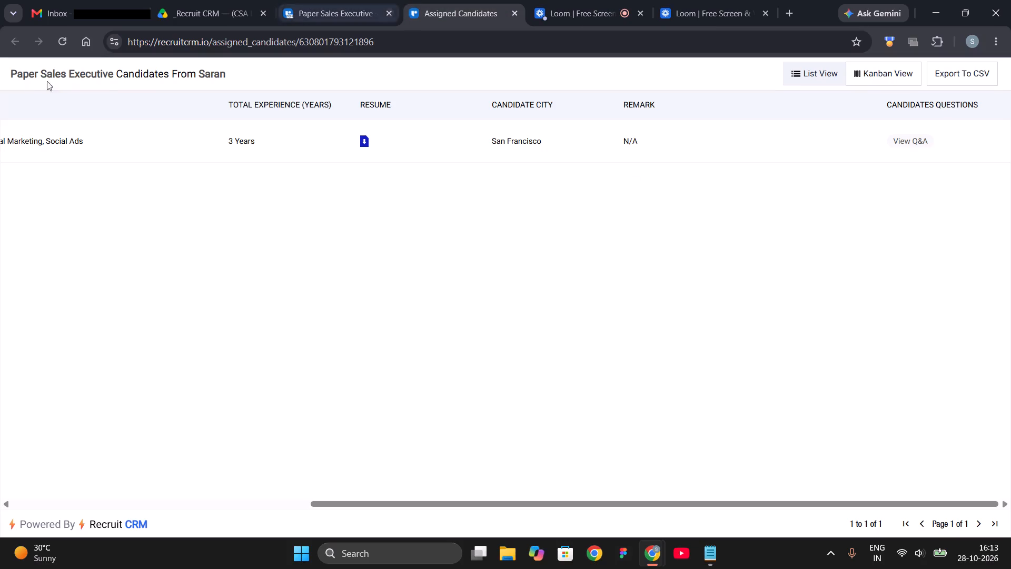
click(336, 0)
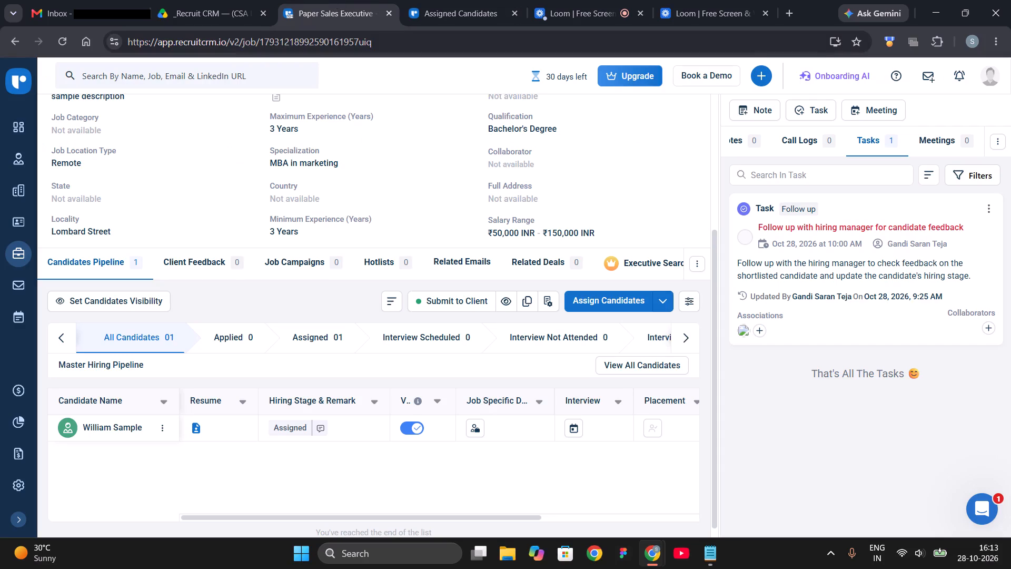
double_click(26, 79)
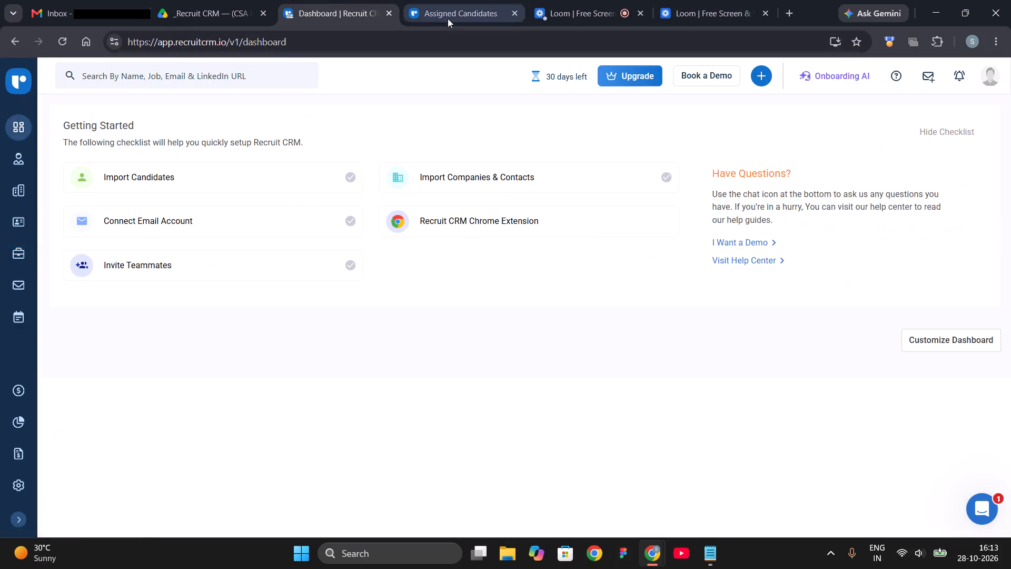
click(448, 18)
click(514, 15)
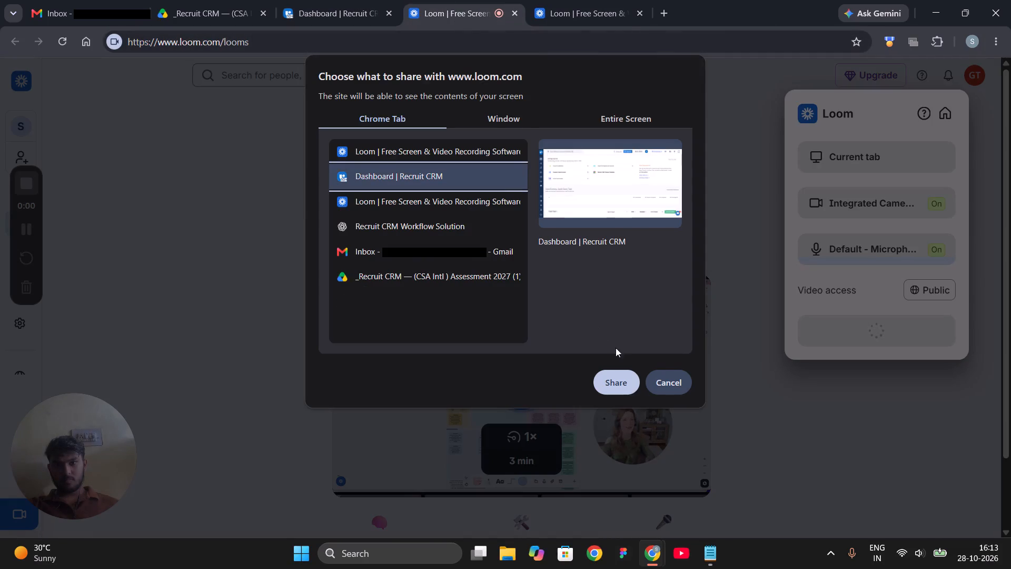
Share the Dashboard | Recruit CRM tab with Loom and begin recording it.
click(614, 385)
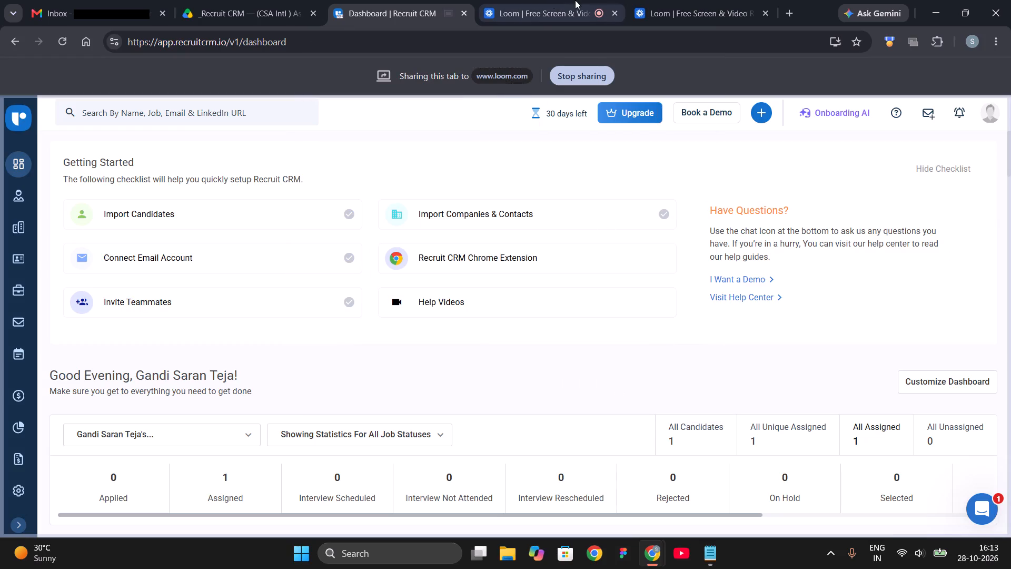
click(553, 0)
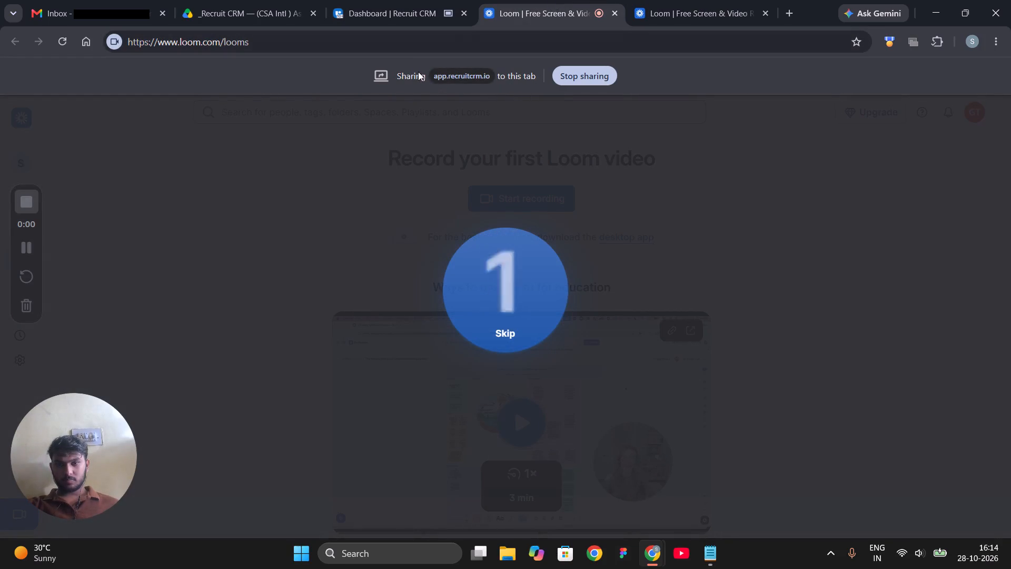
click(378, 0)
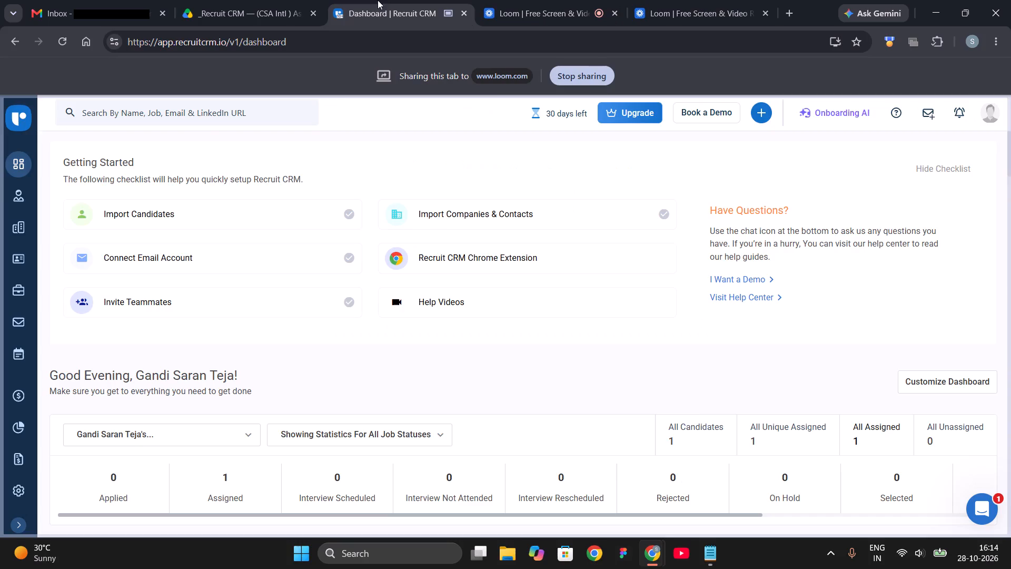
Look at the camera bubble's size options on the Loom recording page.
click(531, 0)
drag(81, 430, 70, 439)
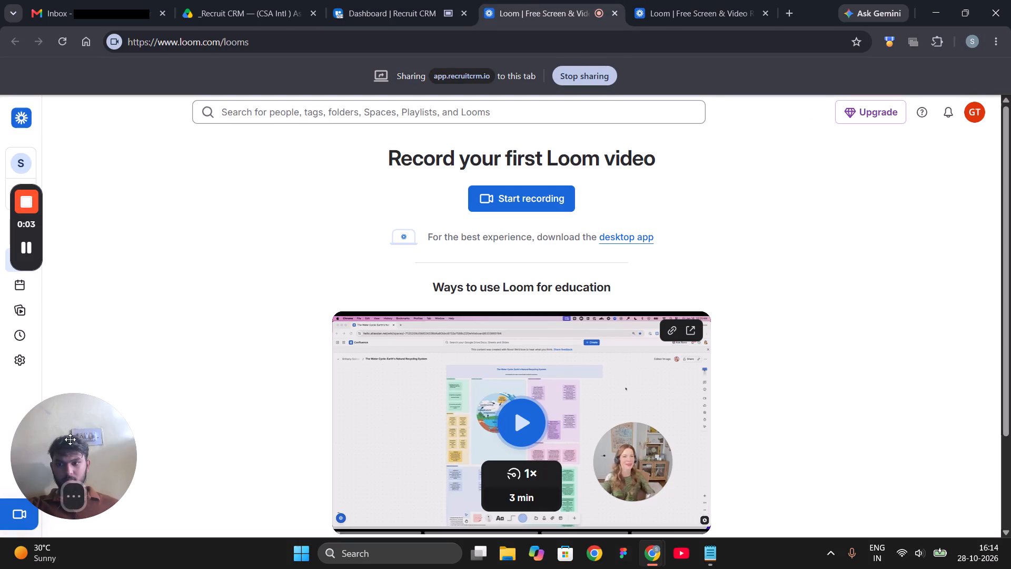
drag(70, 439, 70, 443)
click(76, 493)
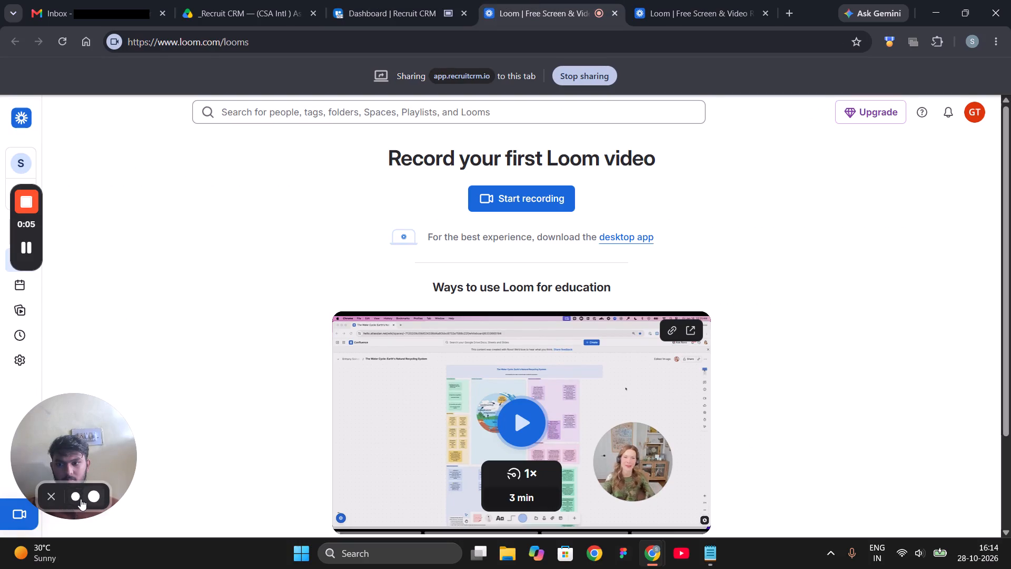
click(96, 450)
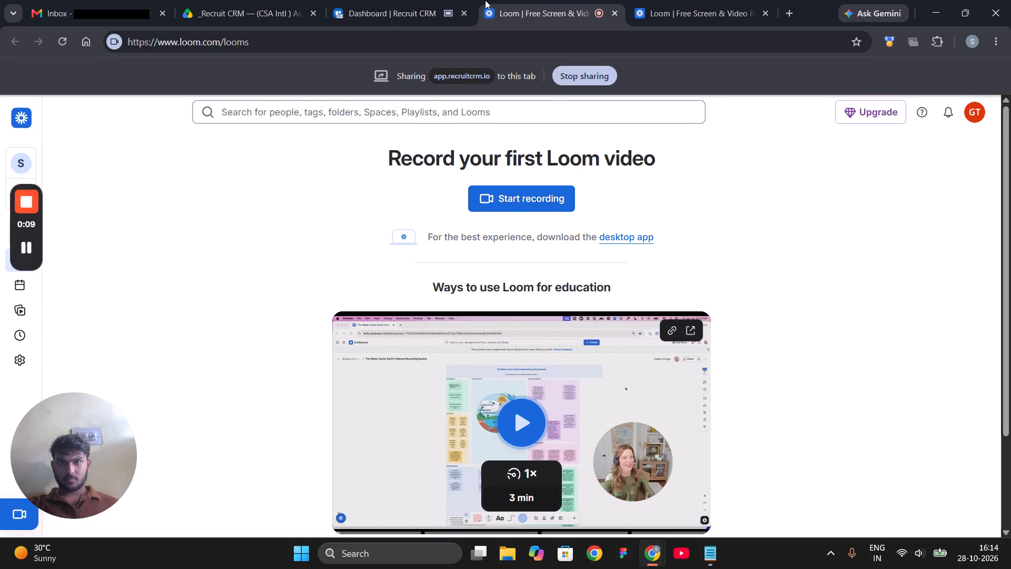
Check the shared dashboard, then skip ahead through the education sample video on the Loom recording page.
click(455, 0)
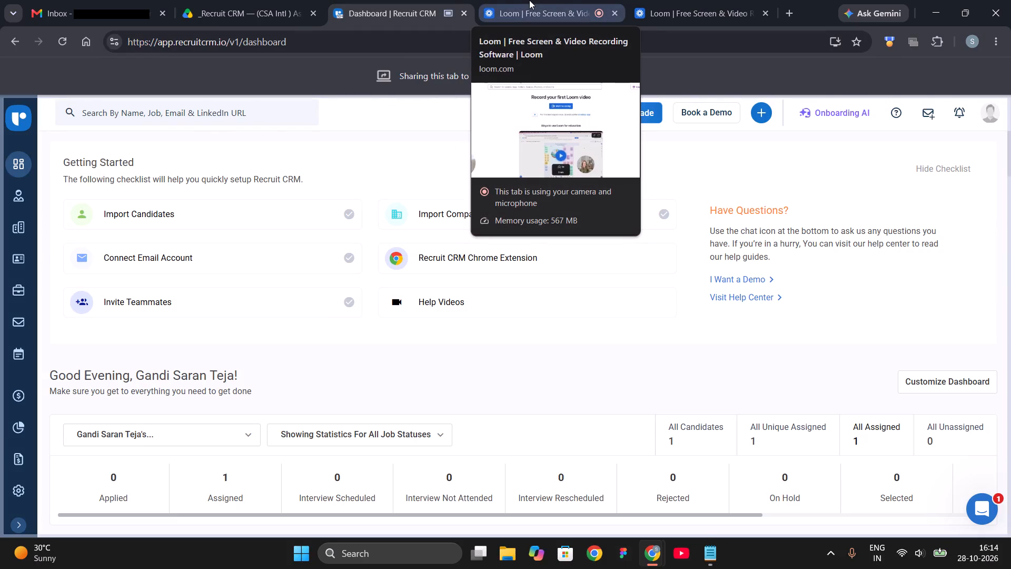
click(529, 0)
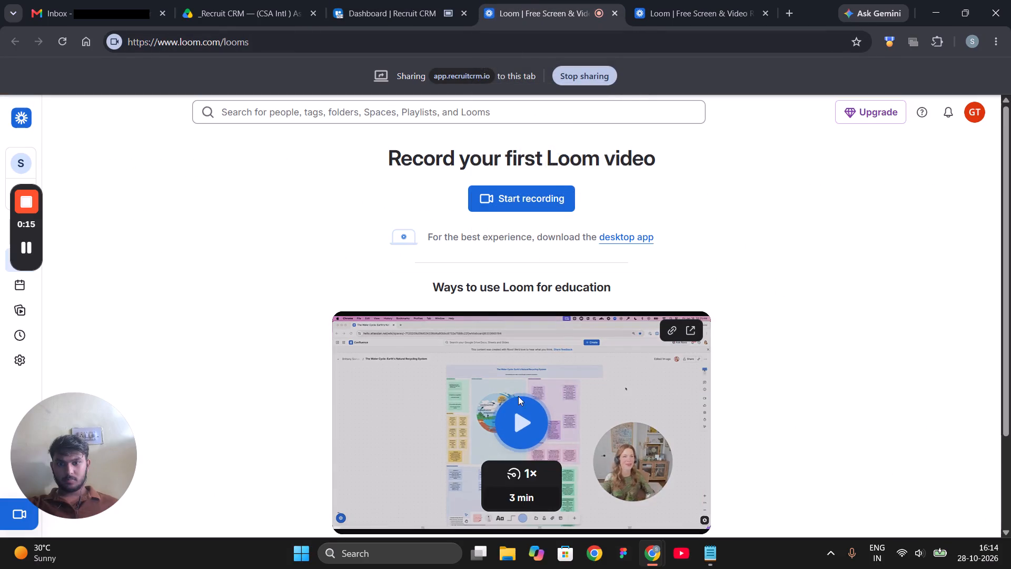
click(522, 404)
scroll(522, 398, down, 1)
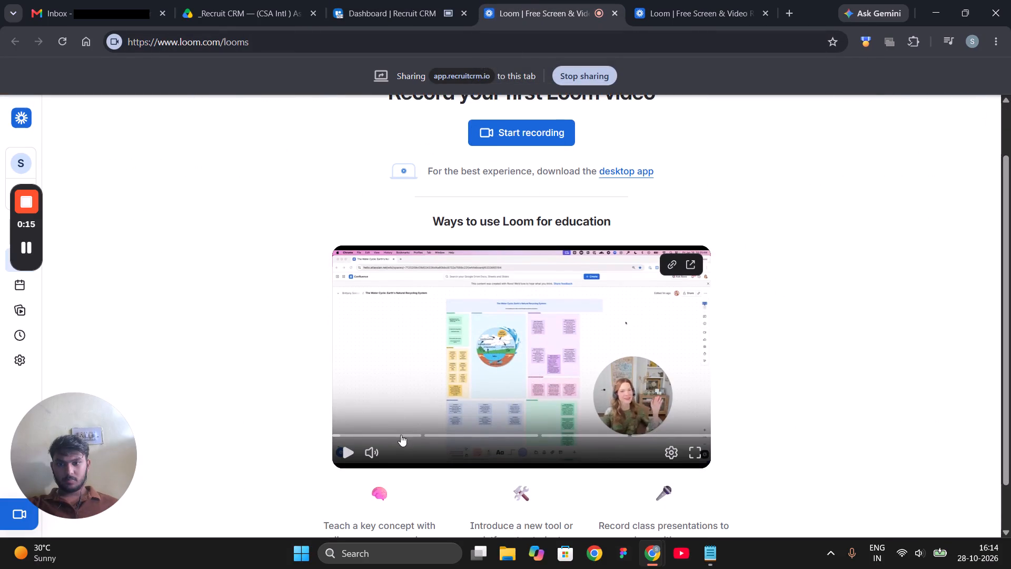
click(401, 435)
click(447, 431)
click(502, 433)
click(576, 433)
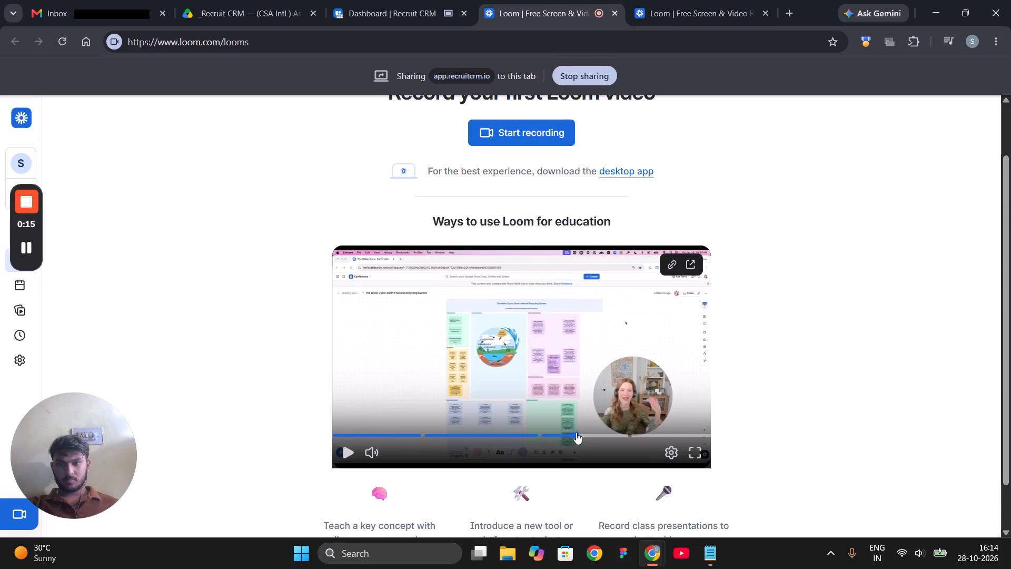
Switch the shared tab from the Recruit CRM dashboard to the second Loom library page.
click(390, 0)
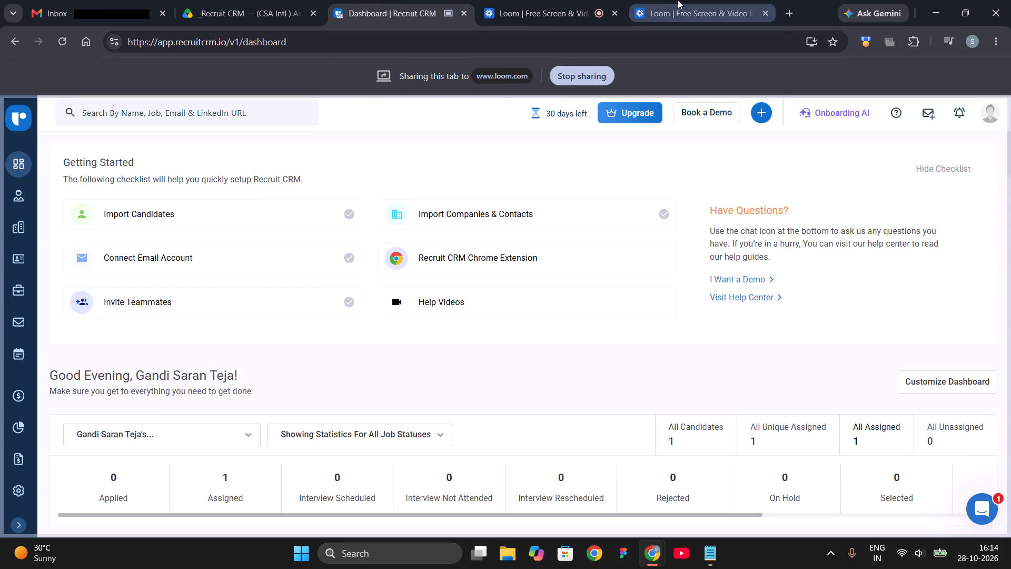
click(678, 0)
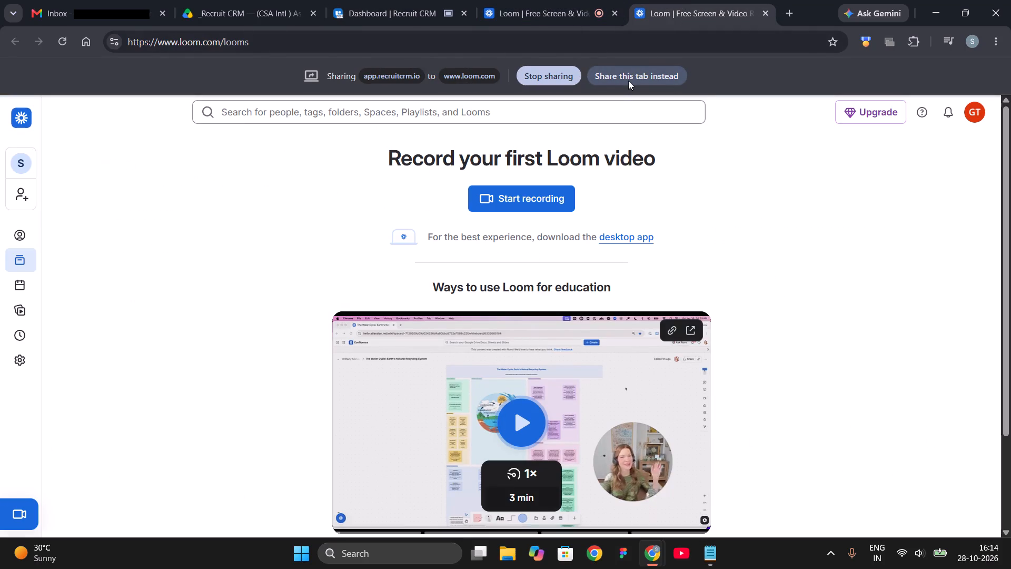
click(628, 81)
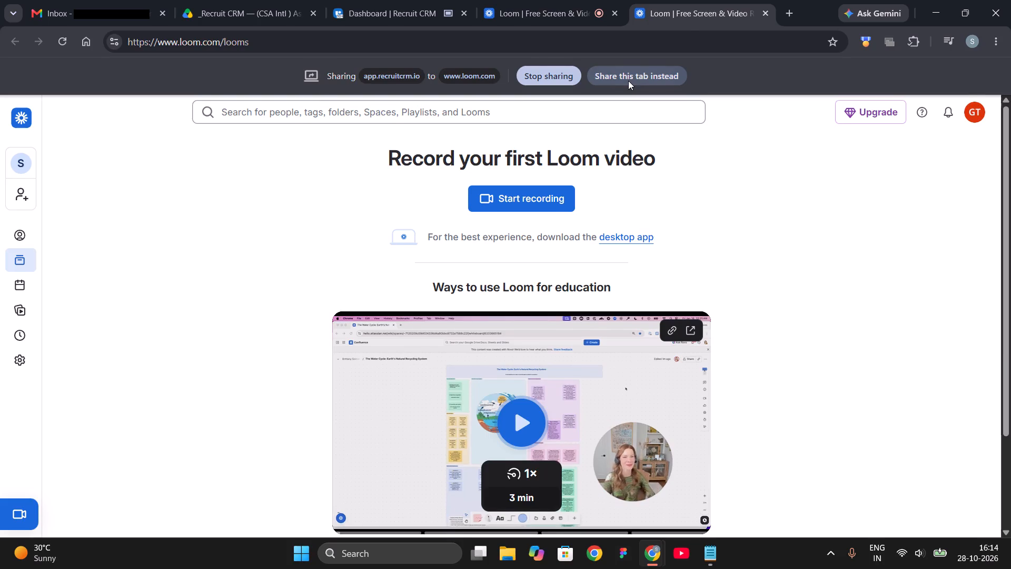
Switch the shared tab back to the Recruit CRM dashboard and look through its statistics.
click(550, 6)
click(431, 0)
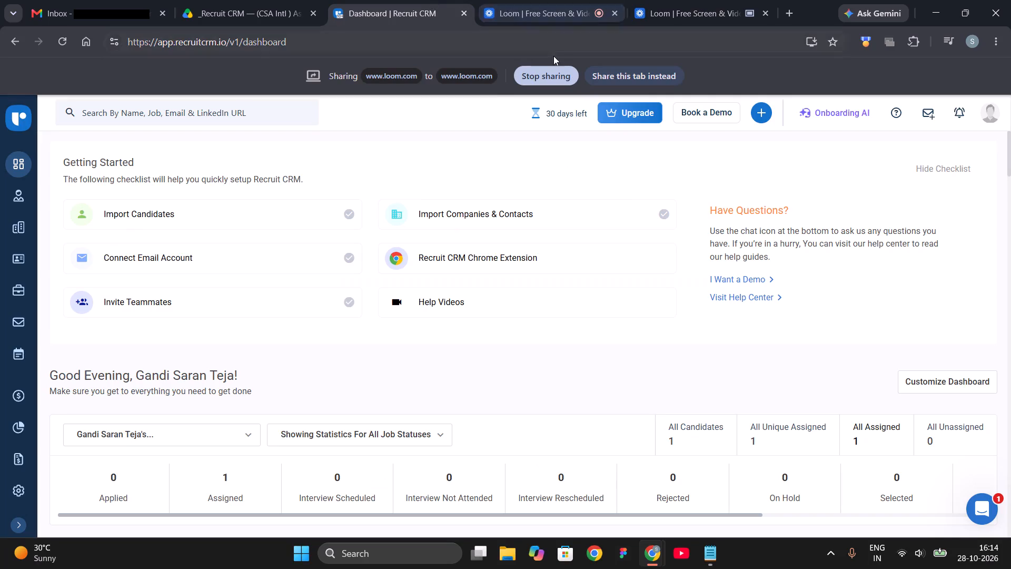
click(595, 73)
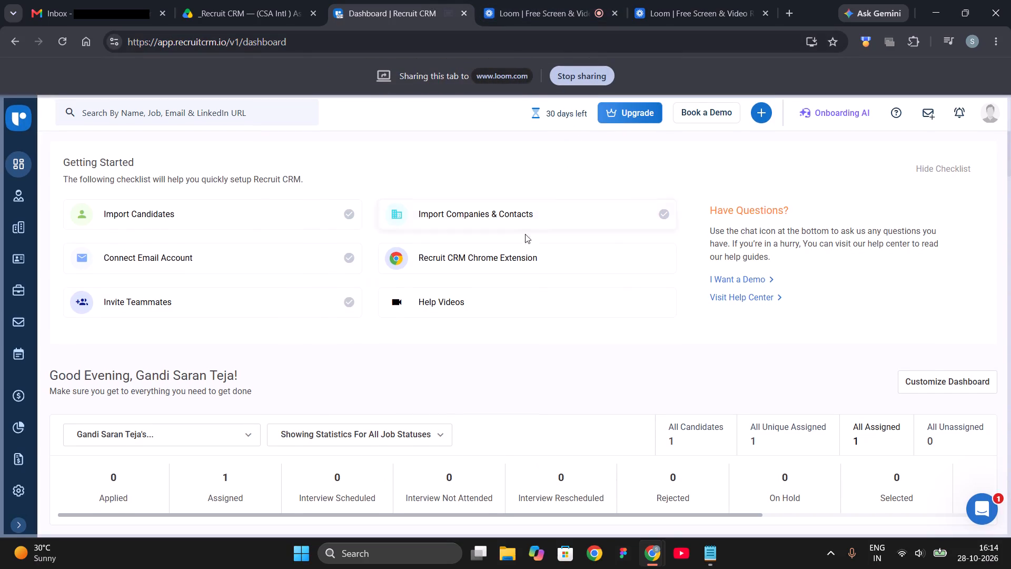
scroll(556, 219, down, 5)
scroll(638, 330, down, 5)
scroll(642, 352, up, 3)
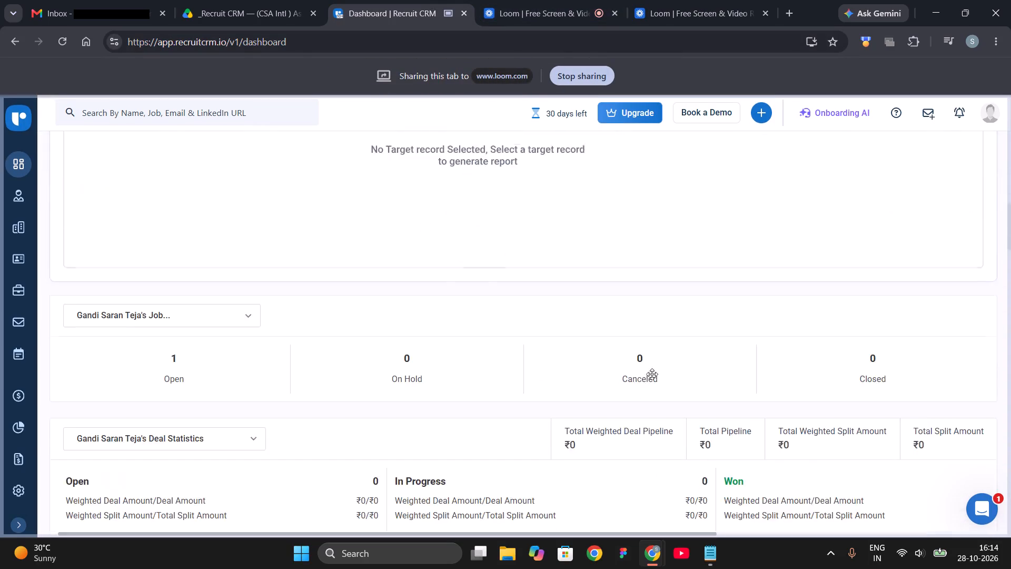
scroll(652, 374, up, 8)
Play the education sample video on both Loom library pages, skip between its sections, and pause it.
click(661, 0)
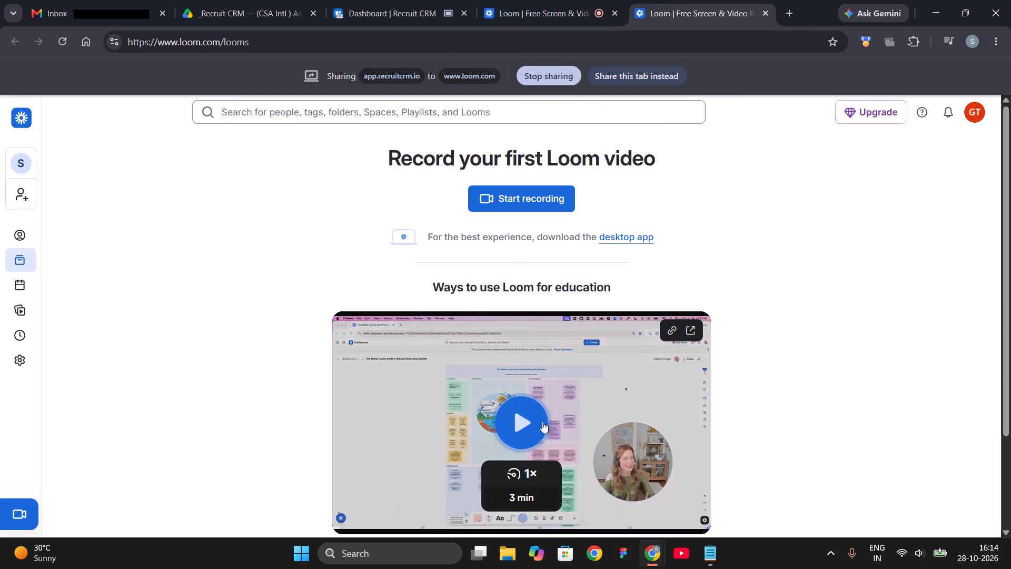
click(528, 427)
click(346, 513)
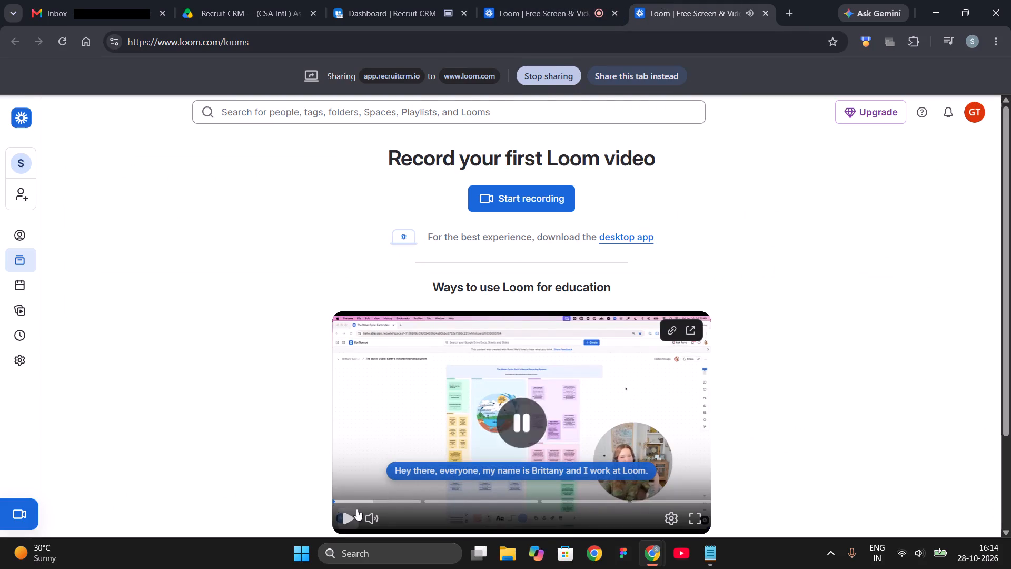
click(547, 0)
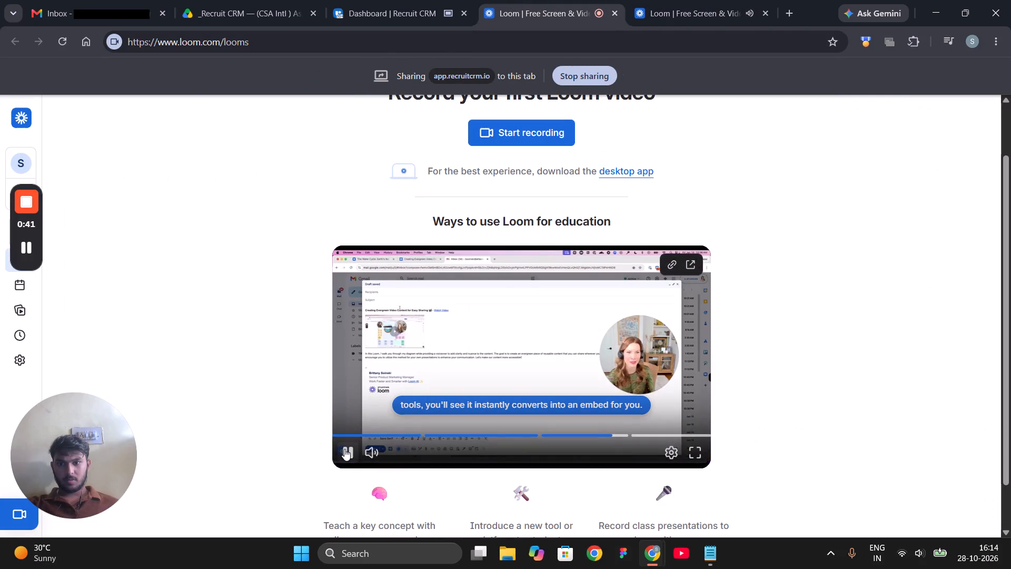
click(344, 449)
click(477, 432)
click(529, 339)
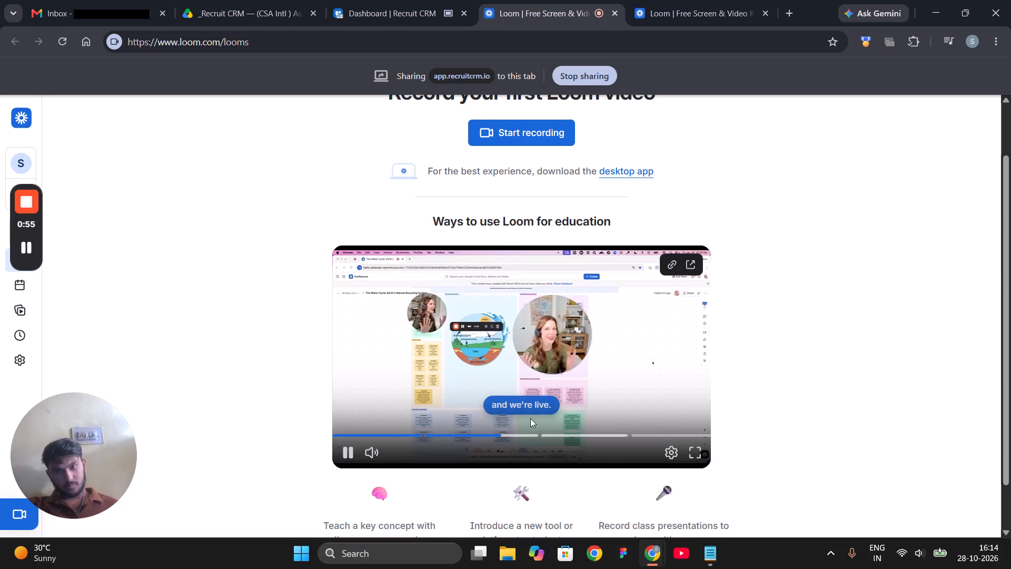
click(388, 429)
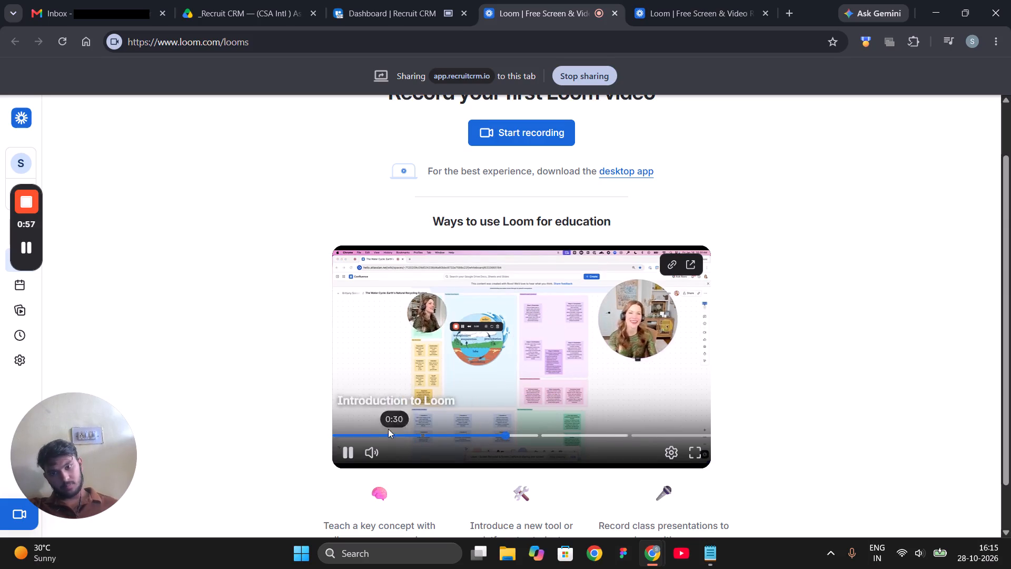
click(399, 430)
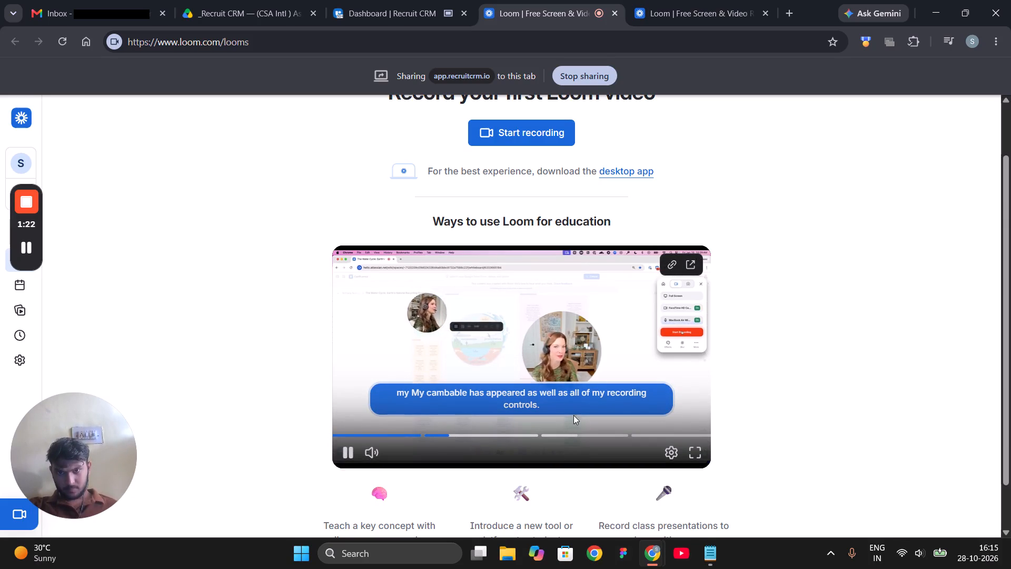
click(350, 457)
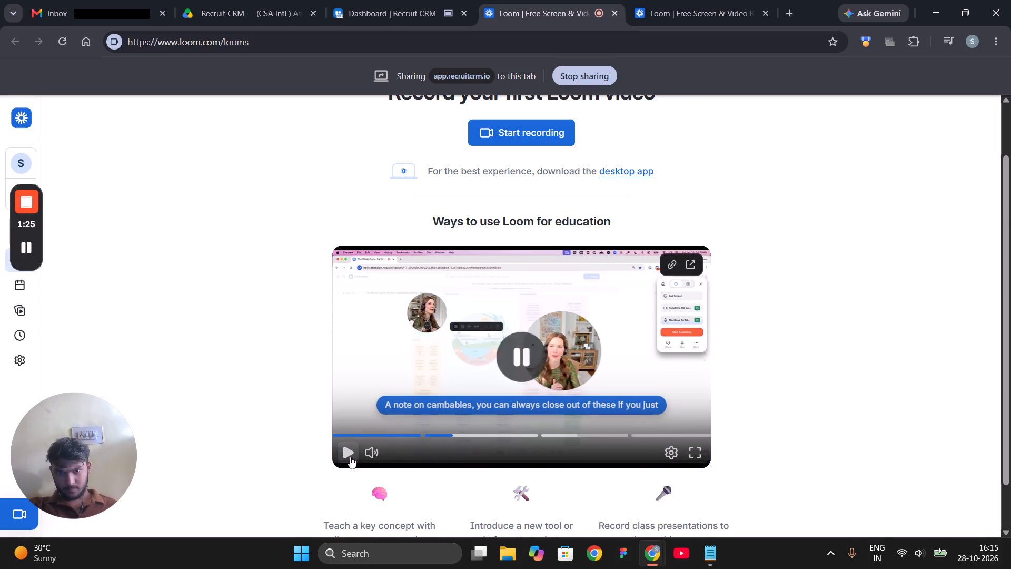
Stop sharing the Recruit CRM dashboard to end the Loom recording.
click(577, 81)
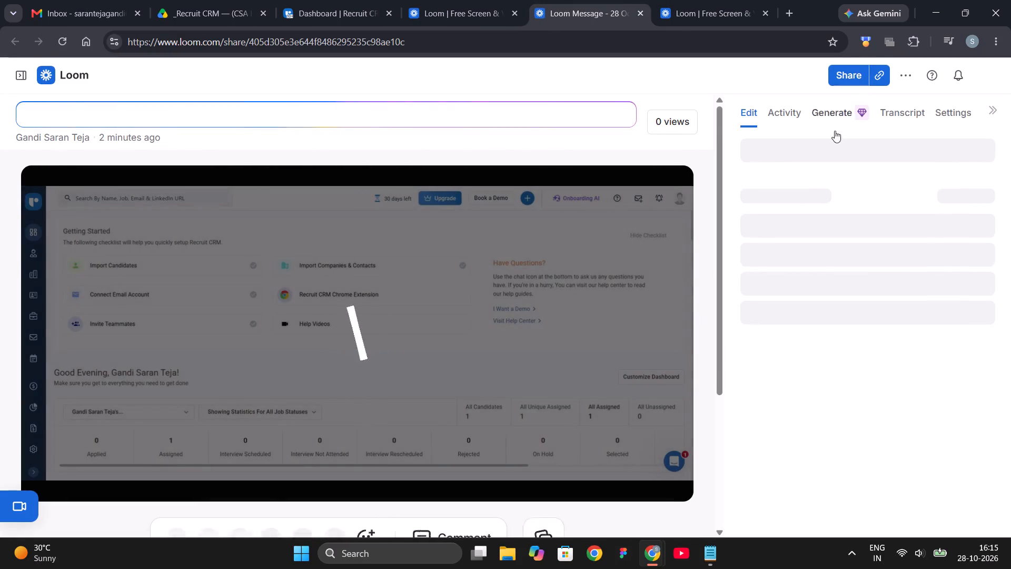
Play back the new Loom recording and skip through its timeline to check what was captured.
click(329, 375)
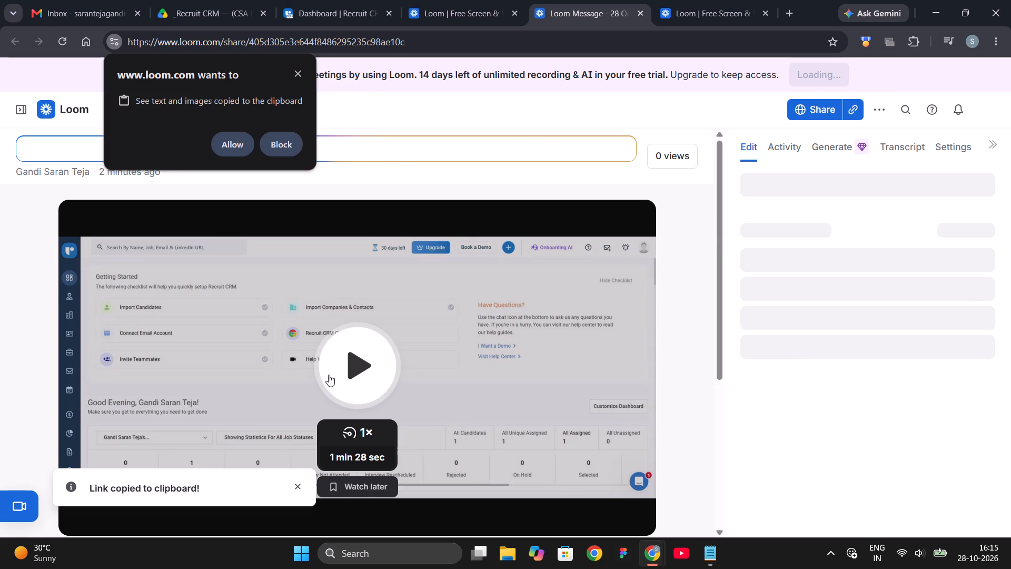
scroll(309, 394, down, 1)
click(74, 436)
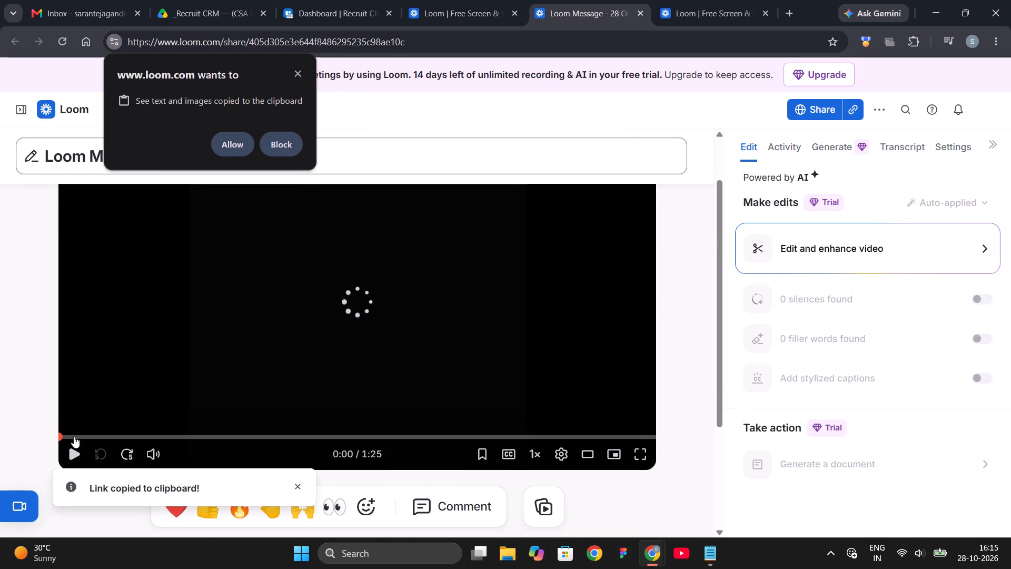
click(87, 433)
click(122, 431)
click(163, 433)
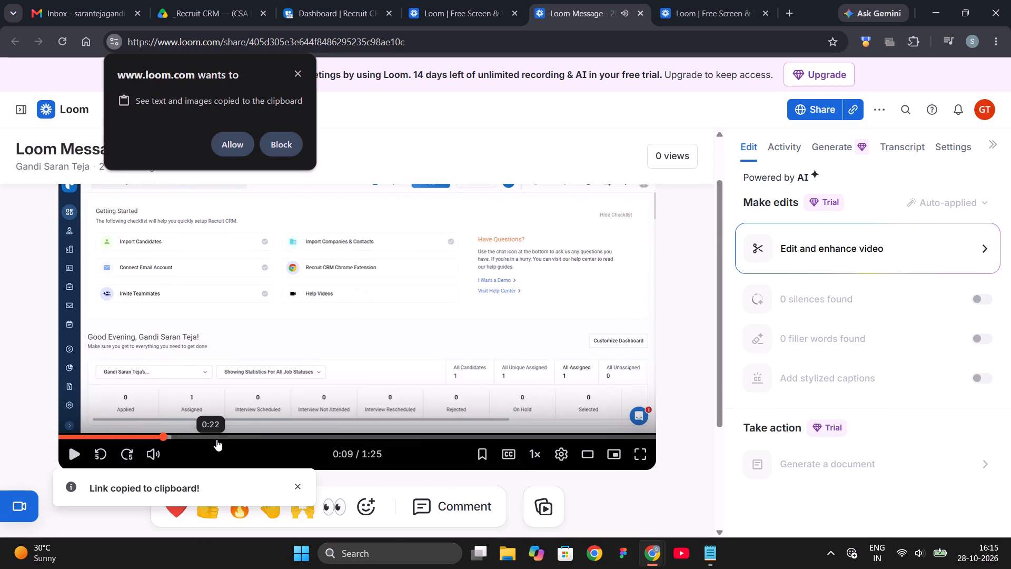
click(216, 439)
click(315, 388)
click(315, 388)
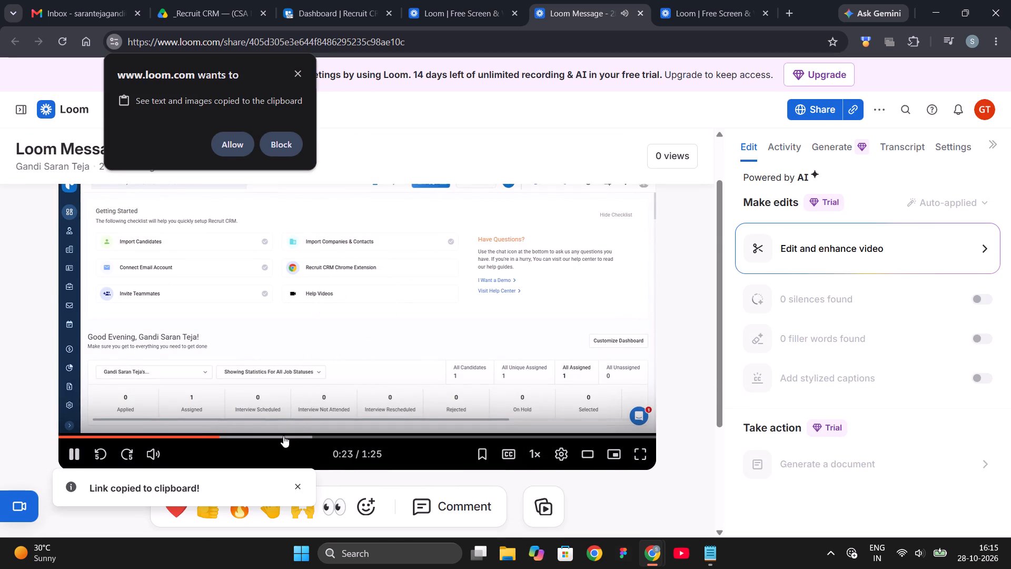
click(276, 440)
click(339, 437)
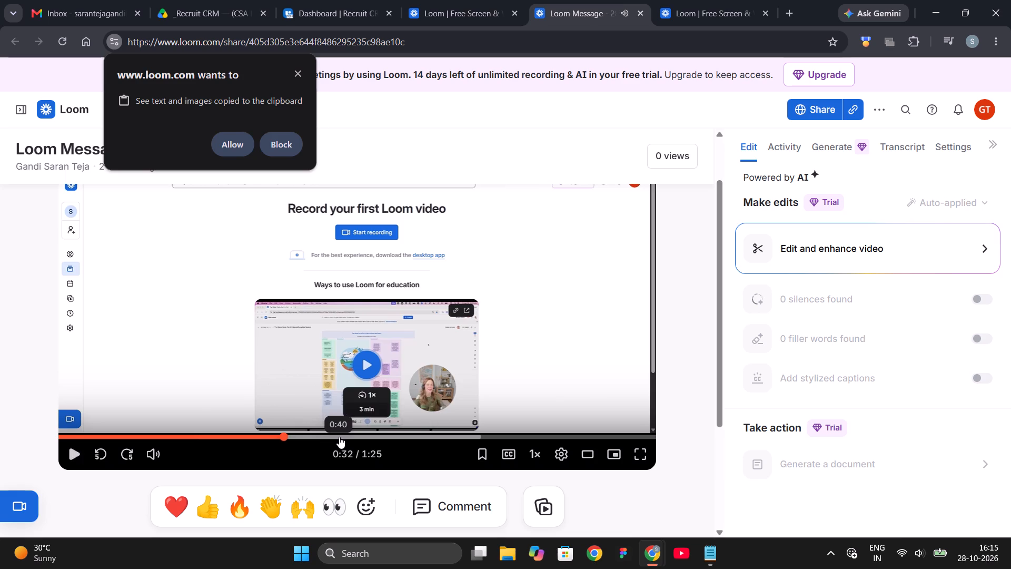
click(410, 442)
click(450, 439)
click(493, 444)
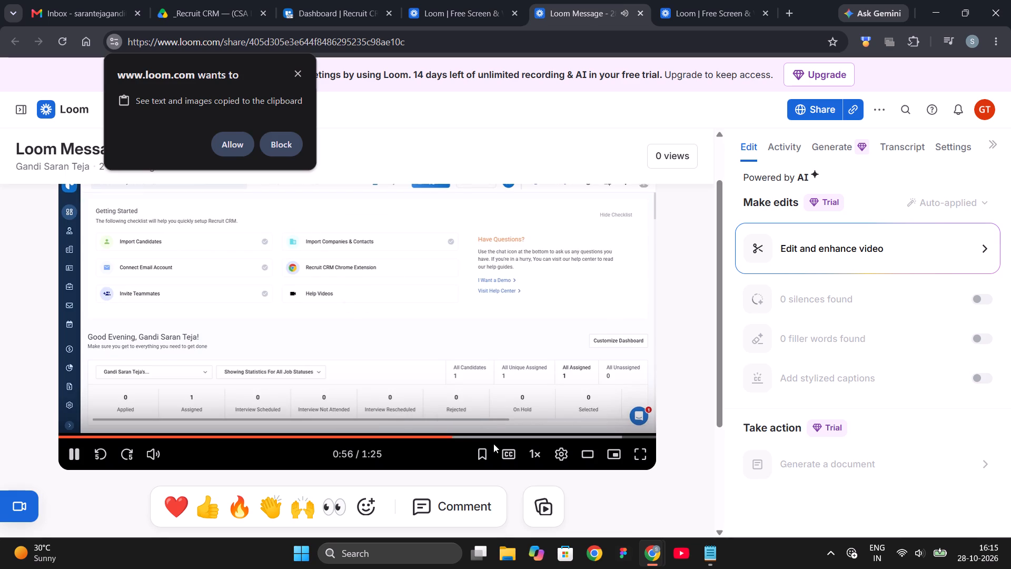
Permanently delete the Loom recording of the Recruit CRM dashboard.
click(881, 110)
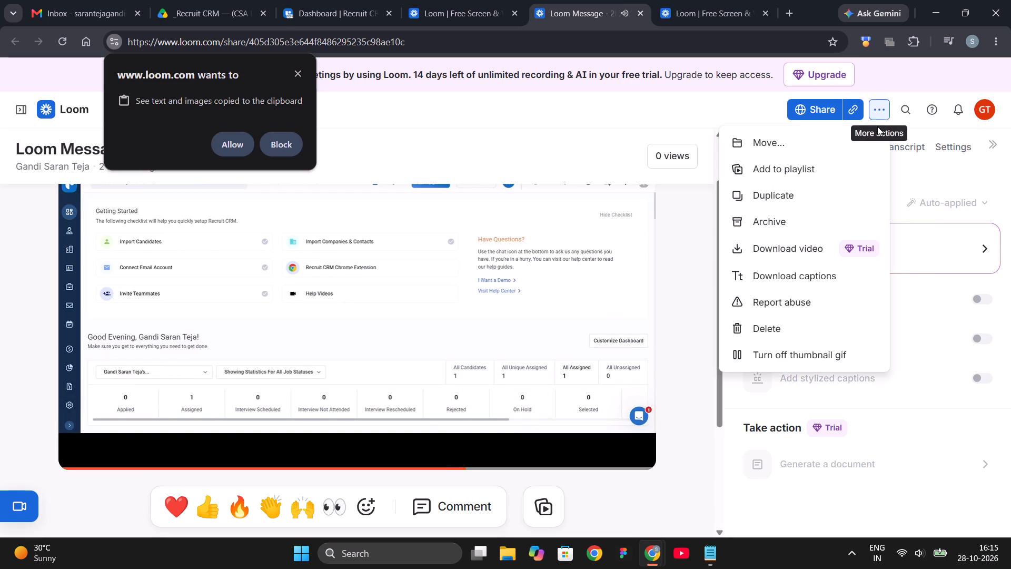
click(786, 320)
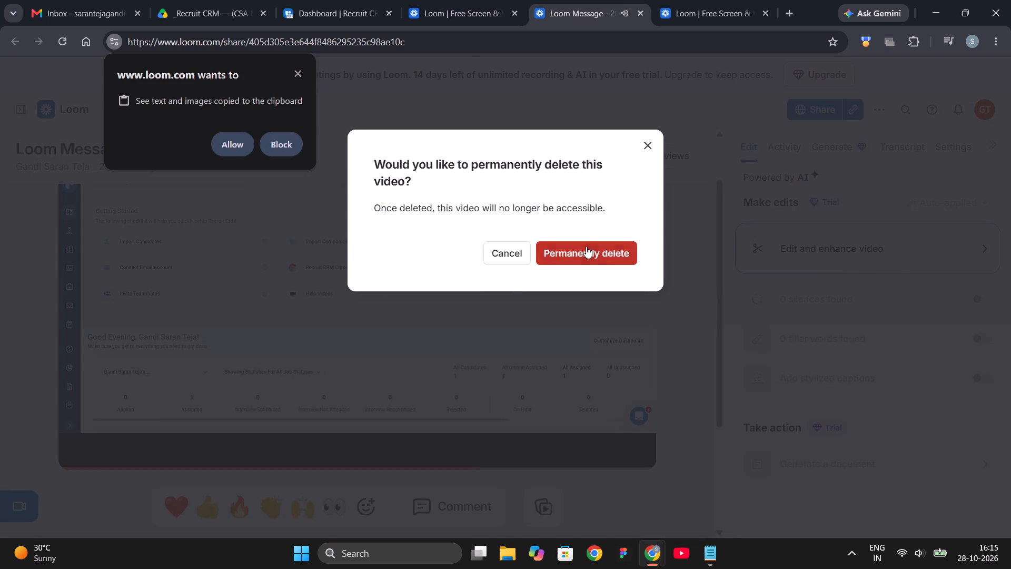
click(586, 246)
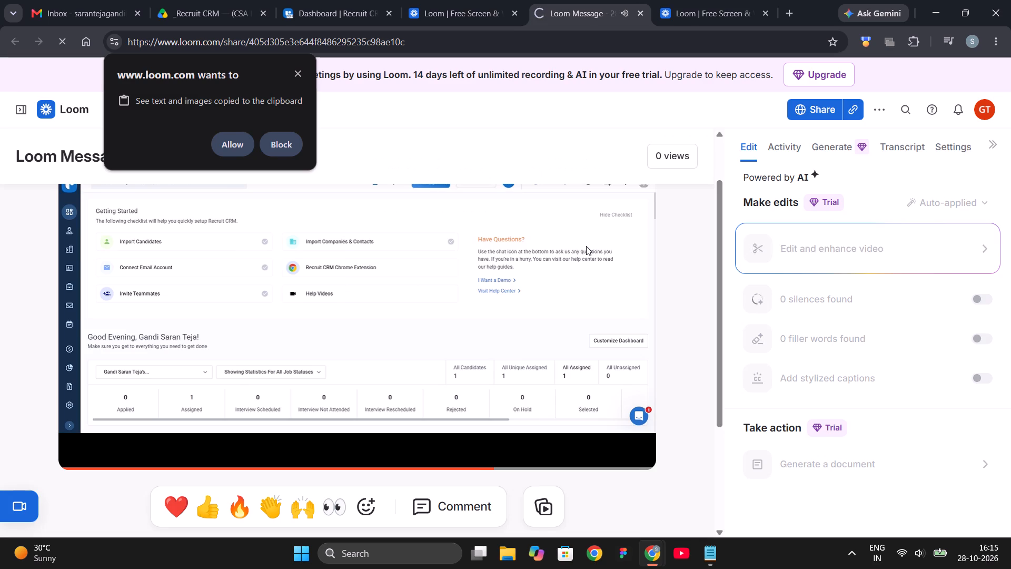
Look through Loom's personal settings, examining the account, meeting recordings, integrations and quick record sections.
click(483, 1)
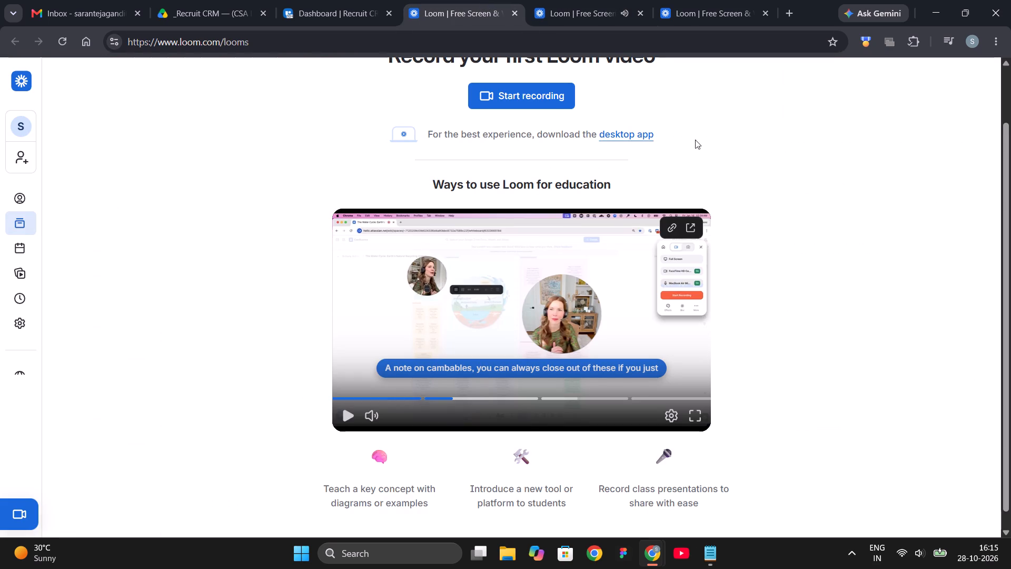
scroll(683, 182, up, 4)
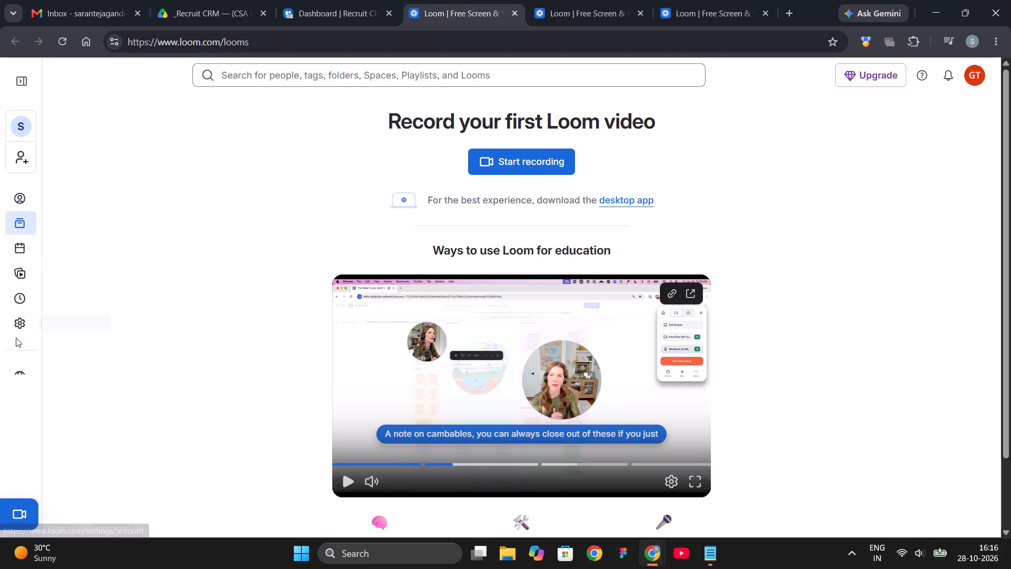
click(17, 321)
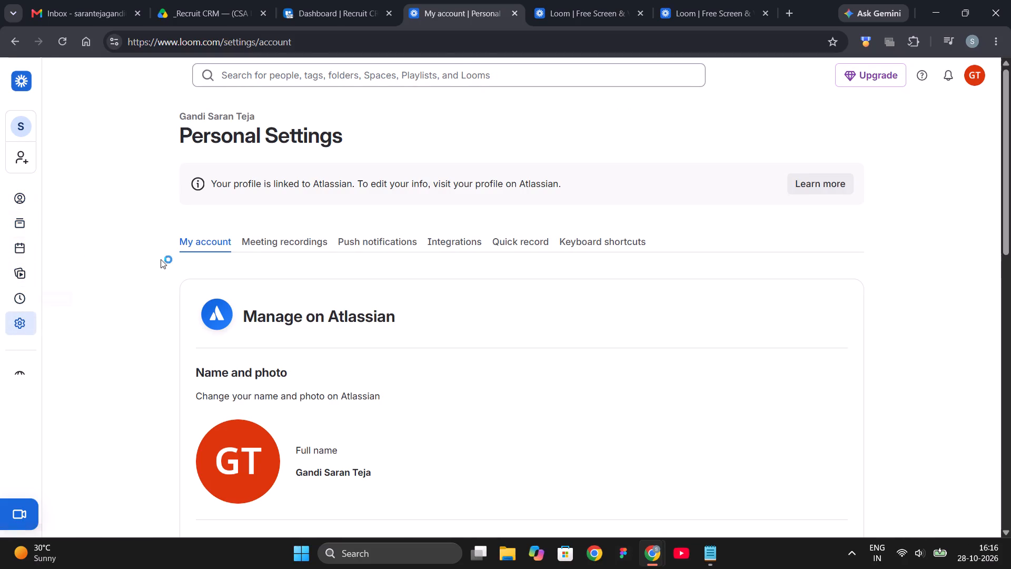
scroll(161, 259, down, 10)
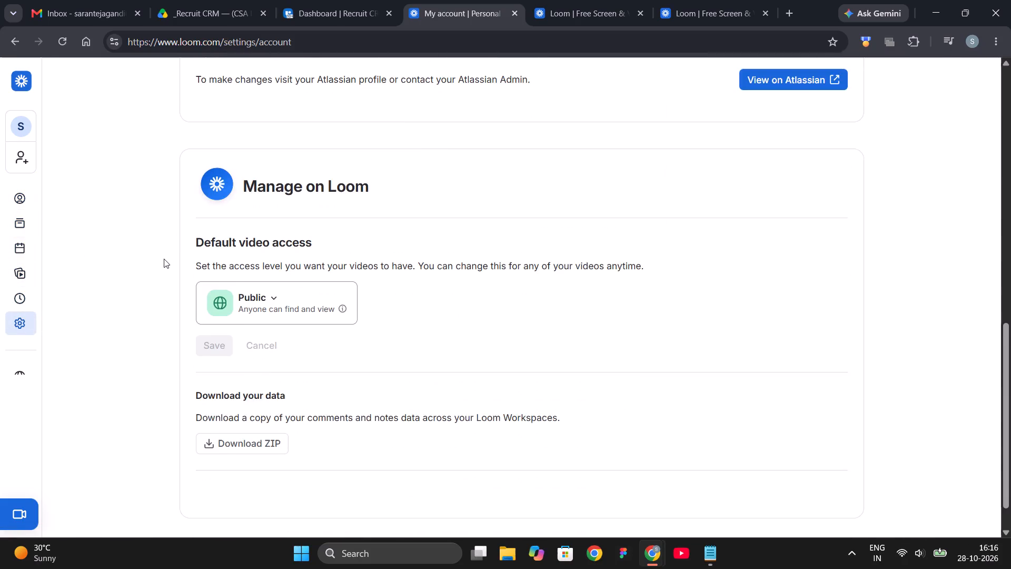
scroll(164, 259, down, 3)
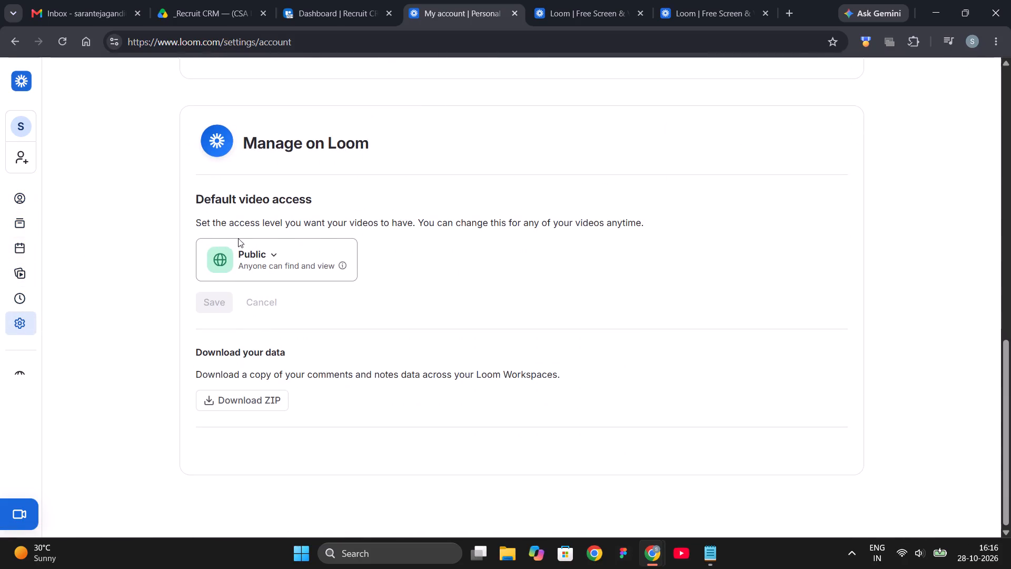
scroll(255, 254, up, 5)
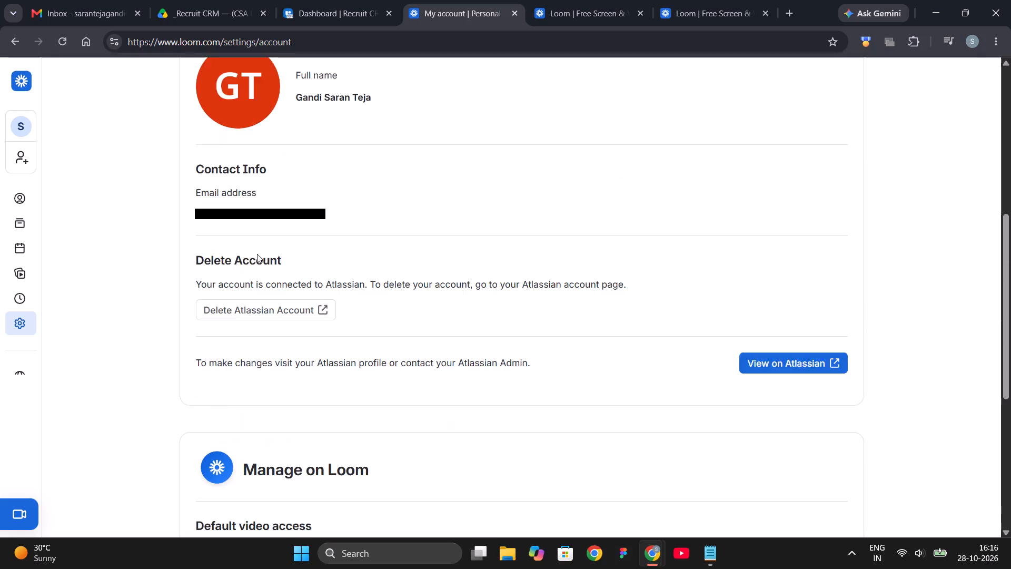
scroll(257, 254, up, 5)
click(313, 195)
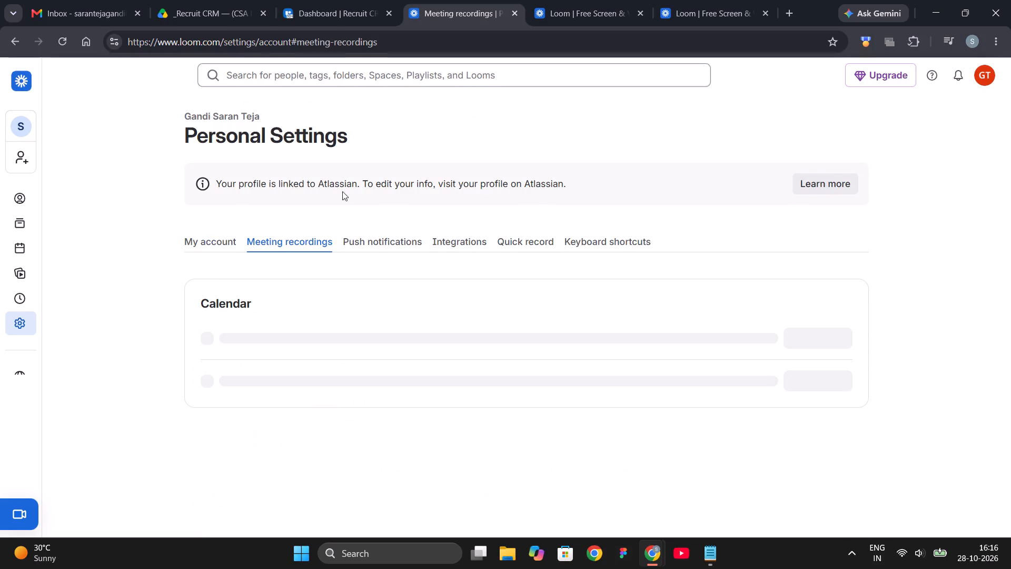
click(454, 241)
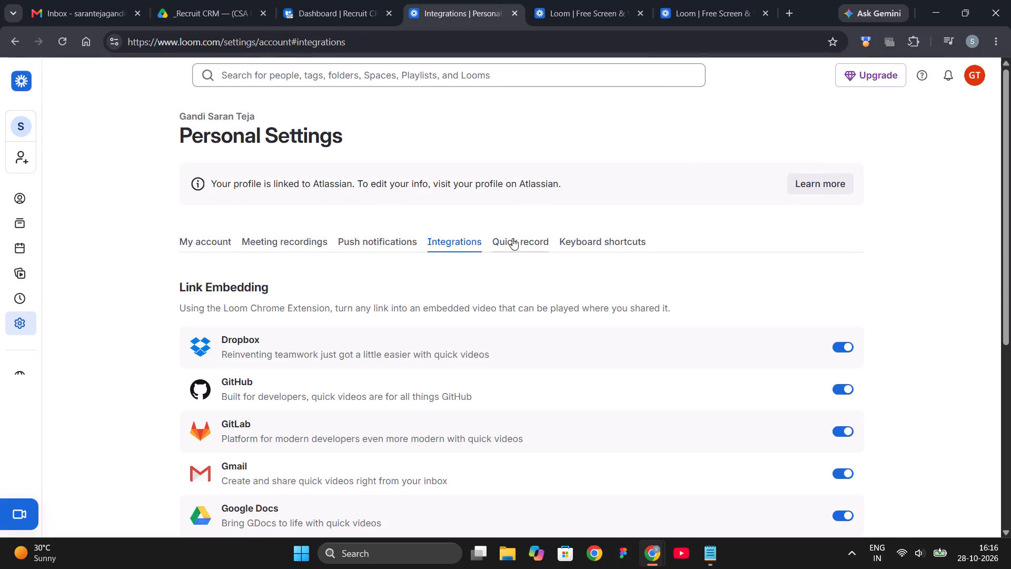
click(512, 238)
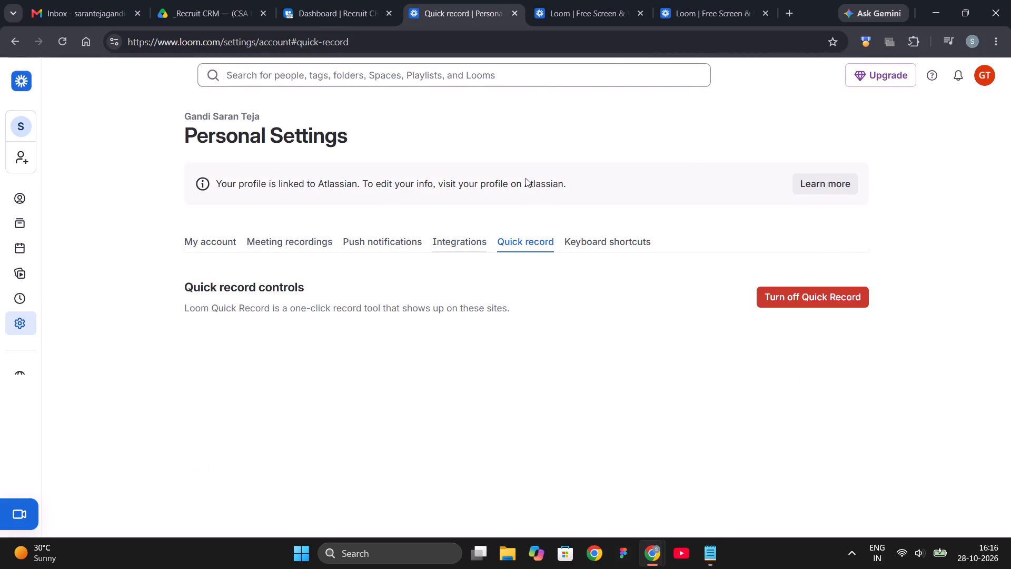
Search the web for "loom extension" in a new tab, open the official Atlassian Loom result, and close the search results.
click(801, 4)
click(792, 7)
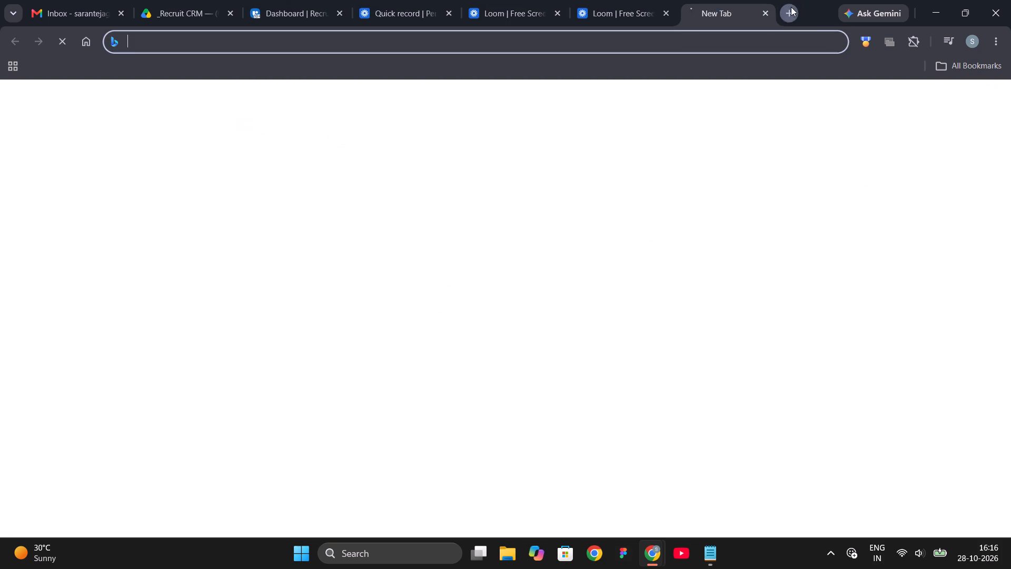
text(loom ext)
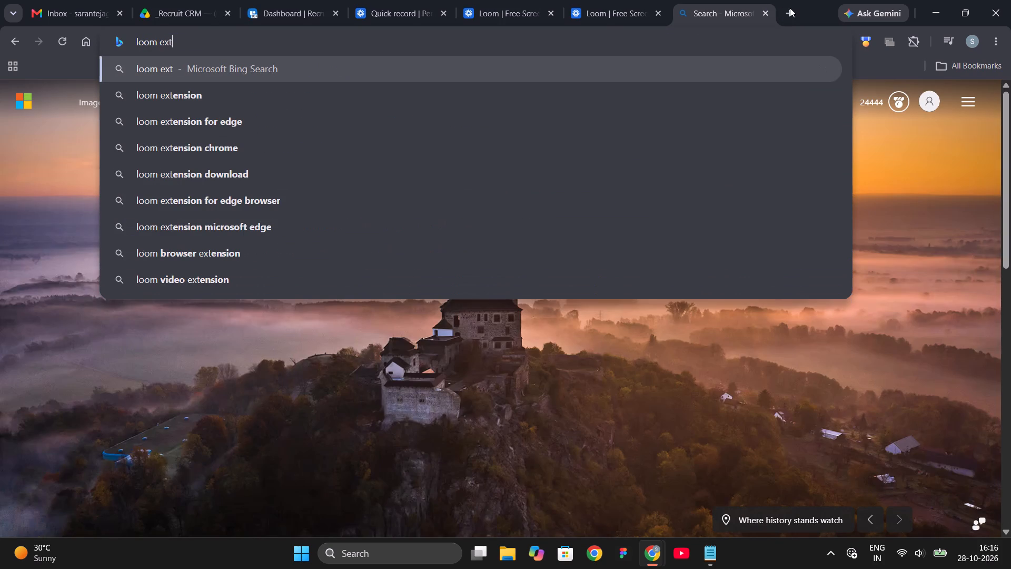
key(Down)
key(Return)
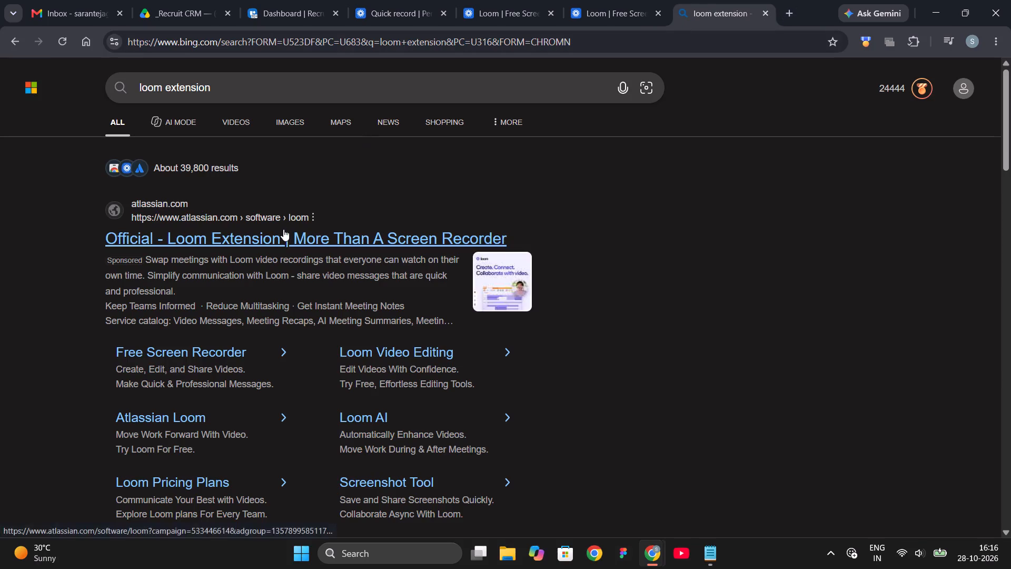
click(283, 229)
click(602, 17)
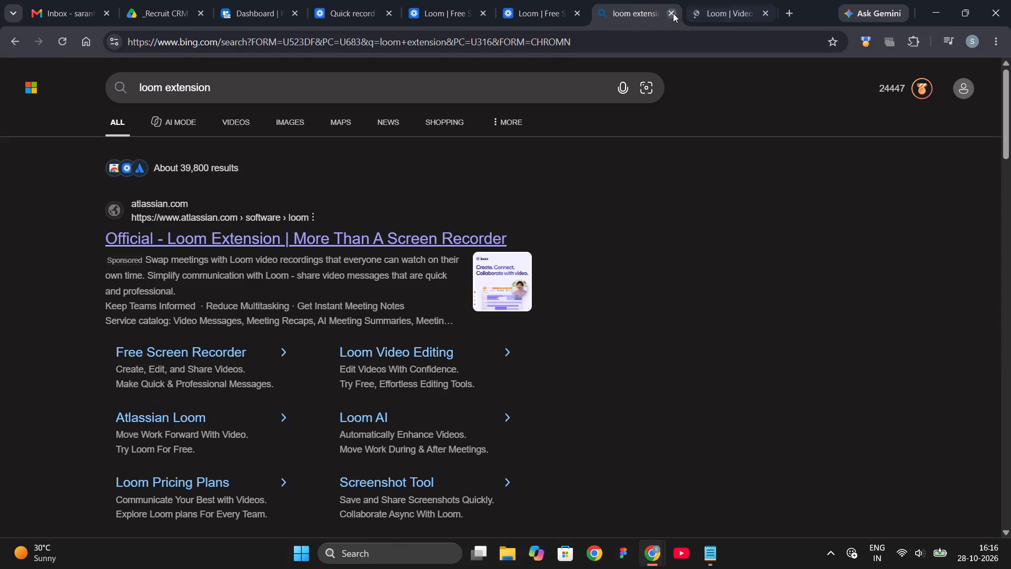
click(673, 13)
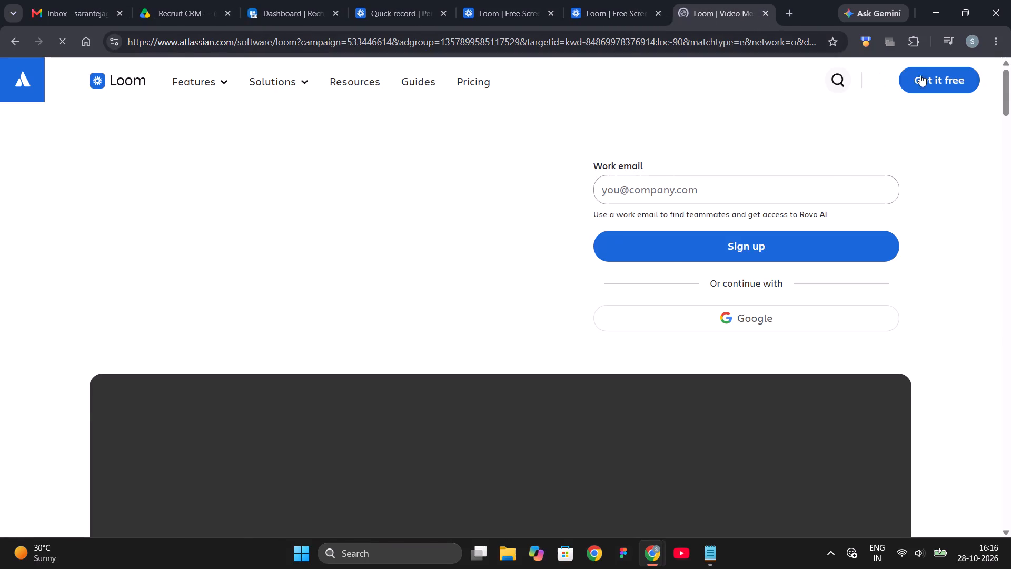
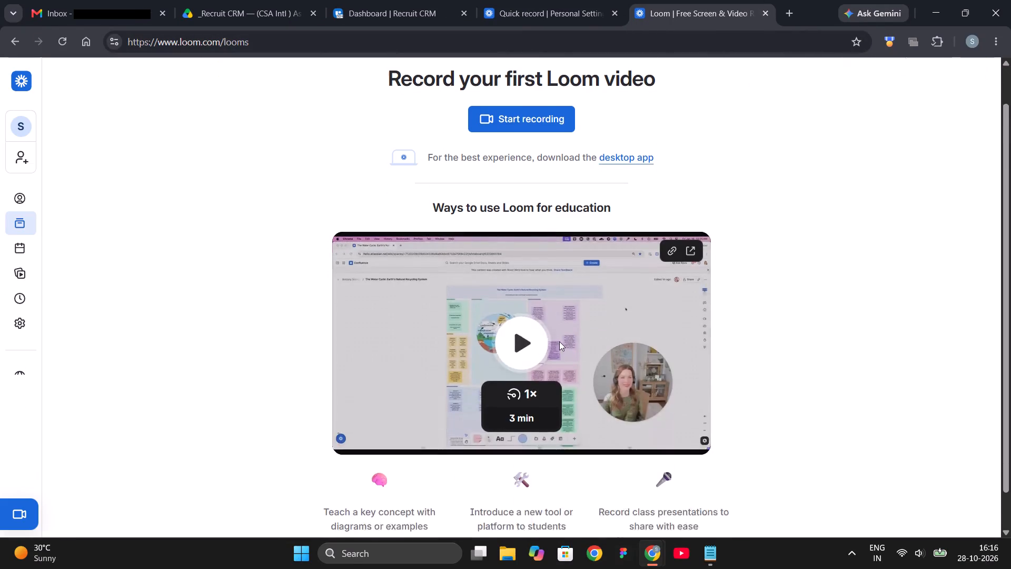
Close the Loom personal settings page, keeping the Loom video library open.
scroll(559, 341, down, 4)
scroll(564, 340, up, 5)
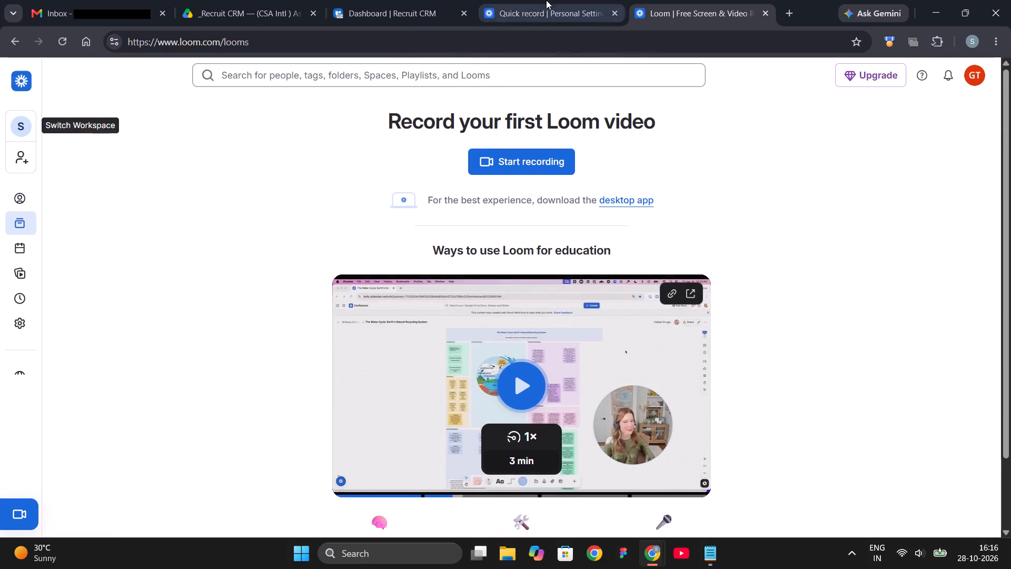
click(490, 0)
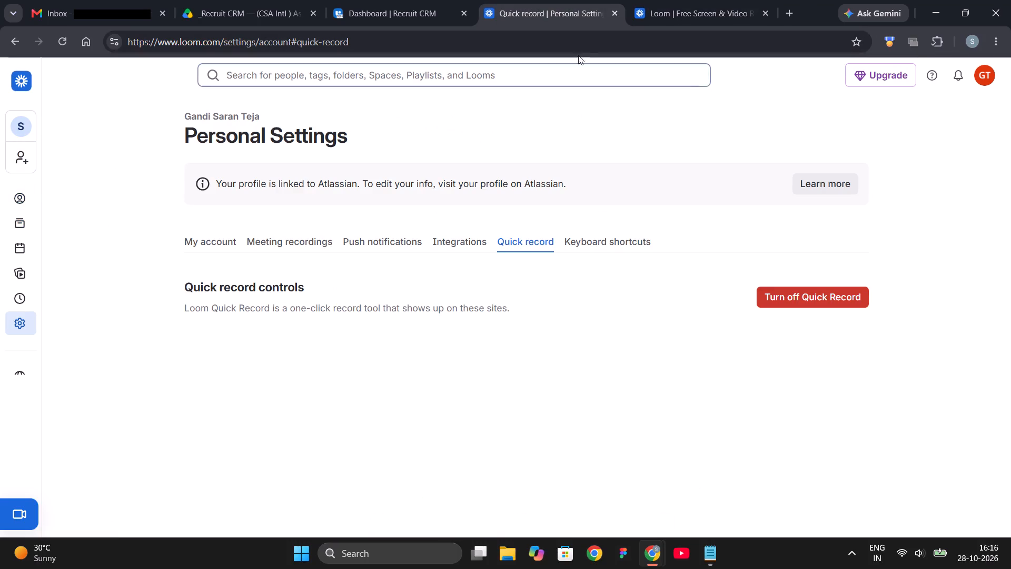
click(622, 20)
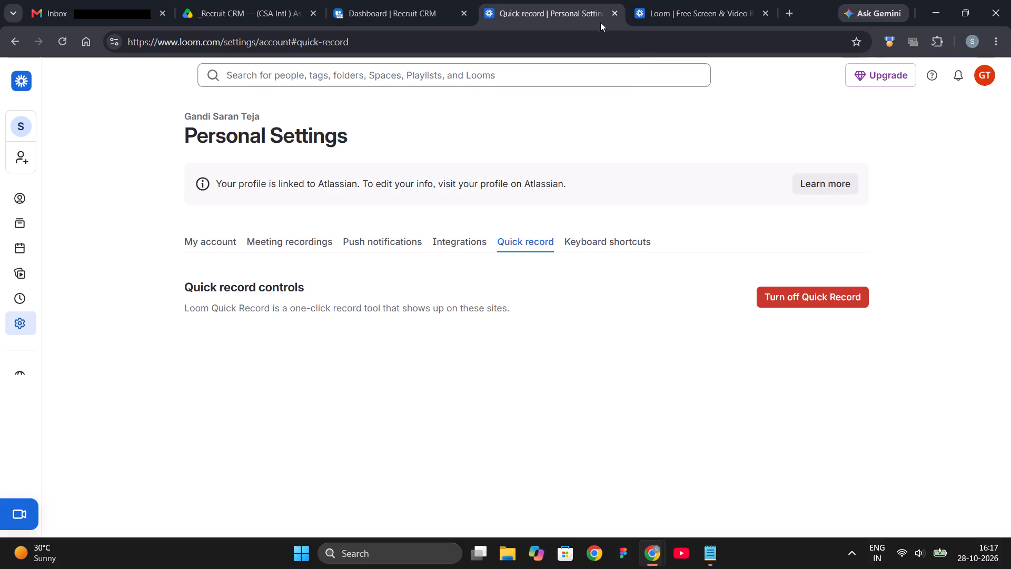
click(612, 18)
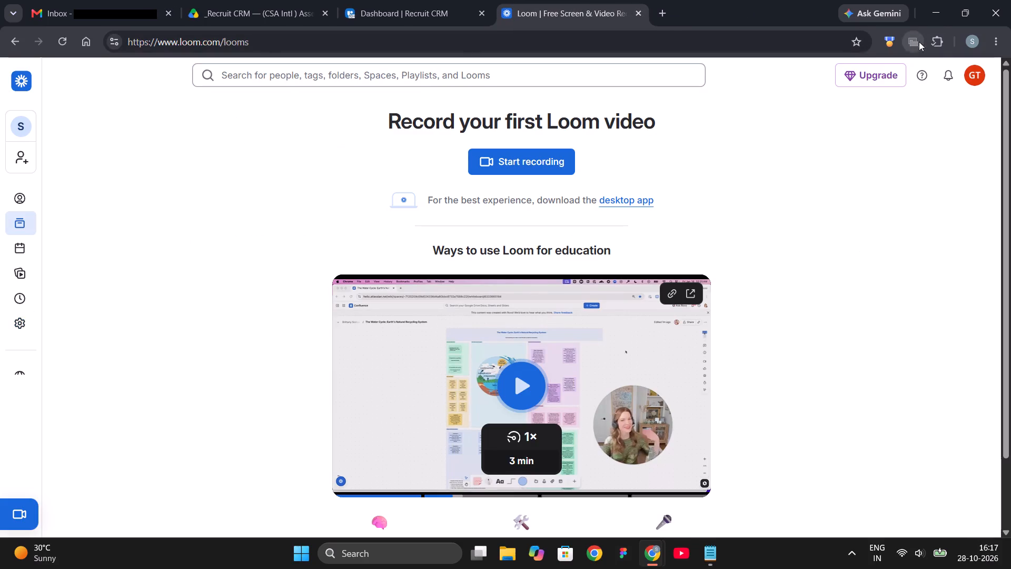
Find "loom" in the Chrome Web Store and install the Loom – Screen Recorder & Screen Capture extension.
click(1000, 42)
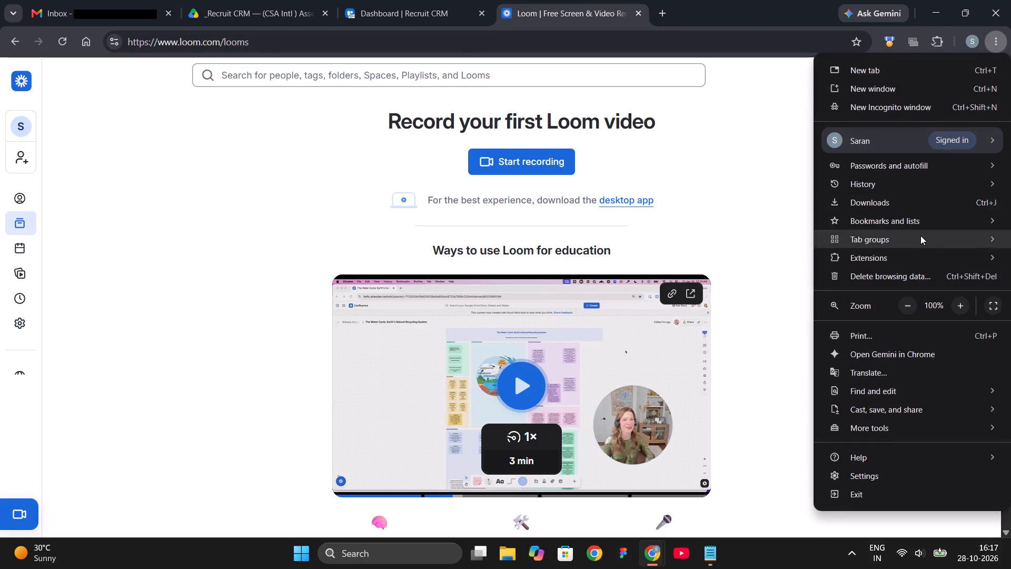
click(917, 256)
click(785, 250)
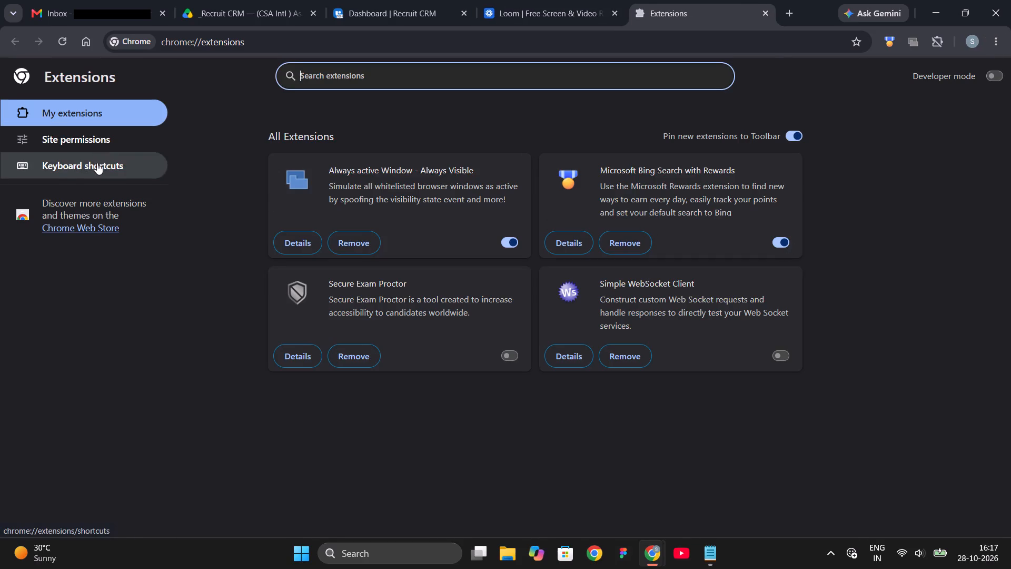
click(93, 229)
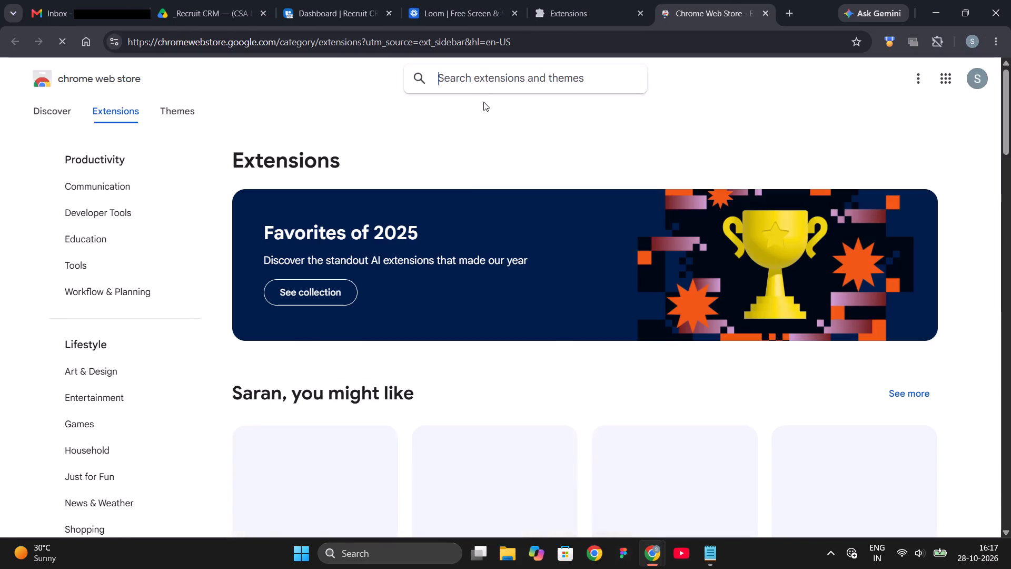
text(loom)
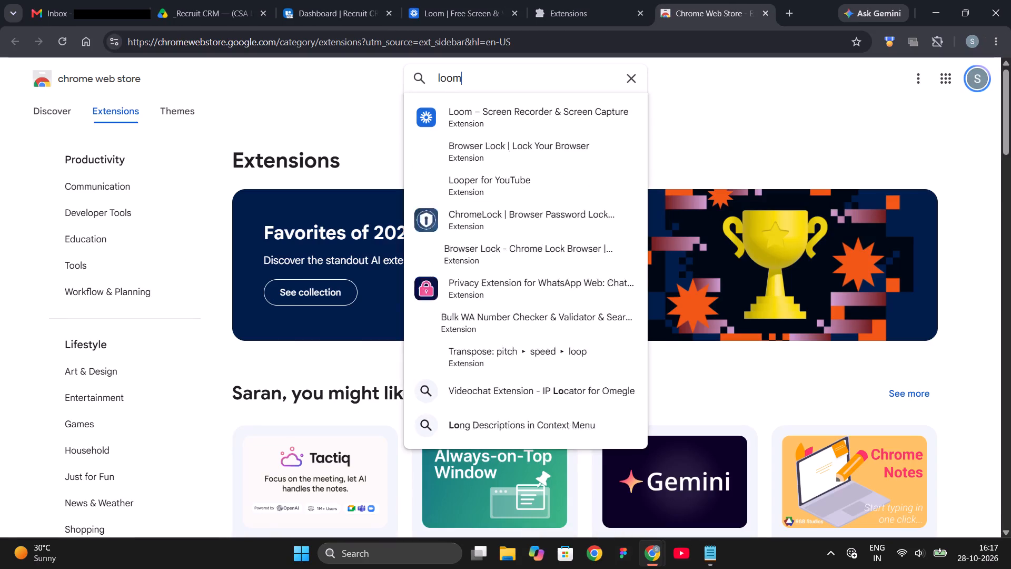
click(511, 115)
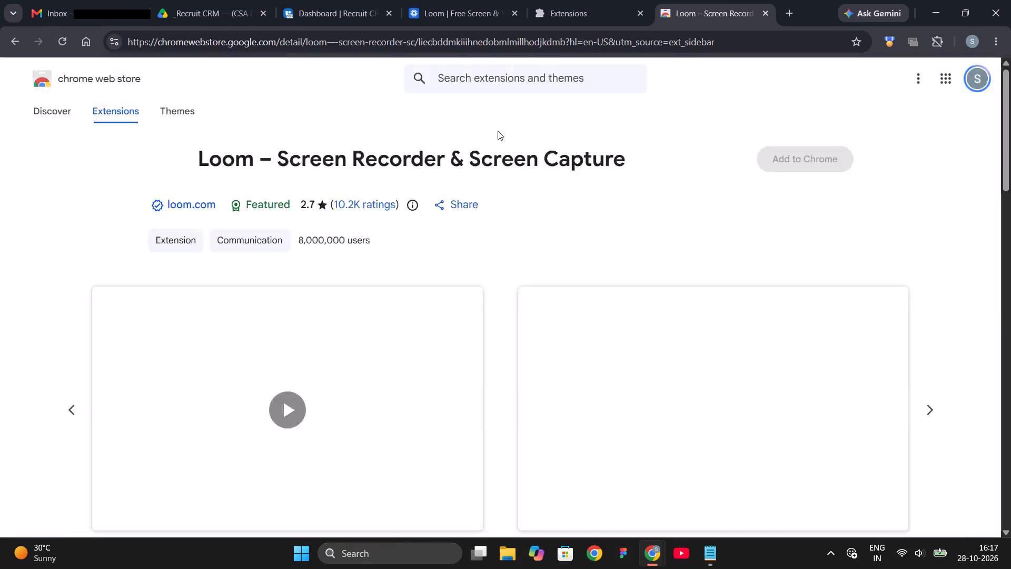
click(824, 161)
click(582, 176)
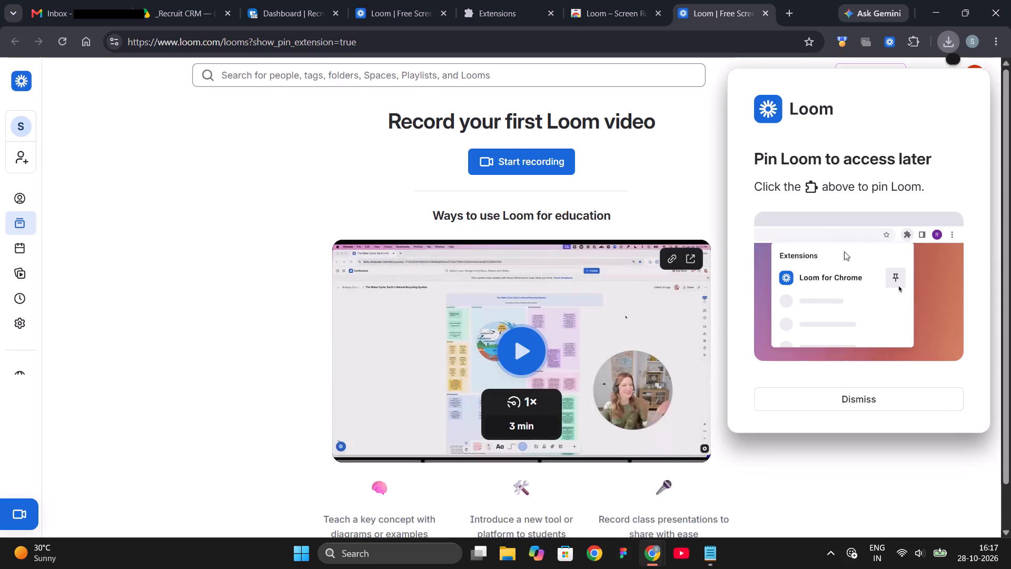
Close the Loom pin-extension page, the web store listing, the extensions page and the Loom library, returning to the Recruit CRM dashboard.
click(811, 181)
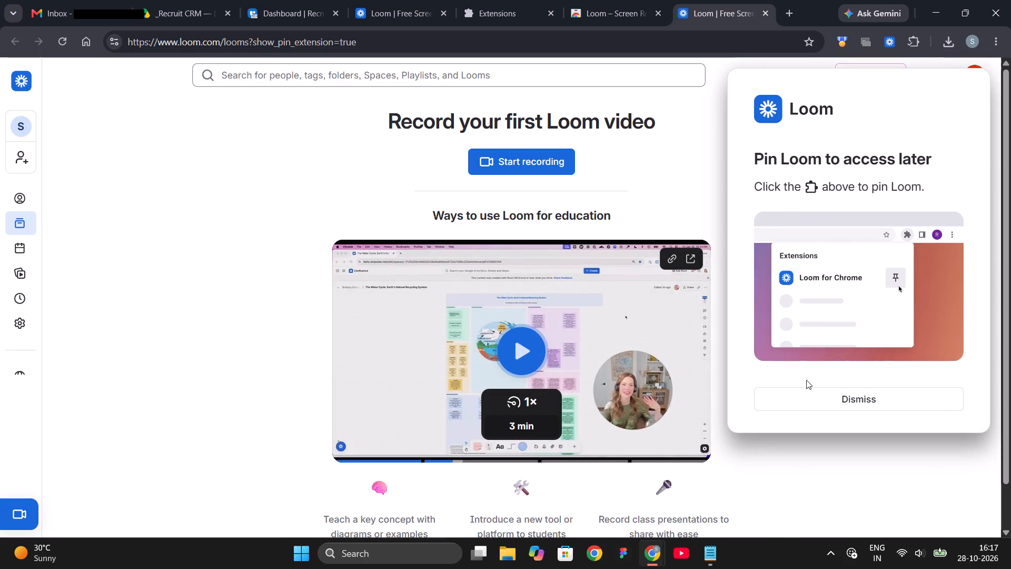
click(794, 184)
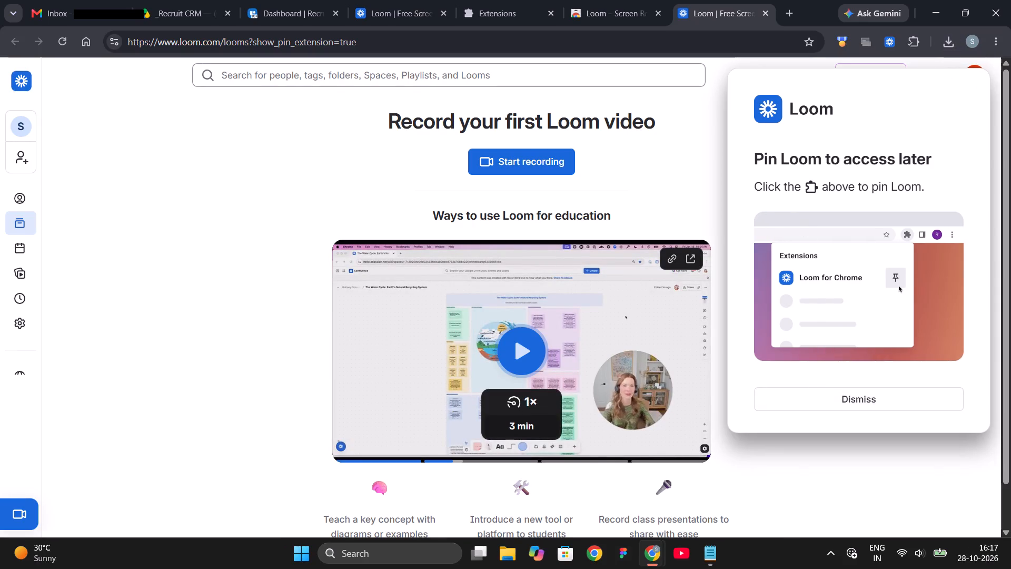
click(767, 14)
click(756, 15)
click(766, 12)
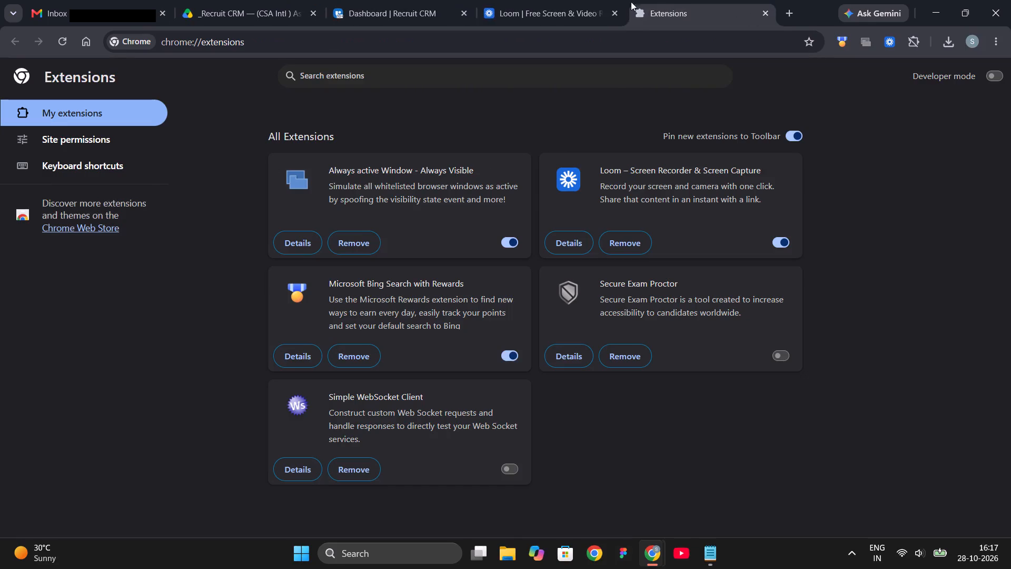
click(762, 17)
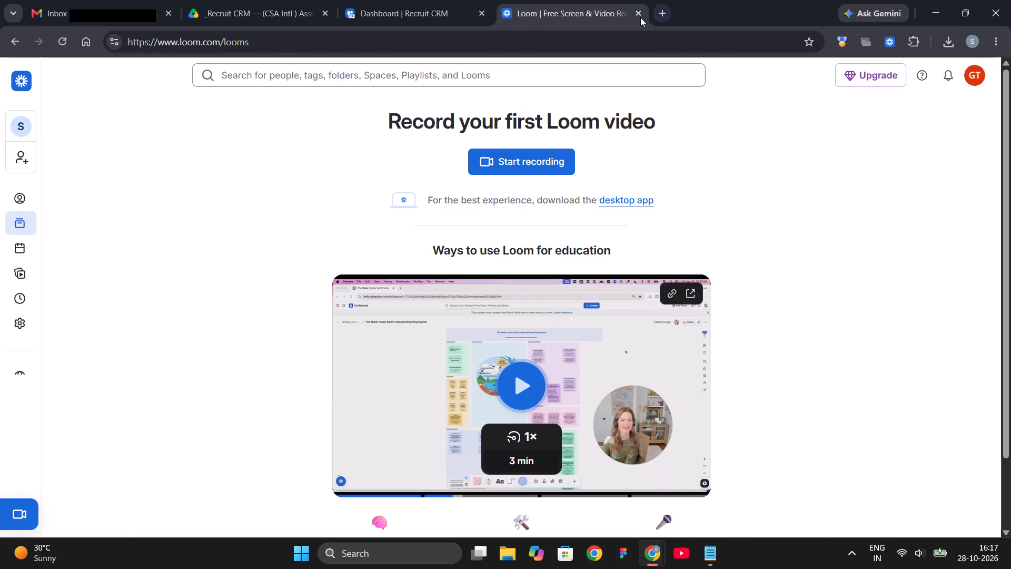
click(639, 16)
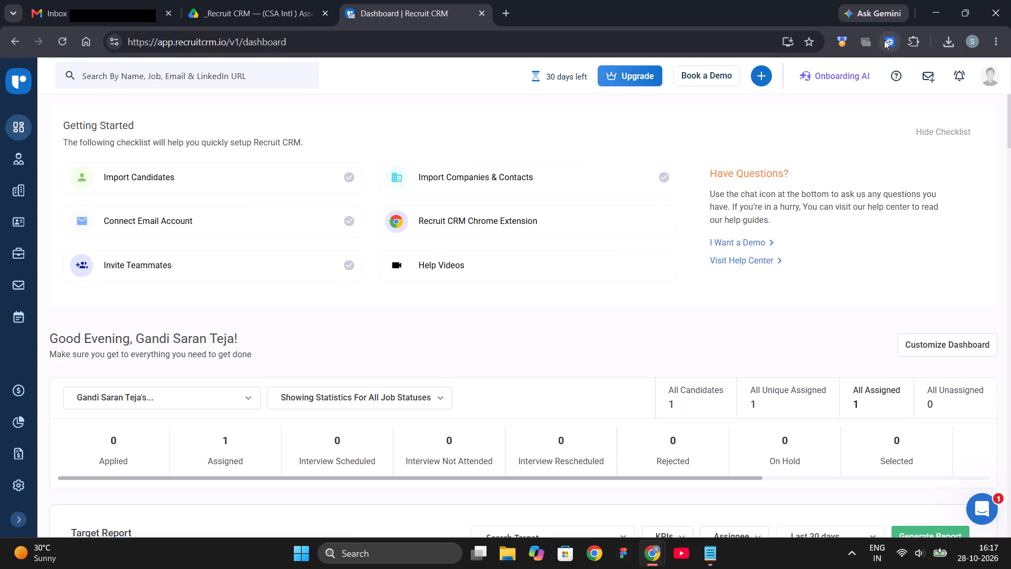
Launch the Loom extension on the Recruit CRM dashboard and allow camera and microphone access while visiting the site.
click(884, 40)
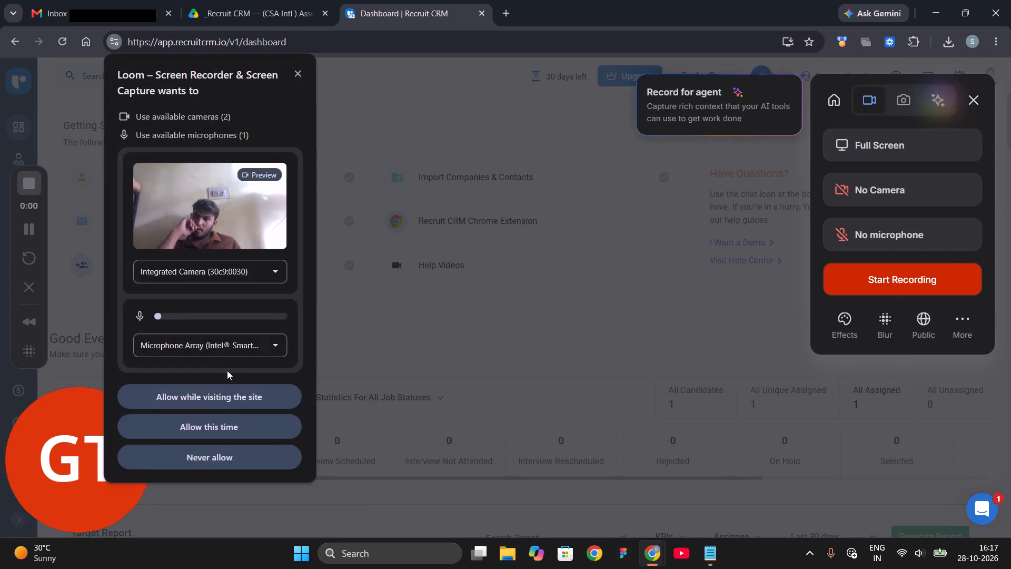
click(253, 399)
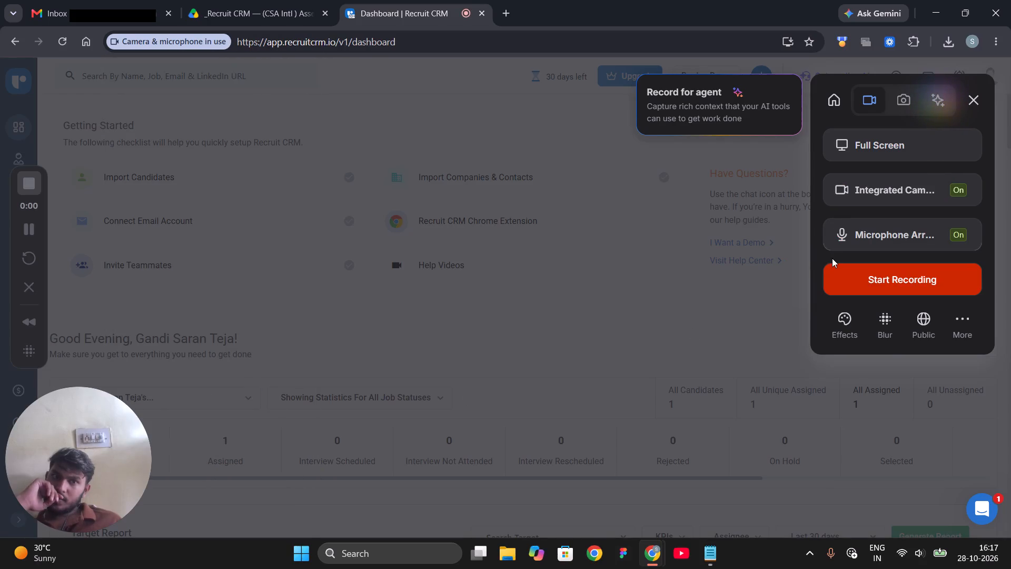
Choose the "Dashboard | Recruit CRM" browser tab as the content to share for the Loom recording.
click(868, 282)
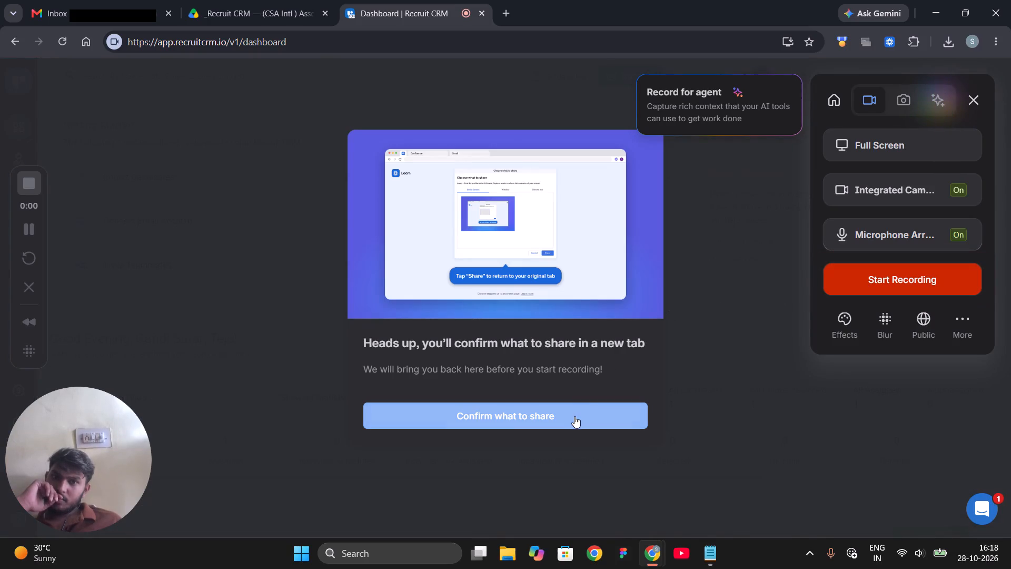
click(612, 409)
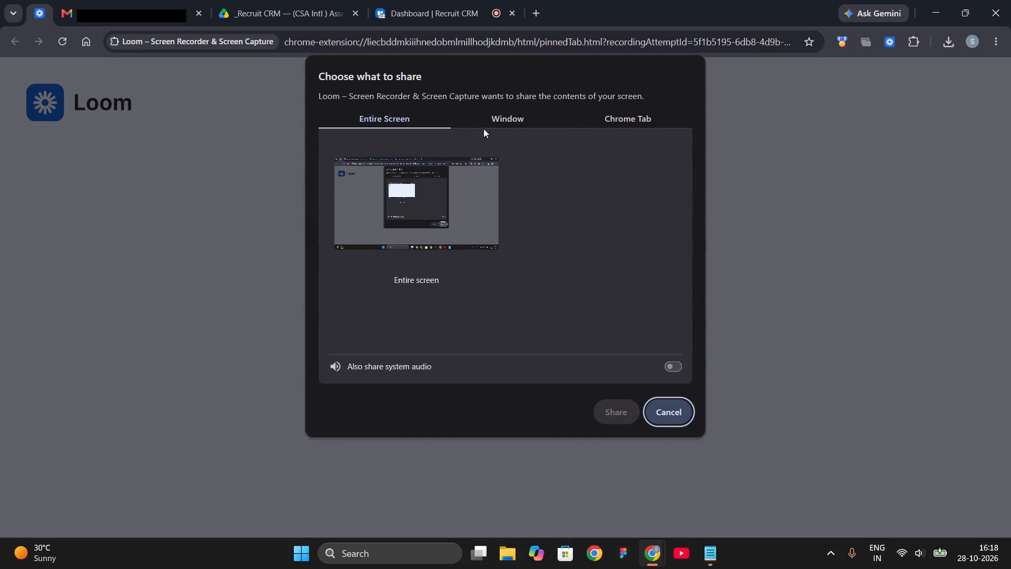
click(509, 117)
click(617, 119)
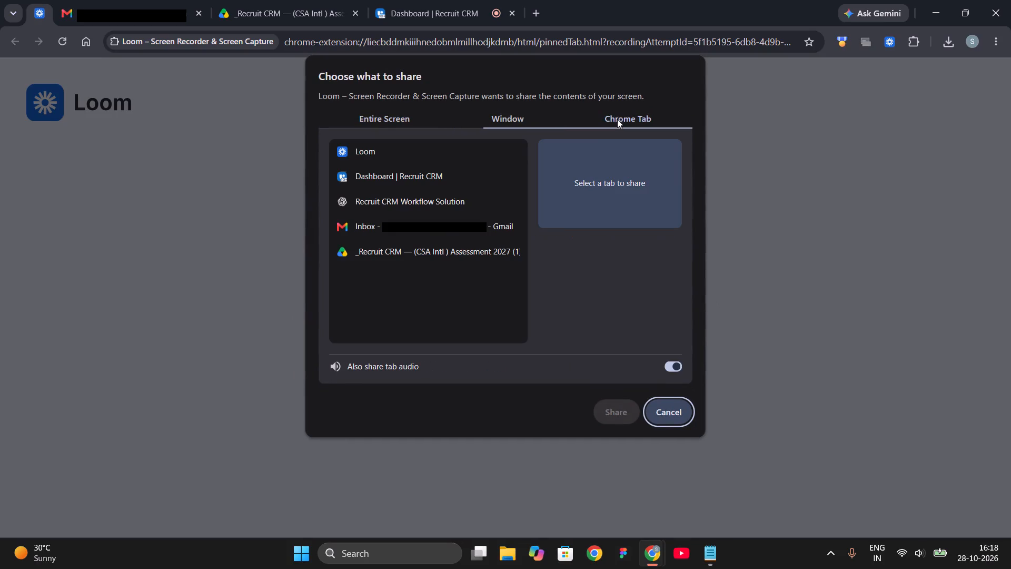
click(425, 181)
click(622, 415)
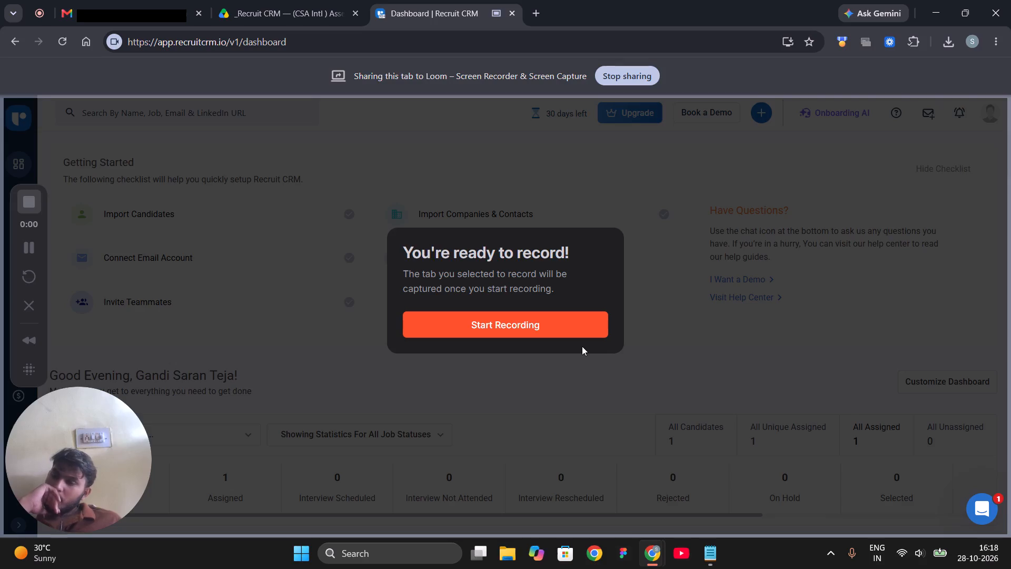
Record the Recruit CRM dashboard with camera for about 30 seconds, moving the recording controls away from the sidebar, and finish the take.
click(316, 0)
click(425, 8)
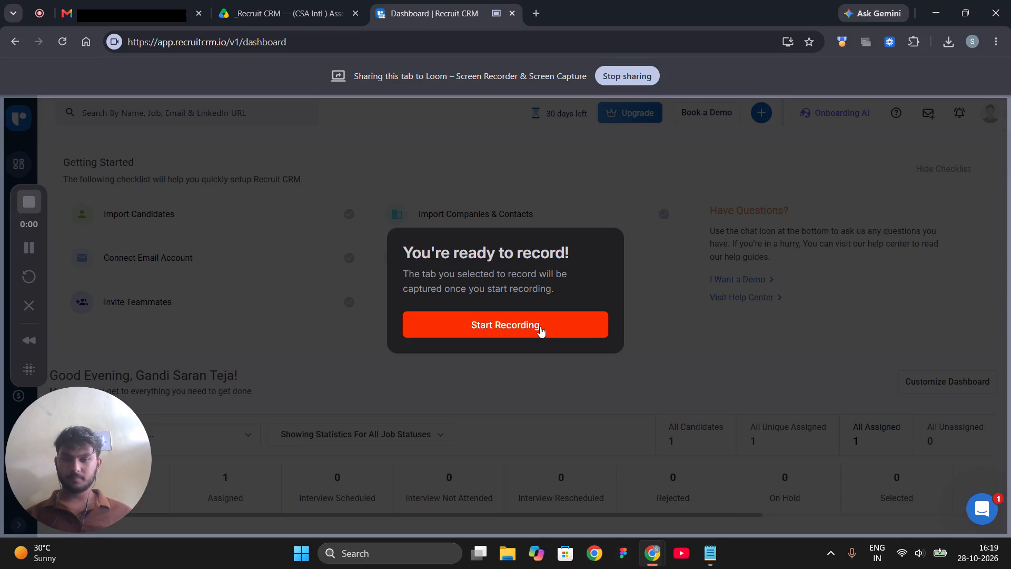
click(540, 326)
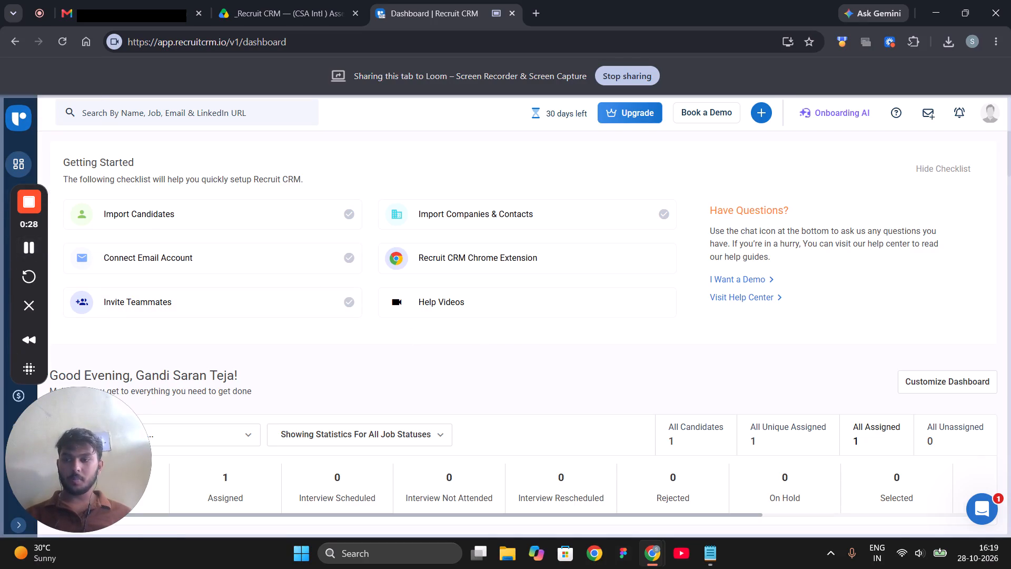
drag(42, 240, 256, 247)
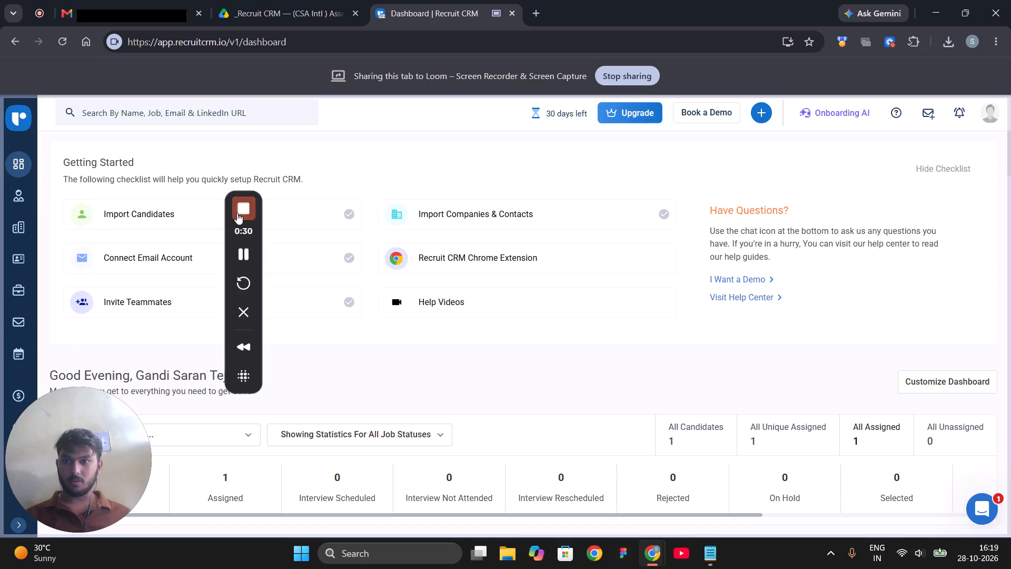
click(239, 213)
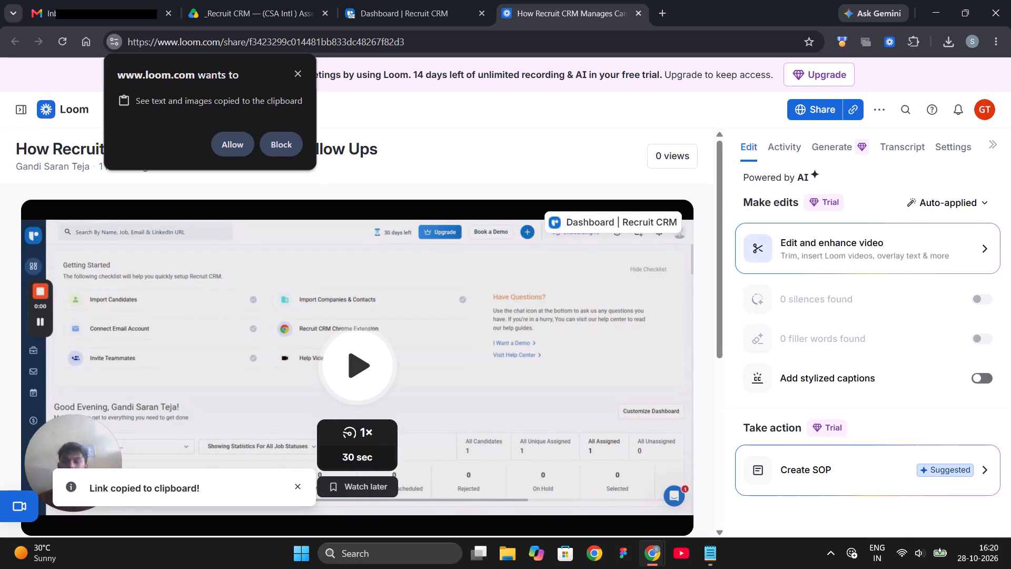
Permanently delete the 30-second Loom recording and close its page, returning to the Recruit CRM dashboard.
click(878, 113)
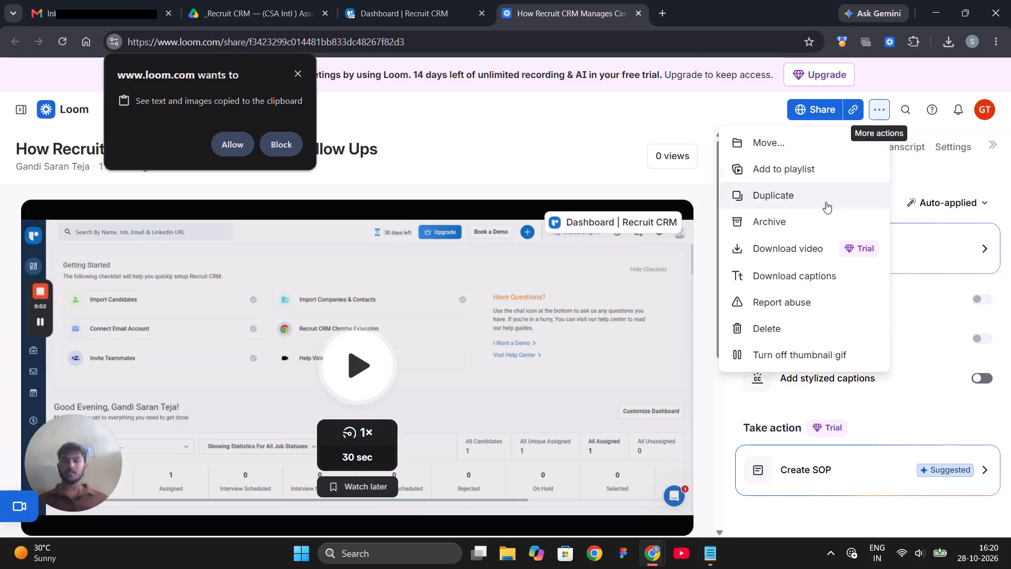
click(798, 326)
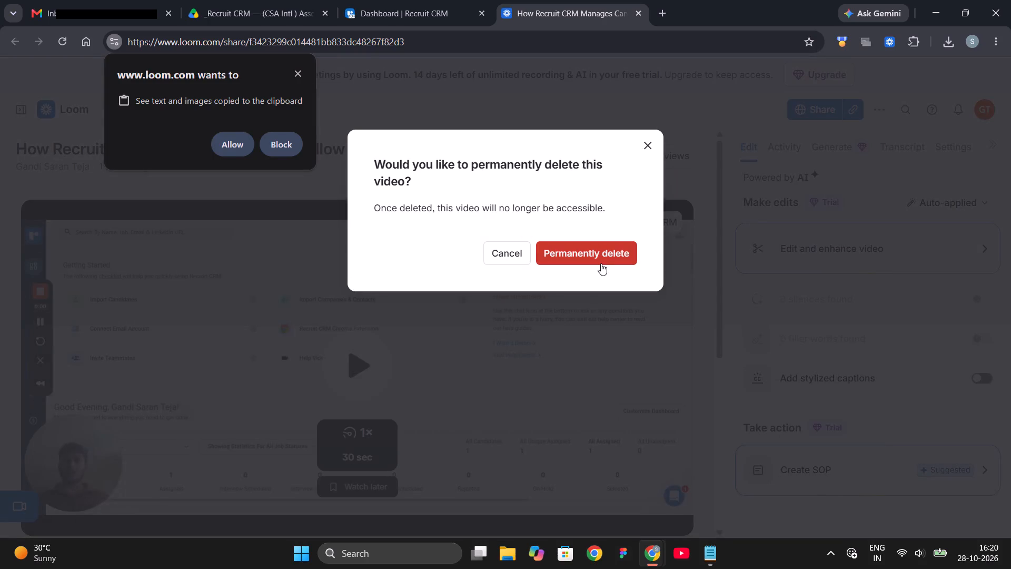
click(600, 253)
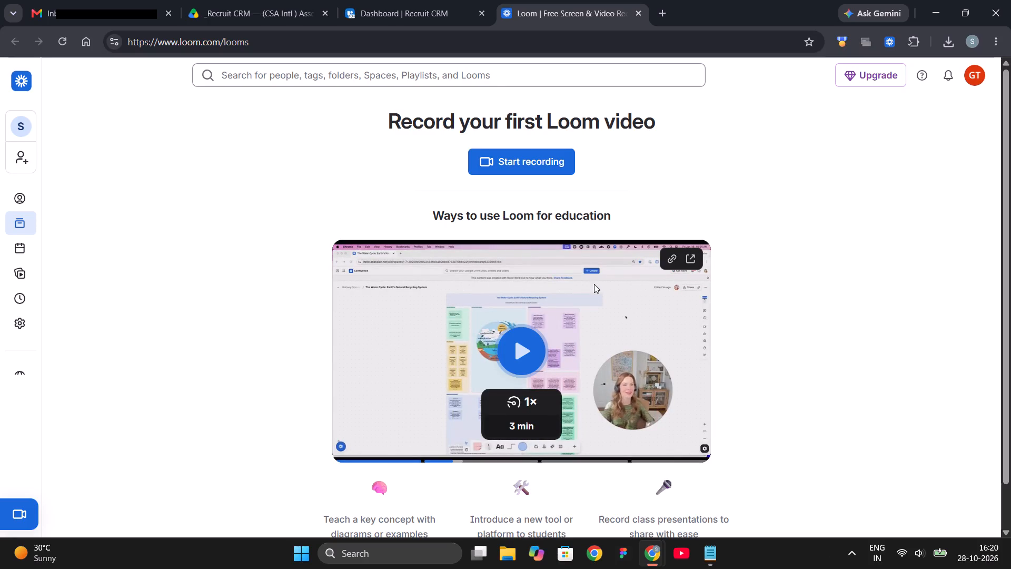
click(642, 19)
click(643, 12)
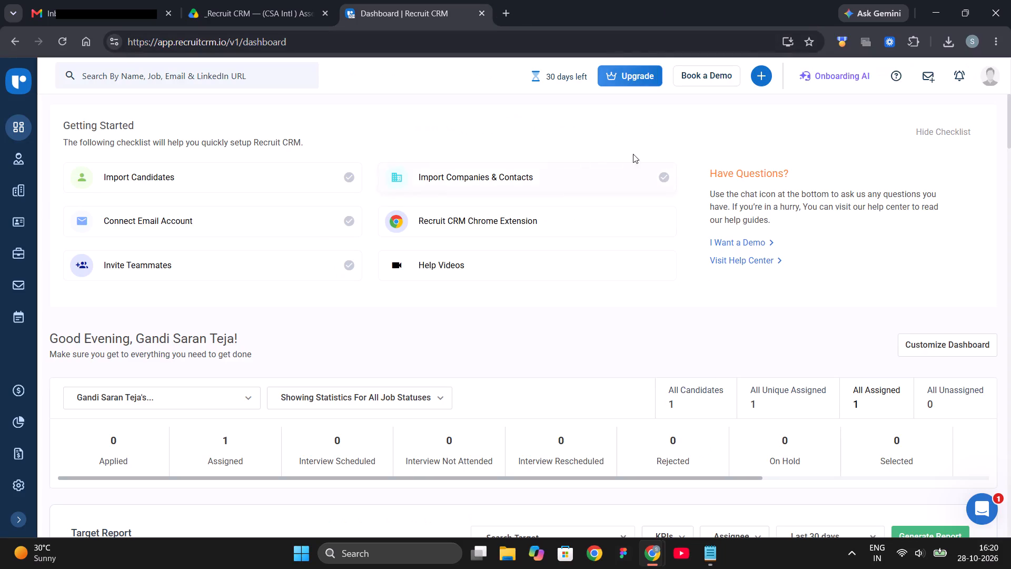
Set up another Loom recording with camera and microphone, sharing the "Dashboard | Recruit CRM" browser tab.
click(888, 38)
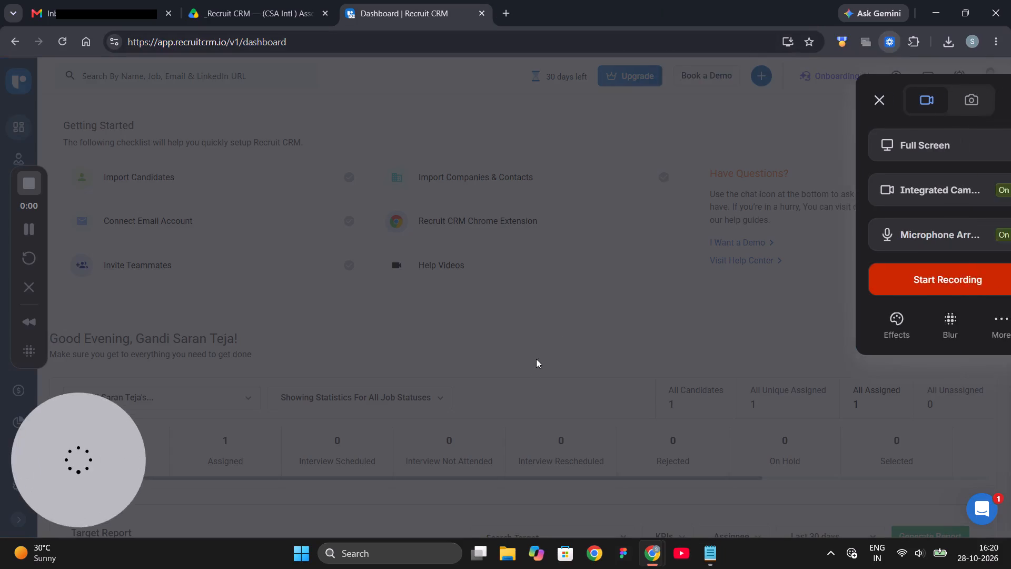
click(877, 284)
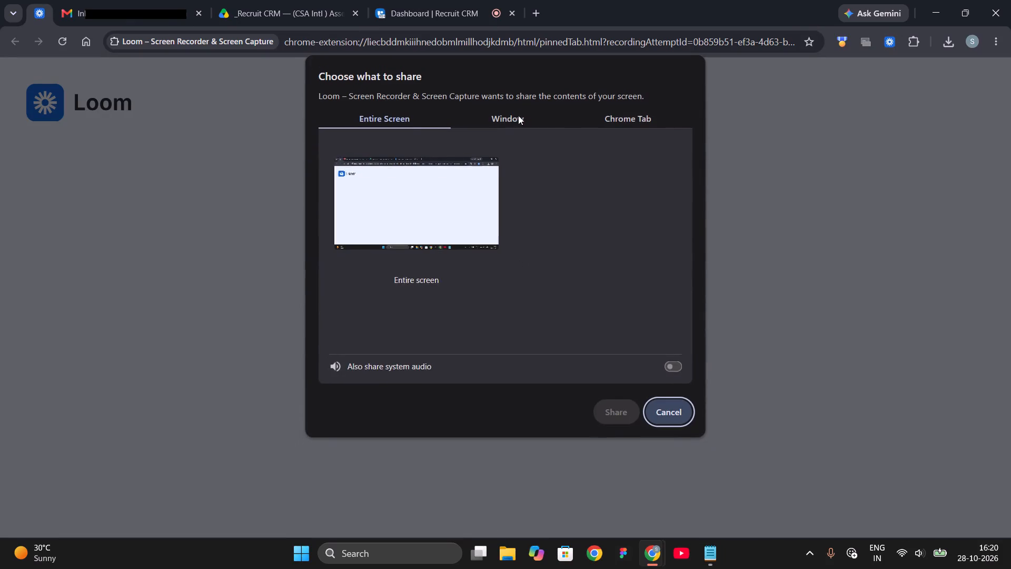
click(519, 115)
click(622, 123)
click(422, 173)
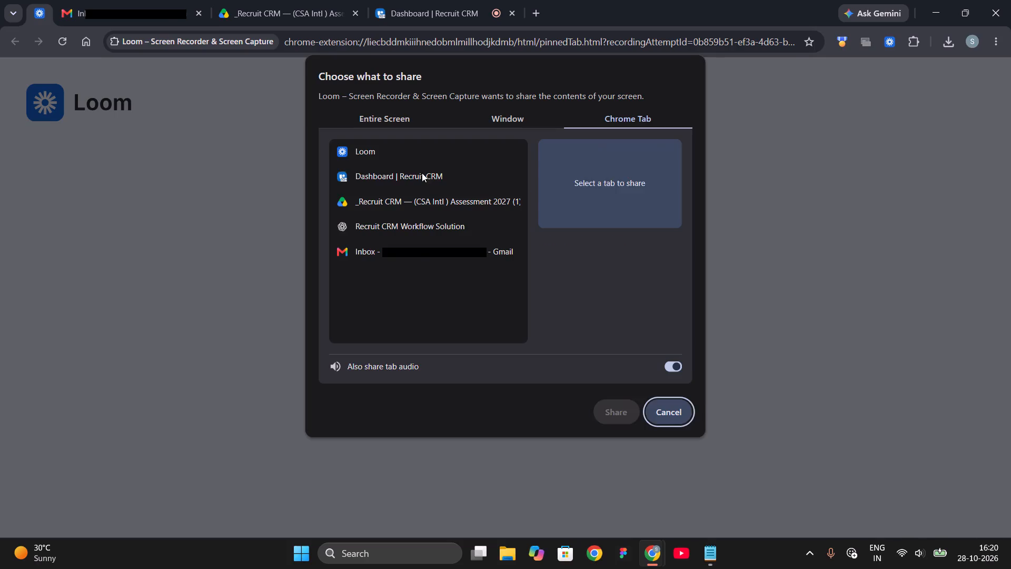
scroll(596, 314, down, 3)
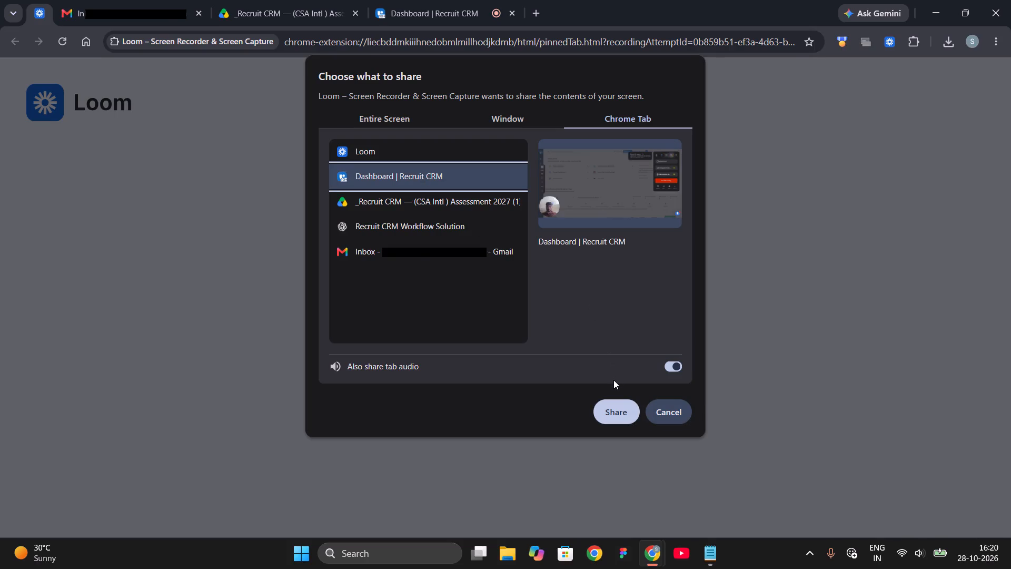
click(618, 407)
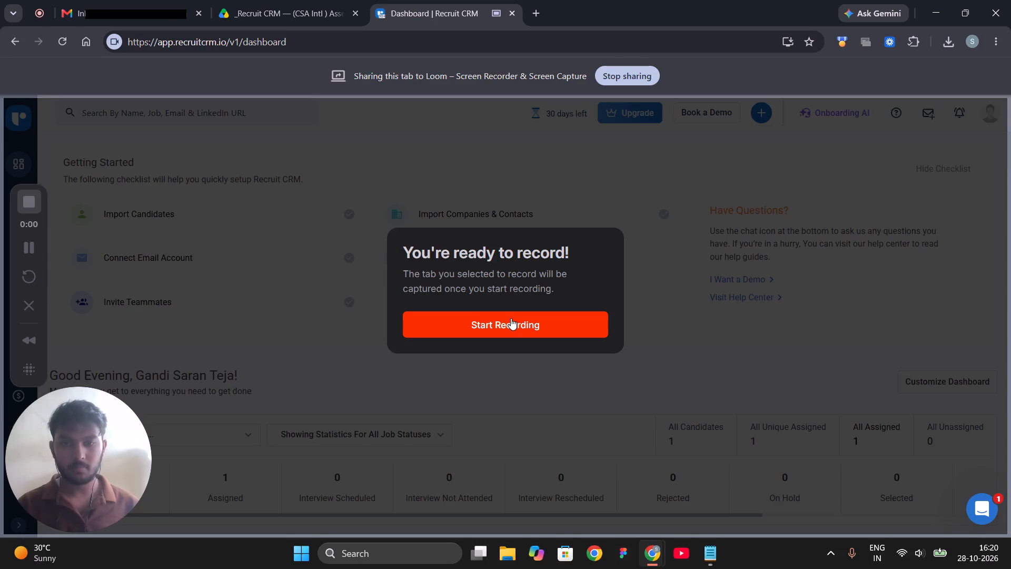
Start the Loom recording, pause it after about 8 seconds, and restart the take.
click(511, 318)
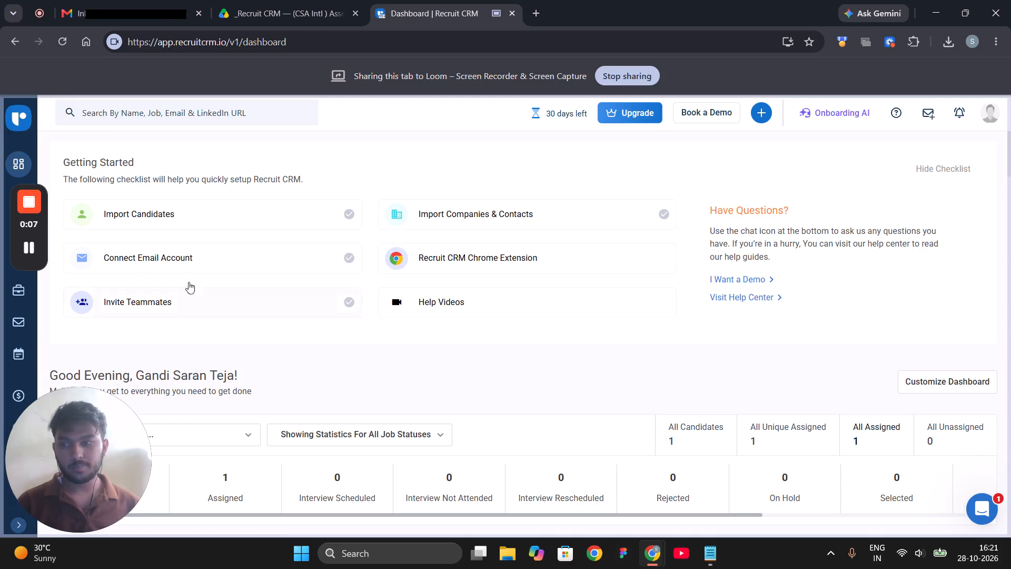
click(32, 239)
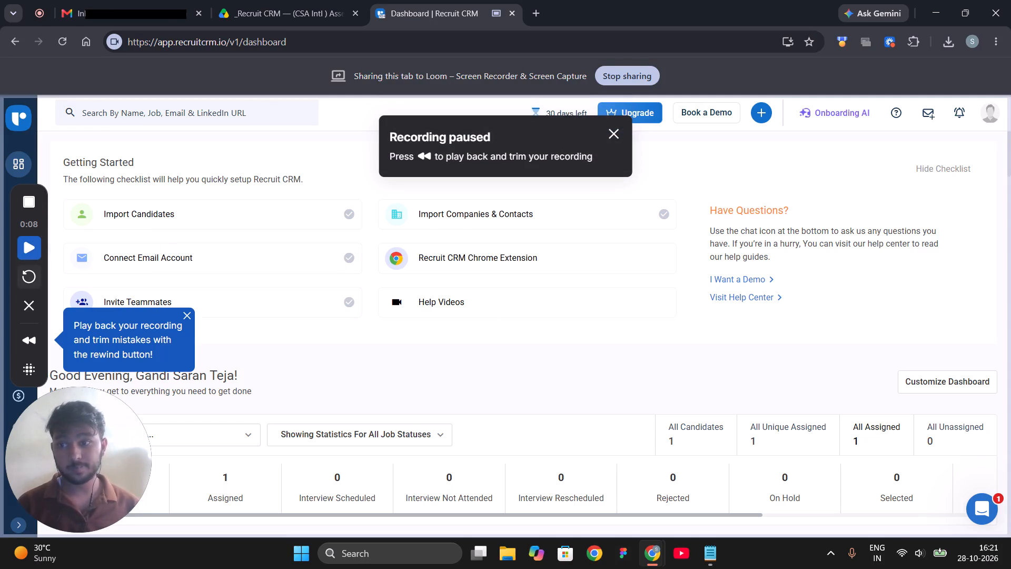
click(29, 280)
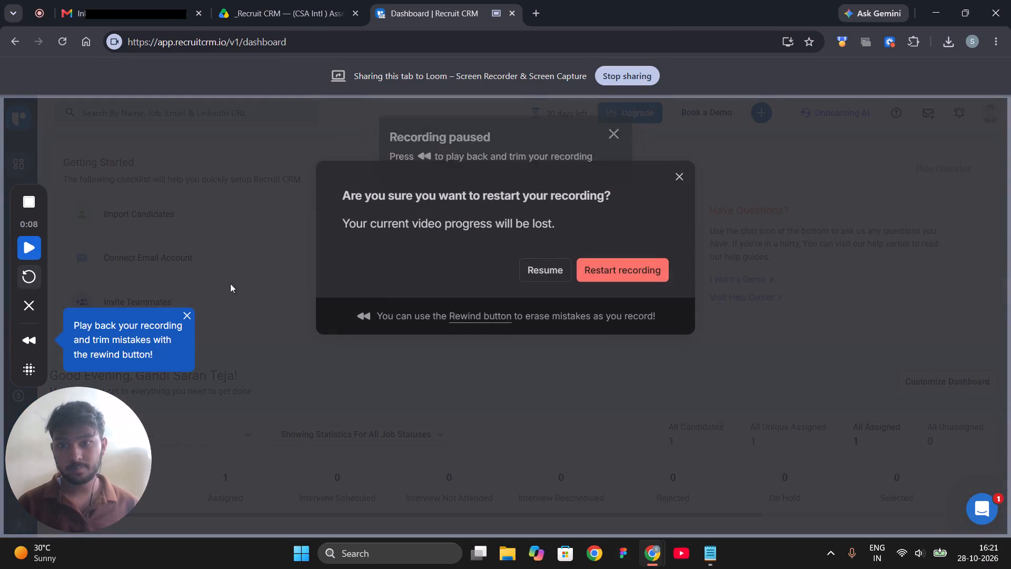
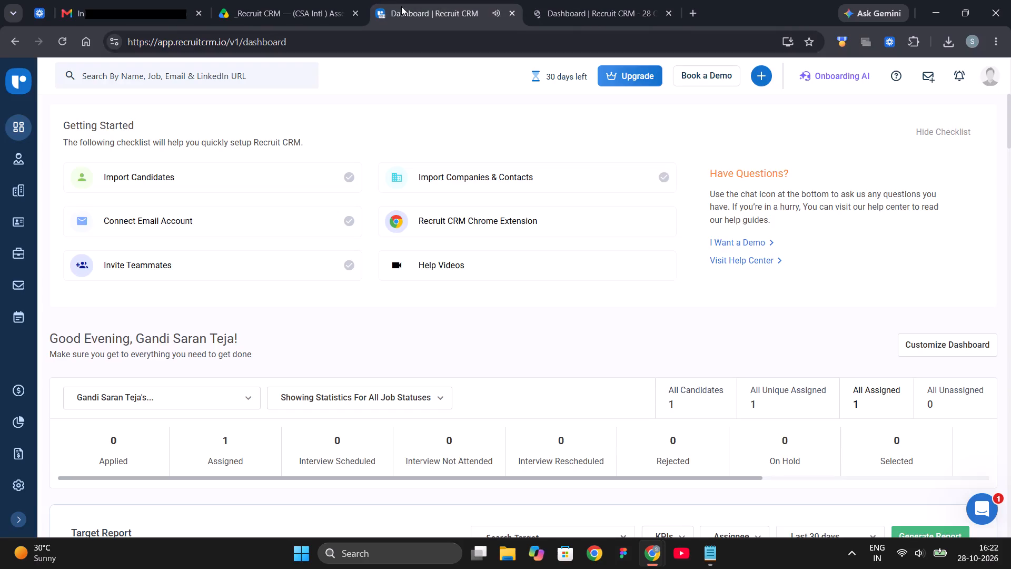
Permanently delete the 6-second Loom recording and close the Loom page, returning to the Recruit CRM dashboard.
click(630, 5)
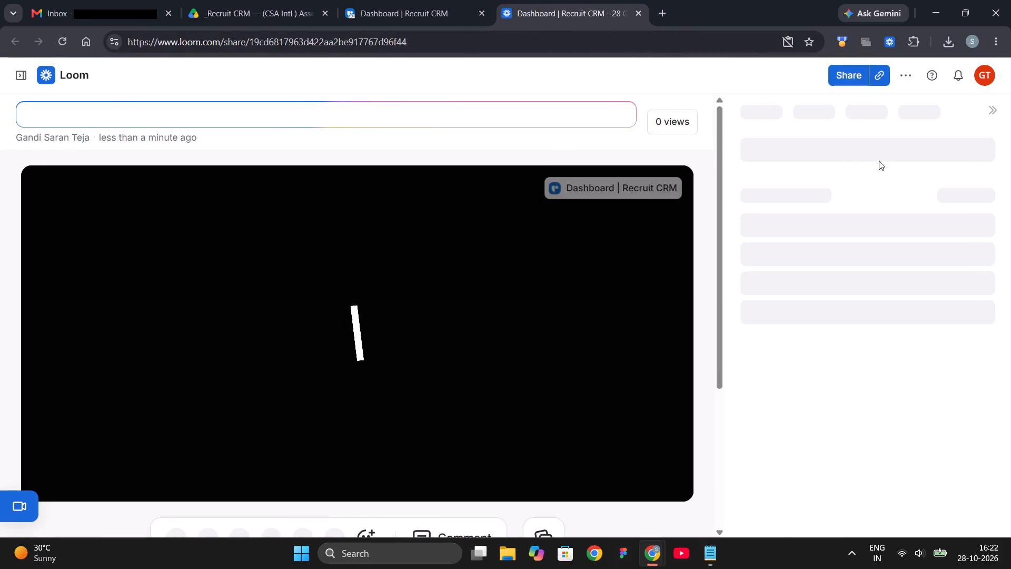
click(899, 119)
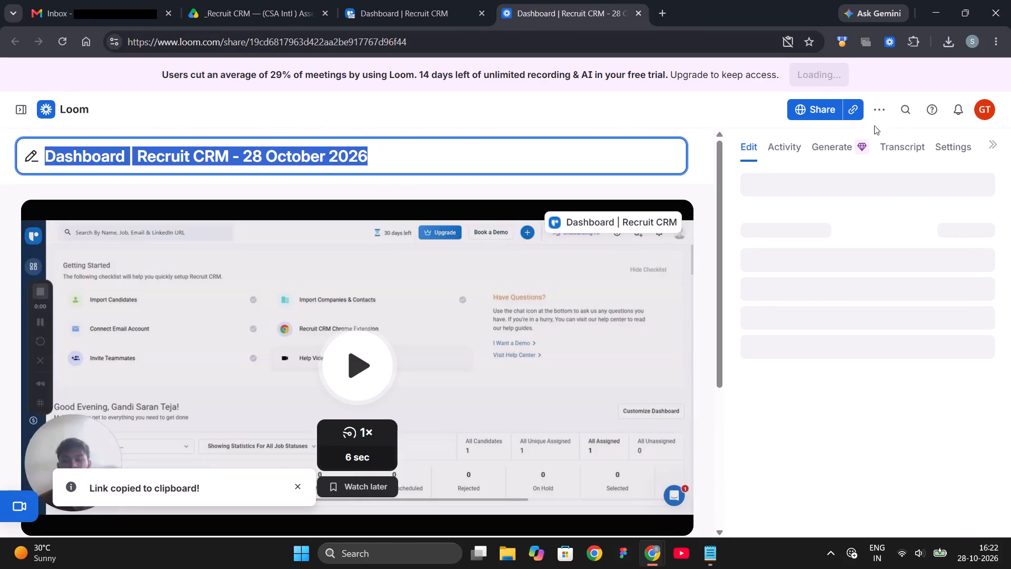
click(869, 106)
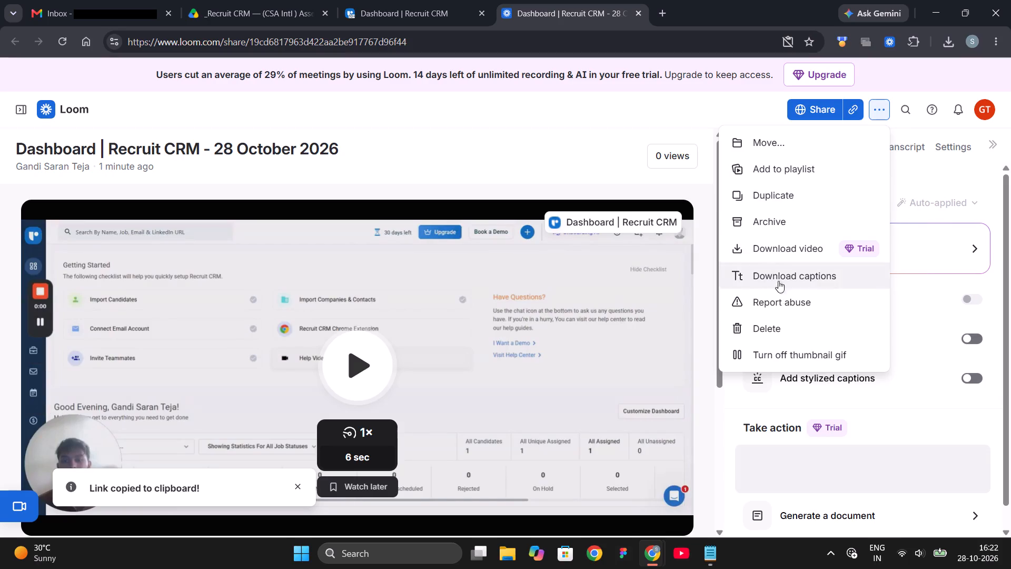
click(799, 337)
click(582, 251)
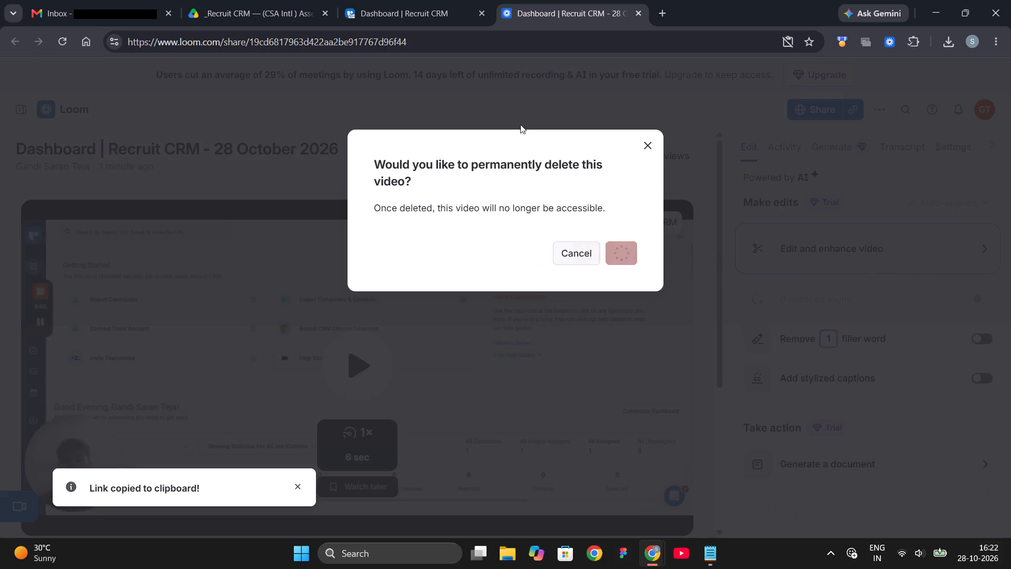
click(433, 0)
click(564, 11)
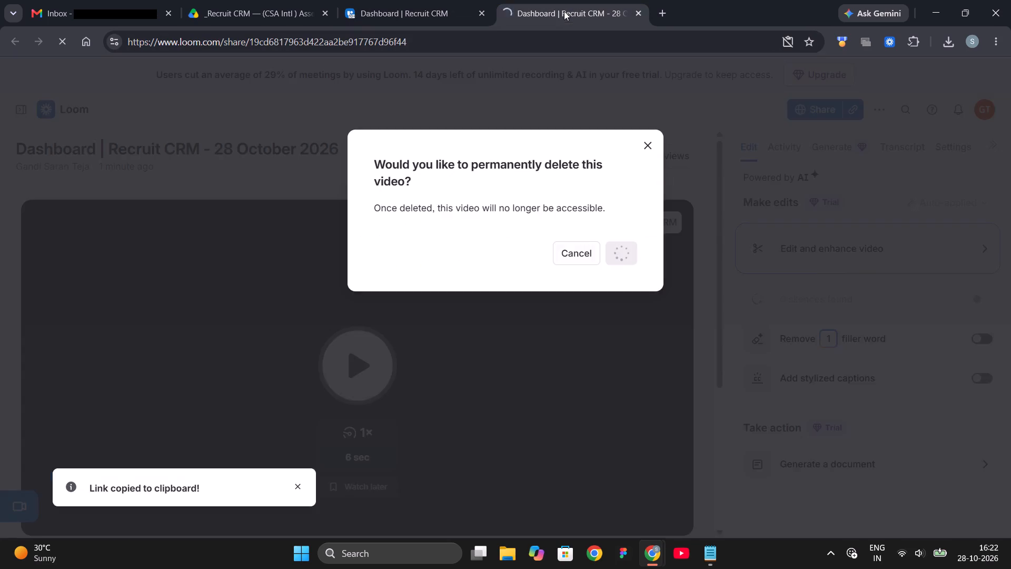
click(393, 0)
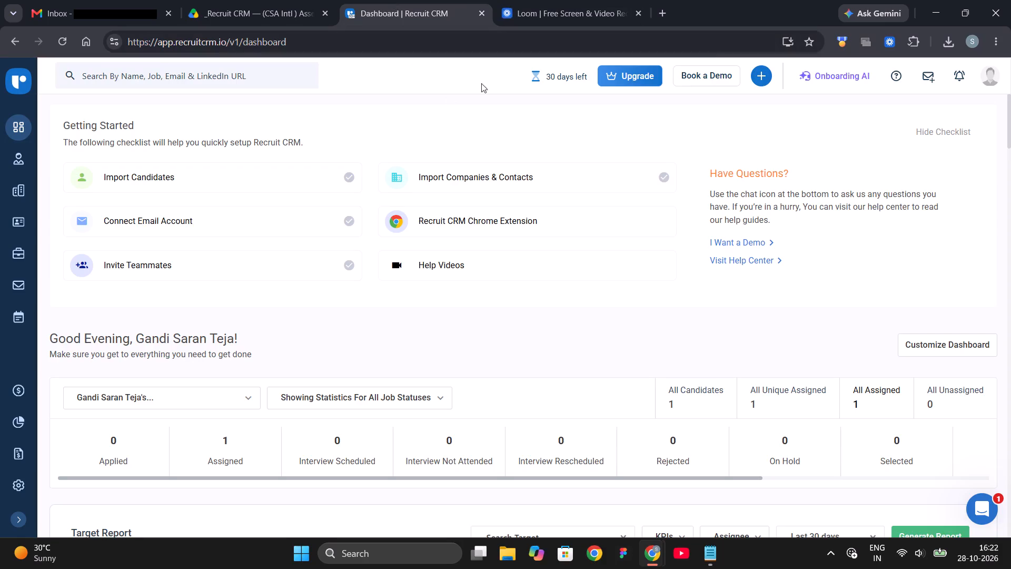
click(552, 0)
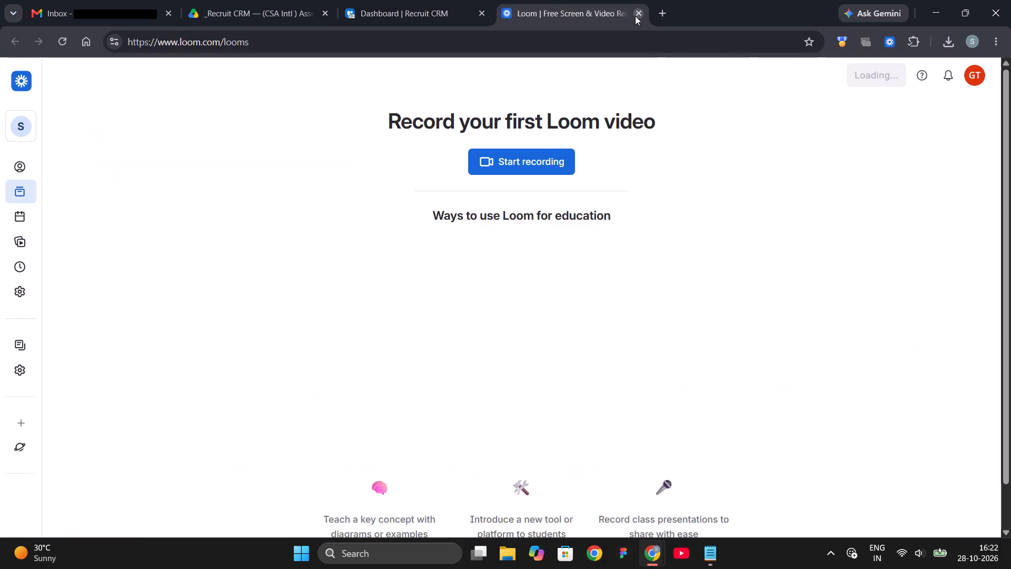
click(635, 16)
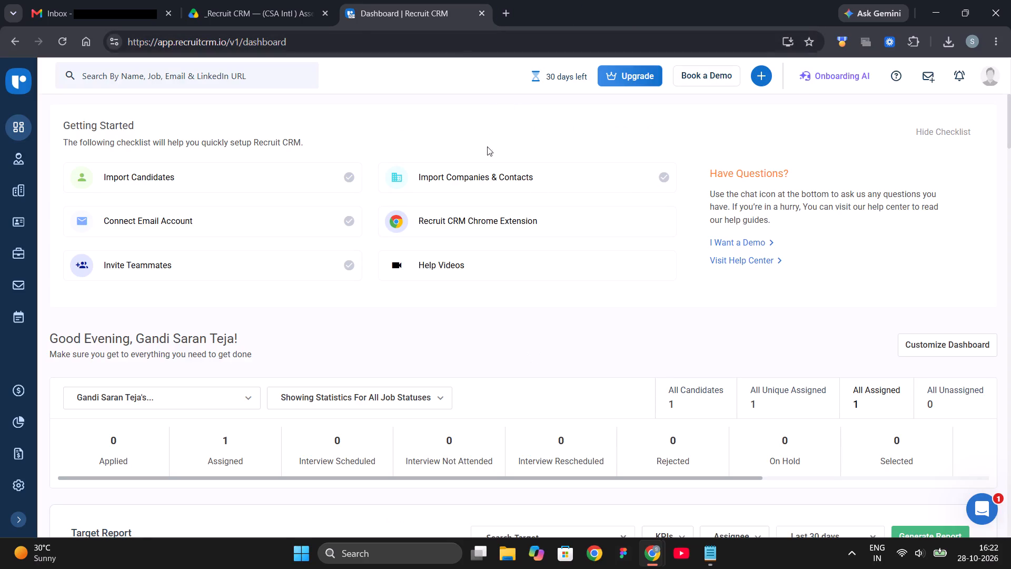
Set up a new Loom recording with the camera, sharing the "Dashboard | Recruit CRM" browser tab.
click(891, 33)
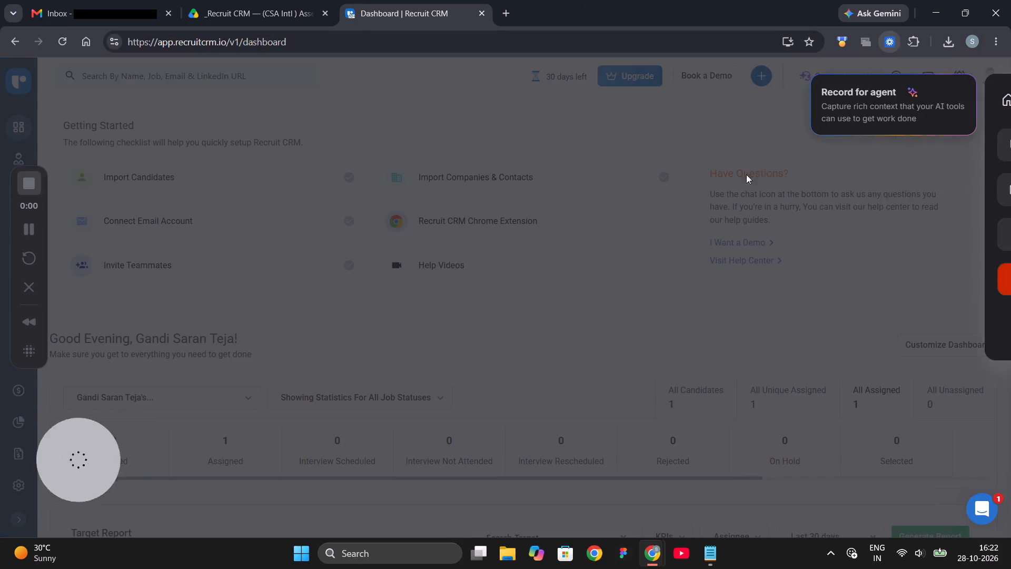
click(860, 279)
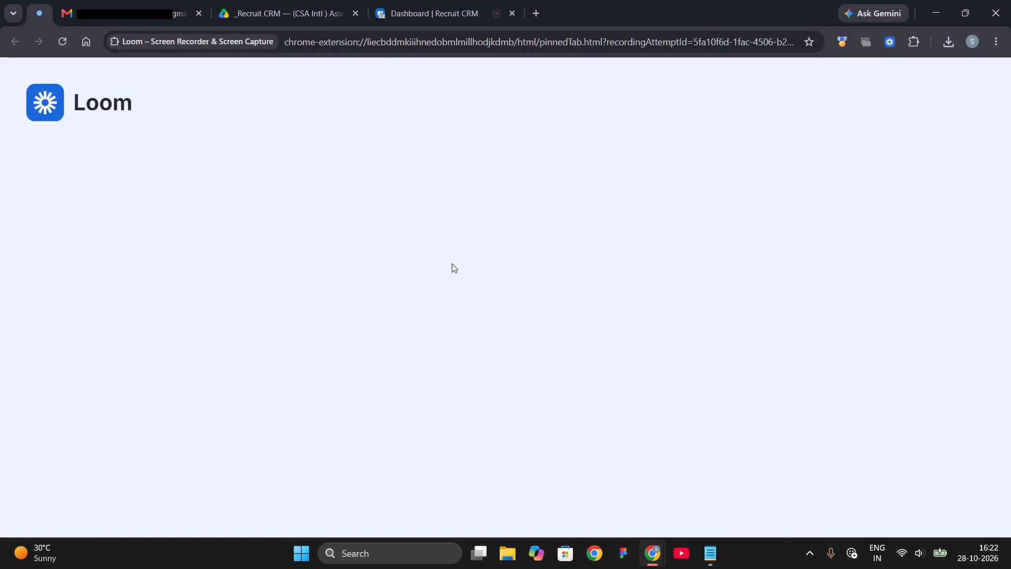
click(522, 117)
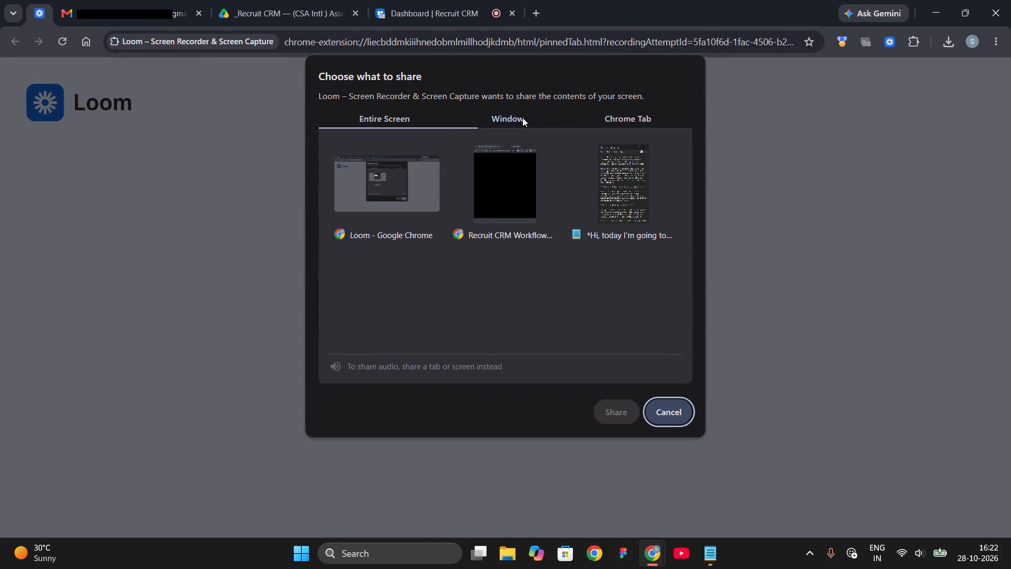
click(600, 114)
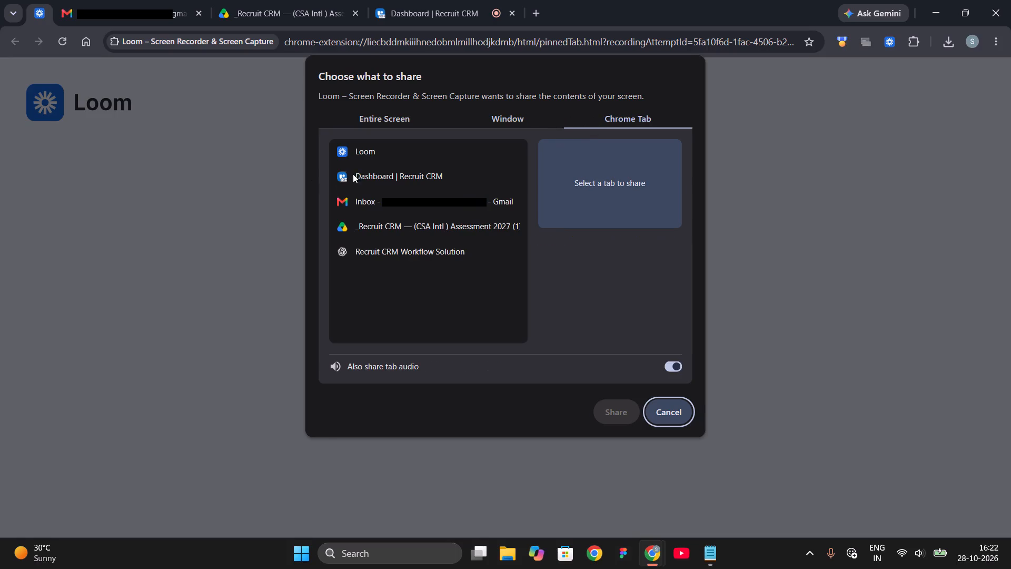
click(353, 174)
click(613, 414)
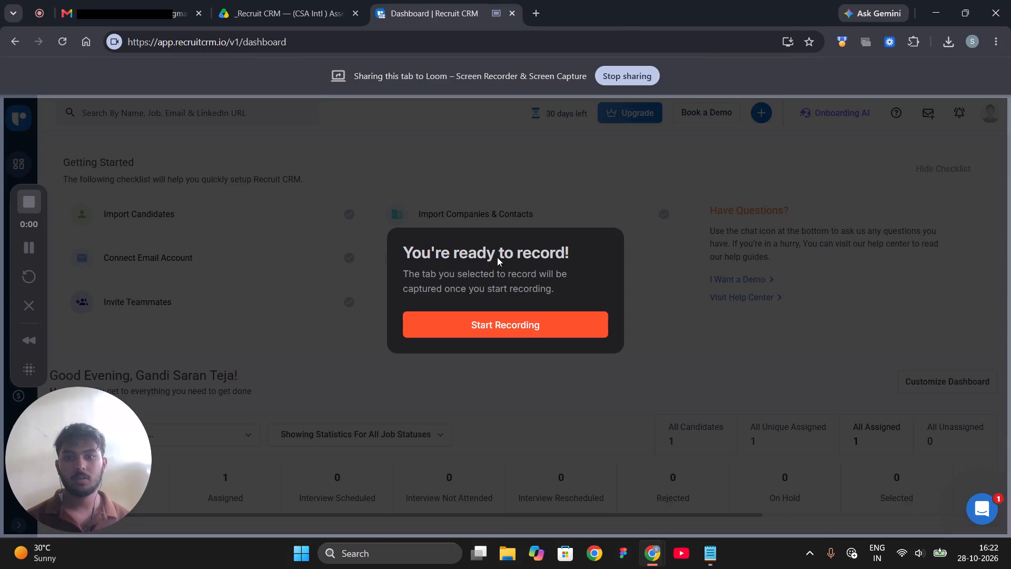
Start the Loom recording and, after the spoken introduction on the dashboard, move the recording controls away from the Recruit CRM sidebar.
click(500, 317)
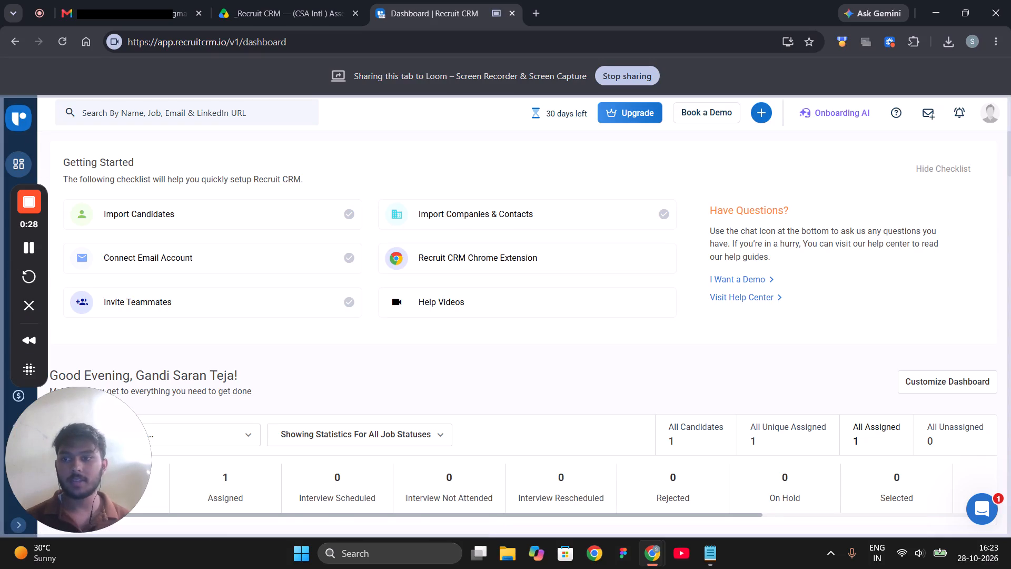
drag(45, 233, 944, 280)
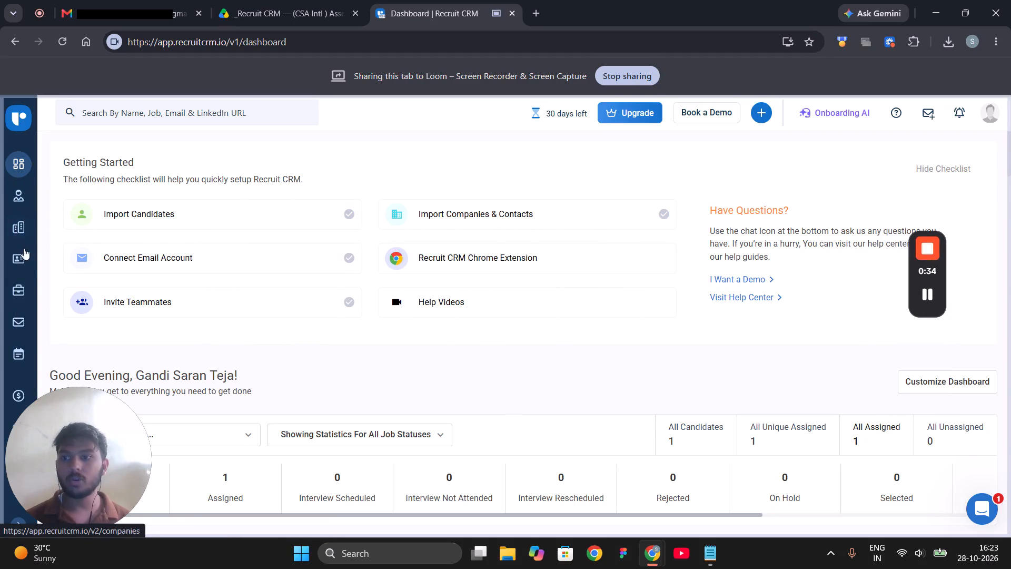
While recording, open the Paper Sales Executive job from the jobs list and present its candidates pipeline.
click(22, 290)
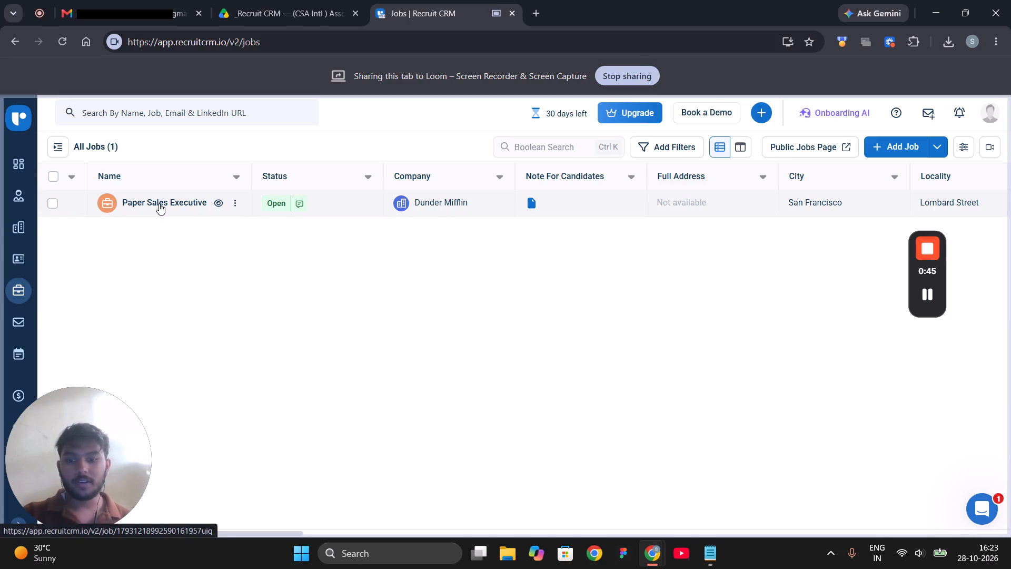
click(159, 203)
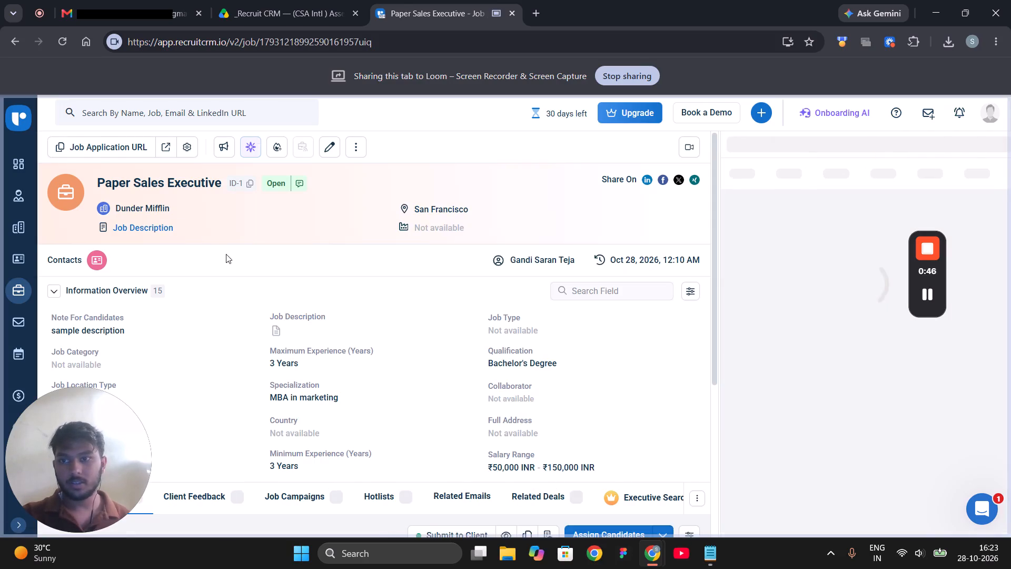
scroll(229, 258, down, 5)
scroll(239, 318, down, 3)
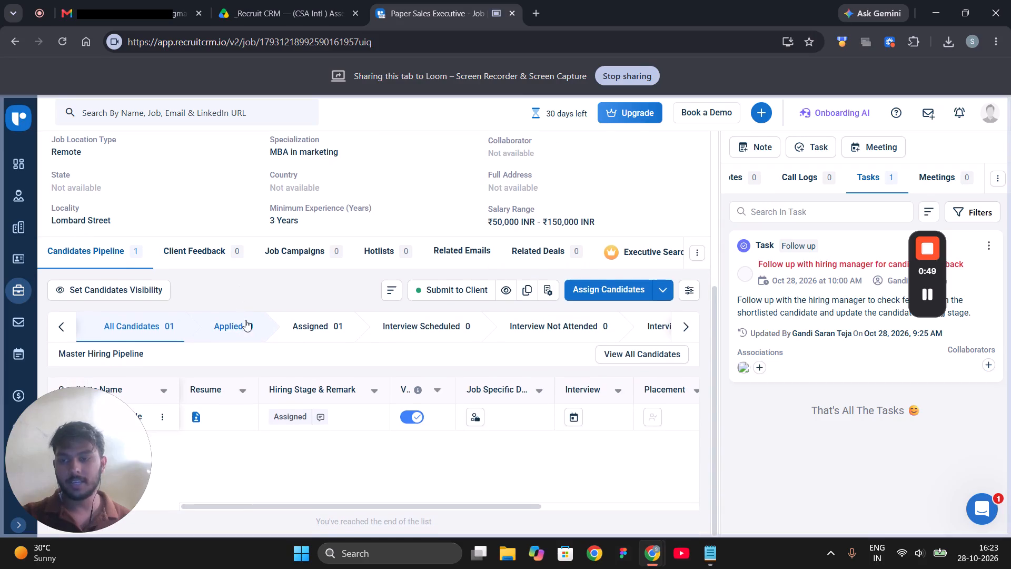
scroll(303, 326, down, 2)
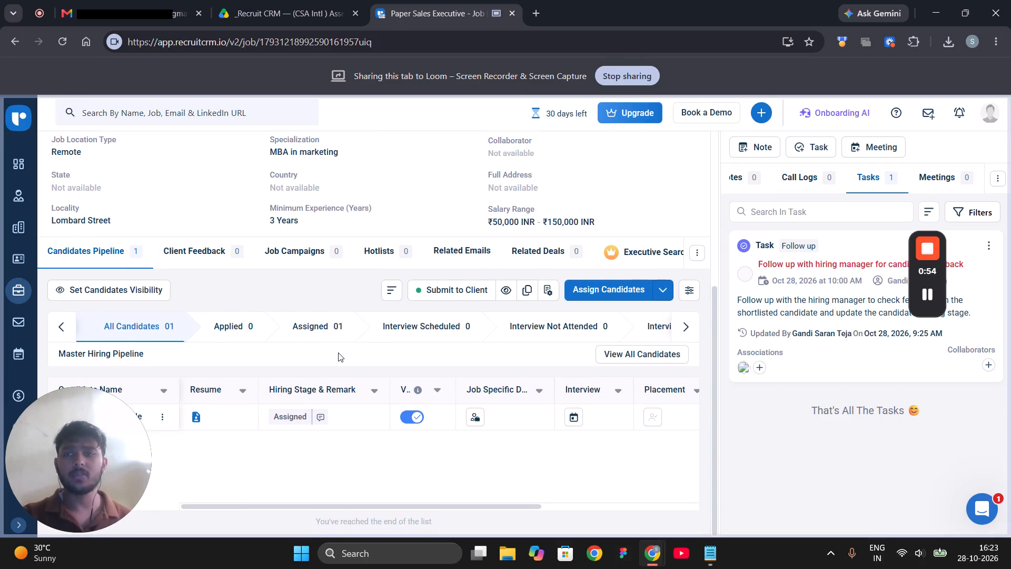
scroll(338, 352, down, 2)
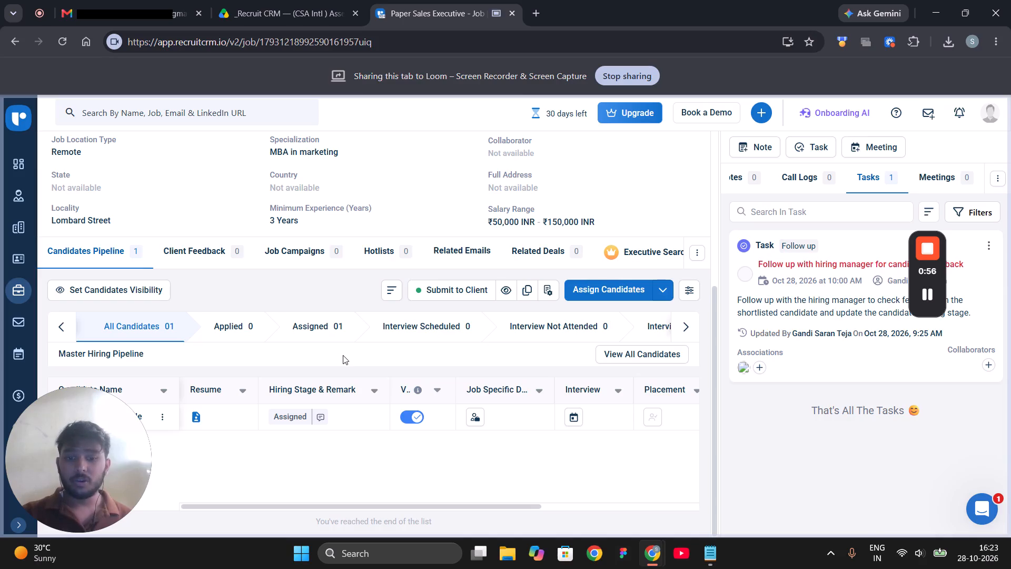
scroll(343, 355, down, 2)
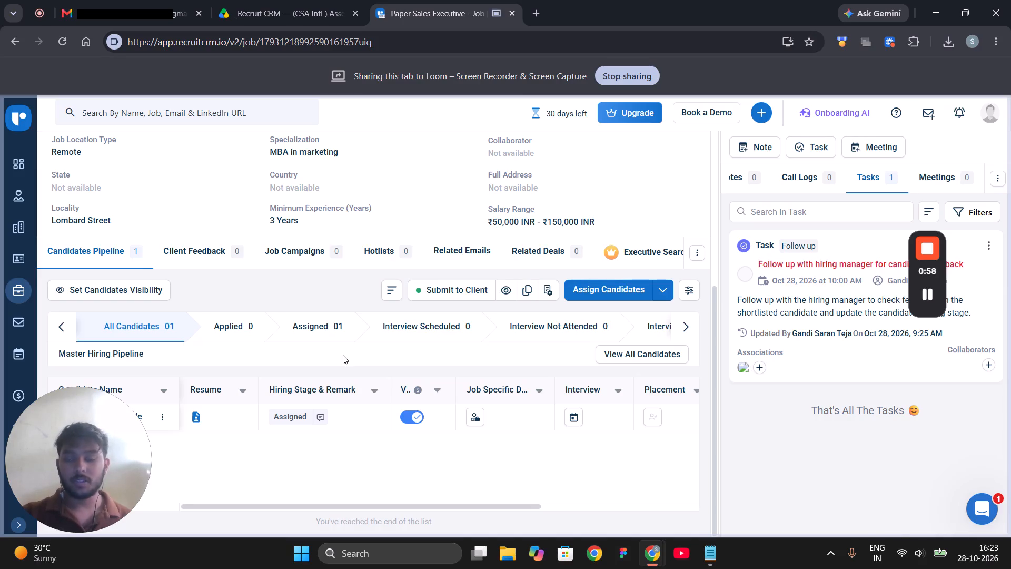
scroll(342, 356, down, 4)
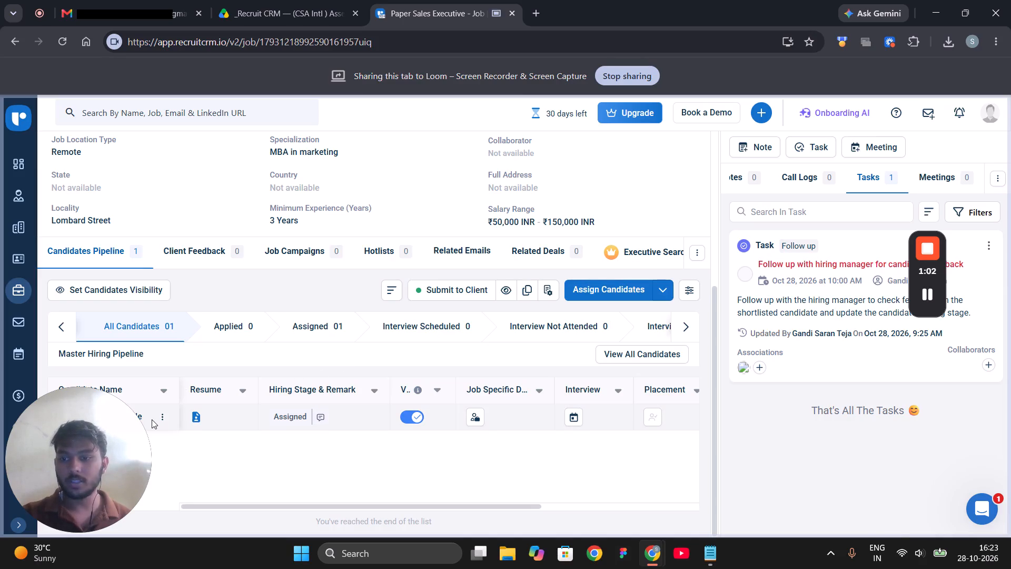
Move the camera bubble off the pipeline's candidate name, open that candidate's profile, and put the bubble back in the lower corner.
click(152, 419)
click(144, 416)
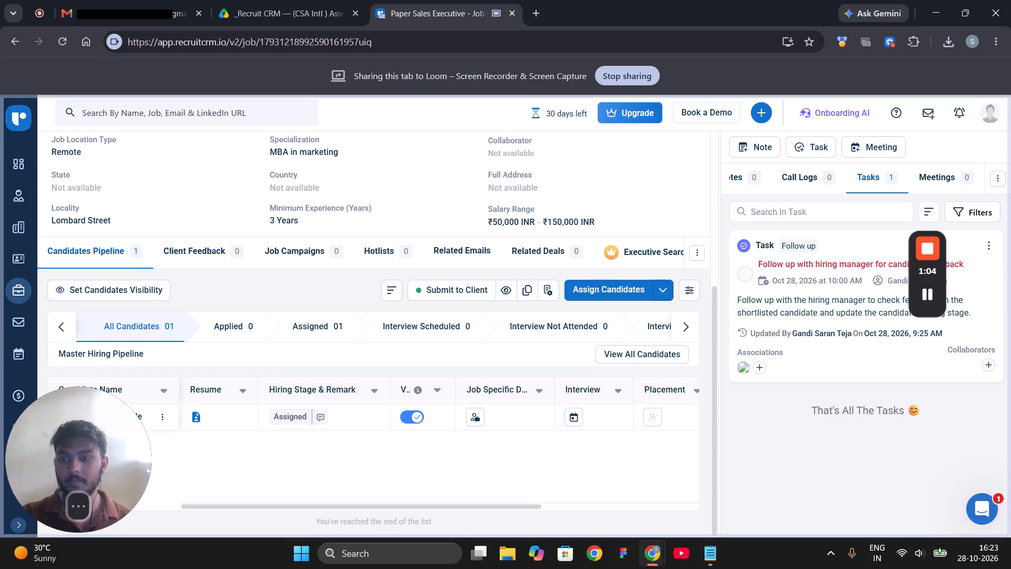
drag(103, 434, 91, 263)
click(98, 413)
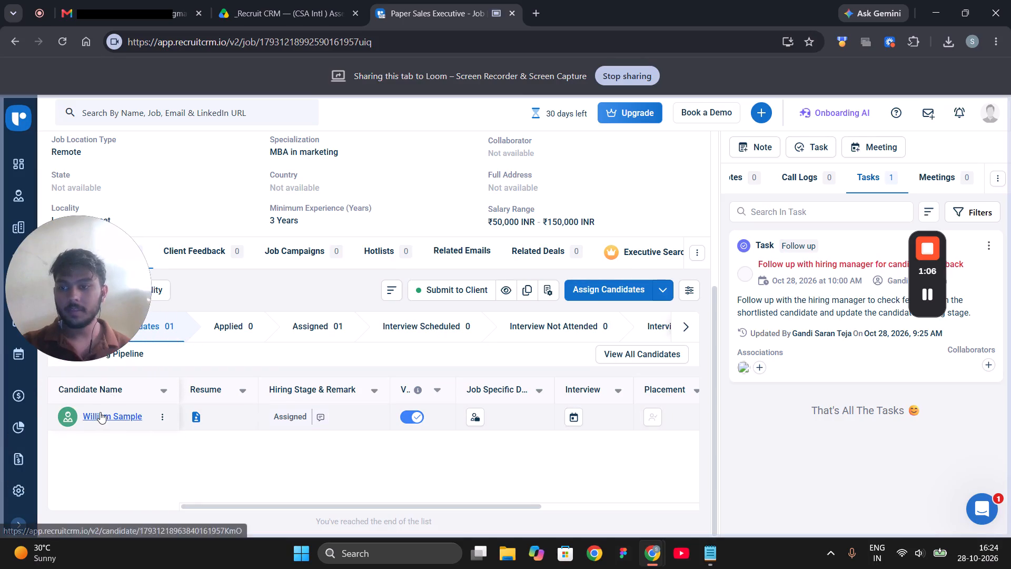
click(115, 416)
drag(103, 275, 88, 444)
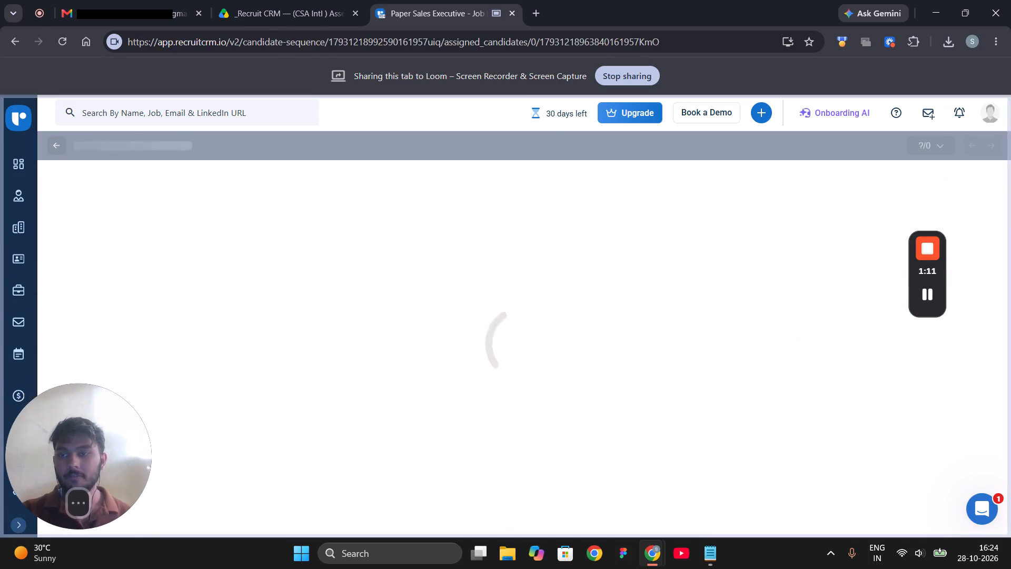
drag(88, 444, 83, 444)
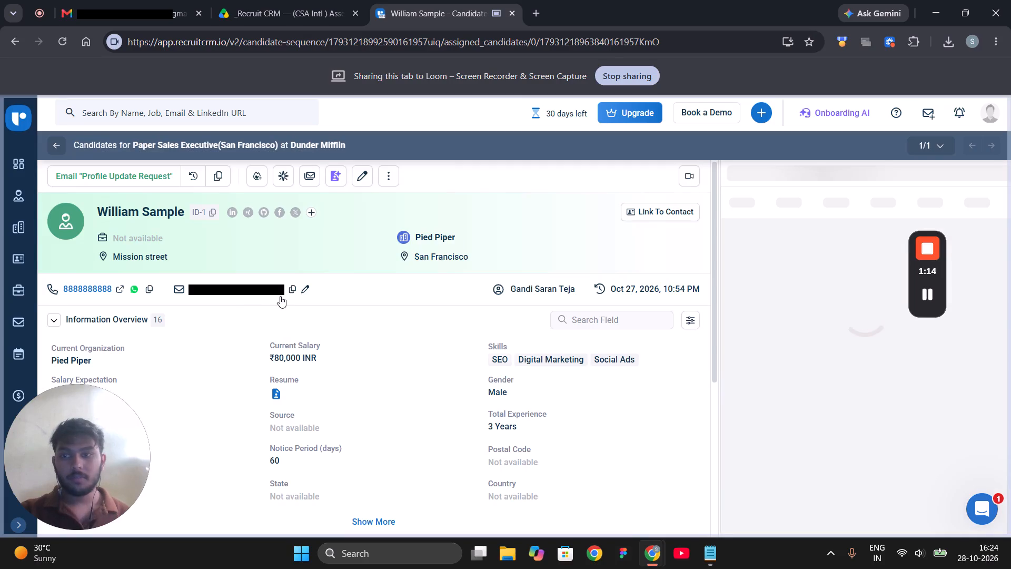
Present the candidate's profile on the recording, covering the information overview and assigned jobs.
scroll(286, 303, down, 1)
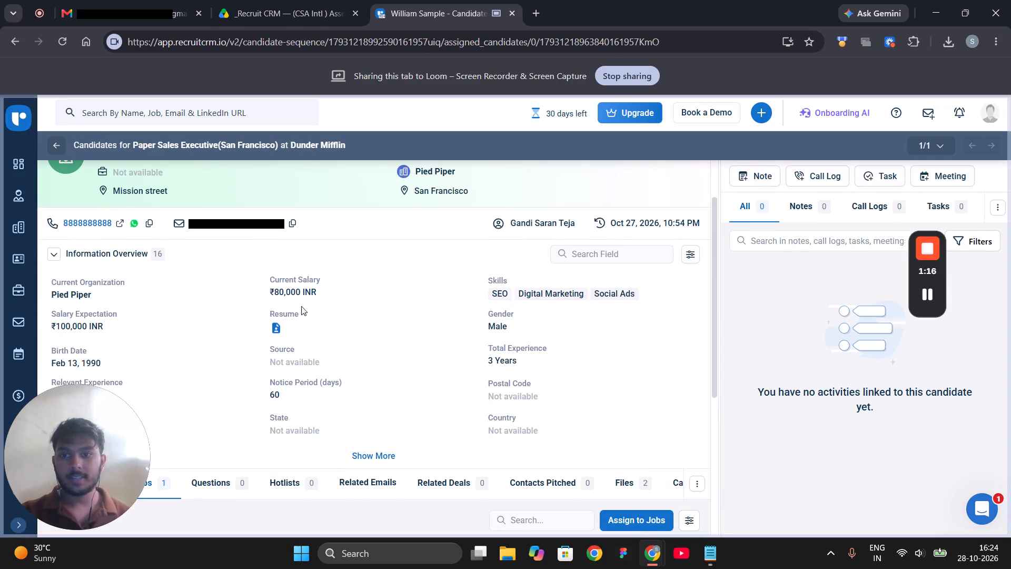
scroll(339, 312, down, 1)
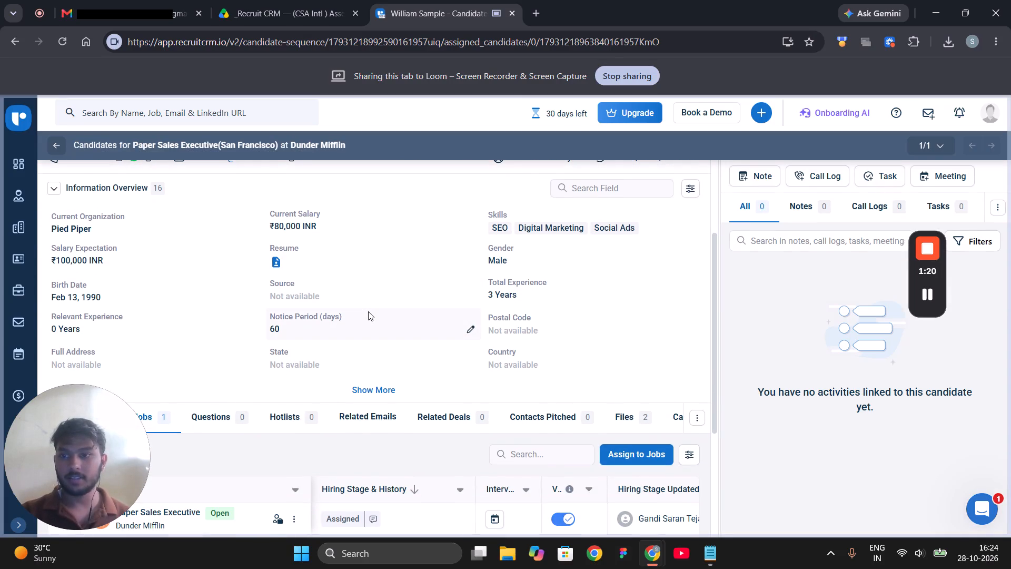
scroll(368, 311, down, 1)
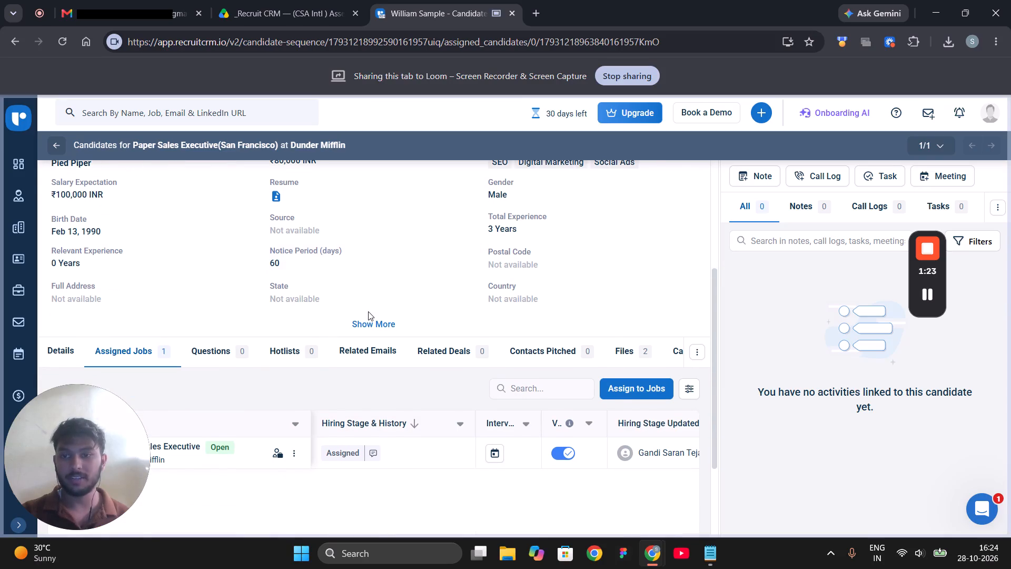
scroll(368, 308, down, 2)
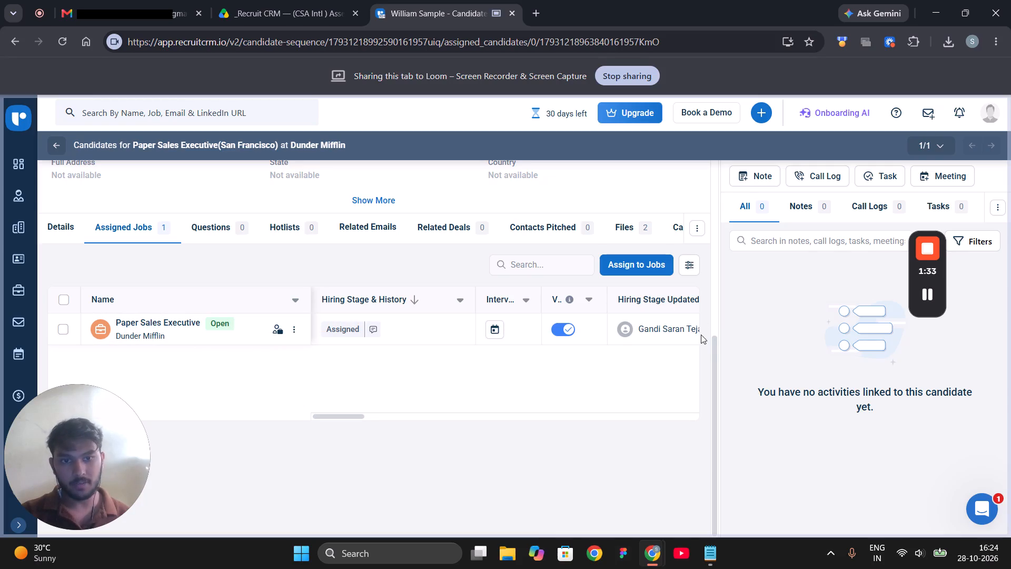
click(714, 324)
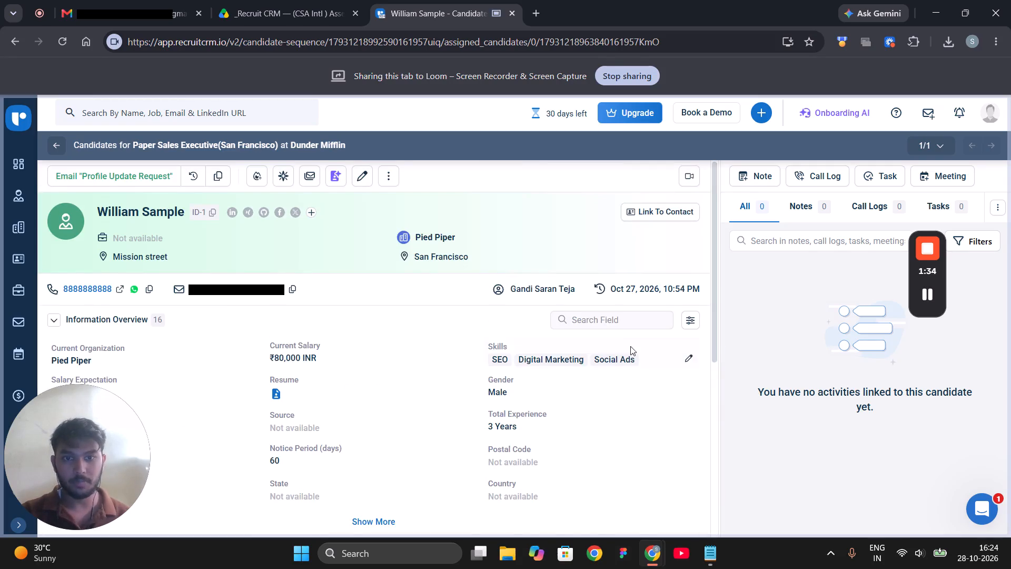
scroll(628, 350, down, 4)
scroll(172, 355, down, 2)
Return to the Paper Sales Executive job from the candidate's assigned jobs and show its candidates pipeline on the recording.
click(171, 321)
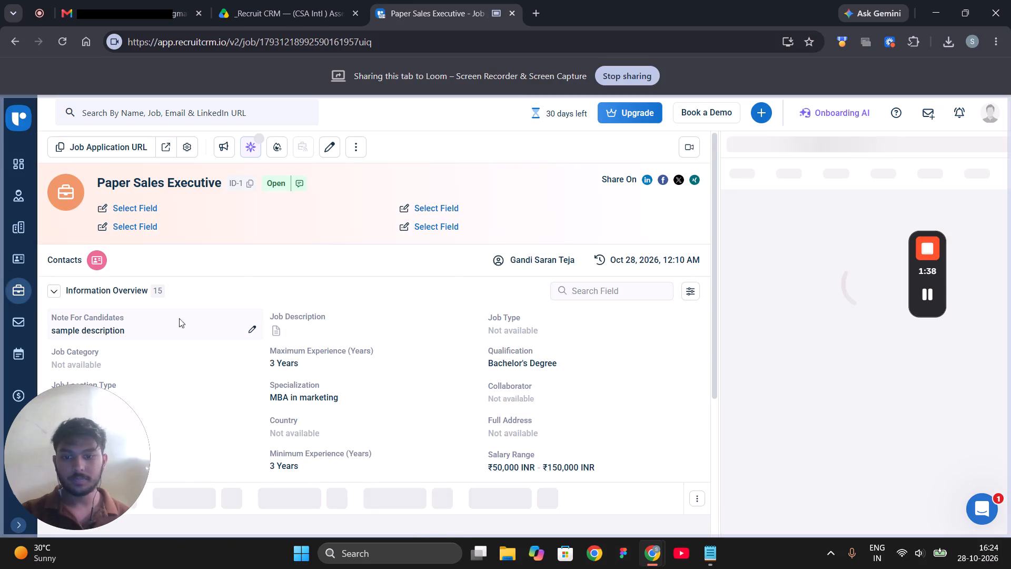
scroll(205, 310, down, 3)
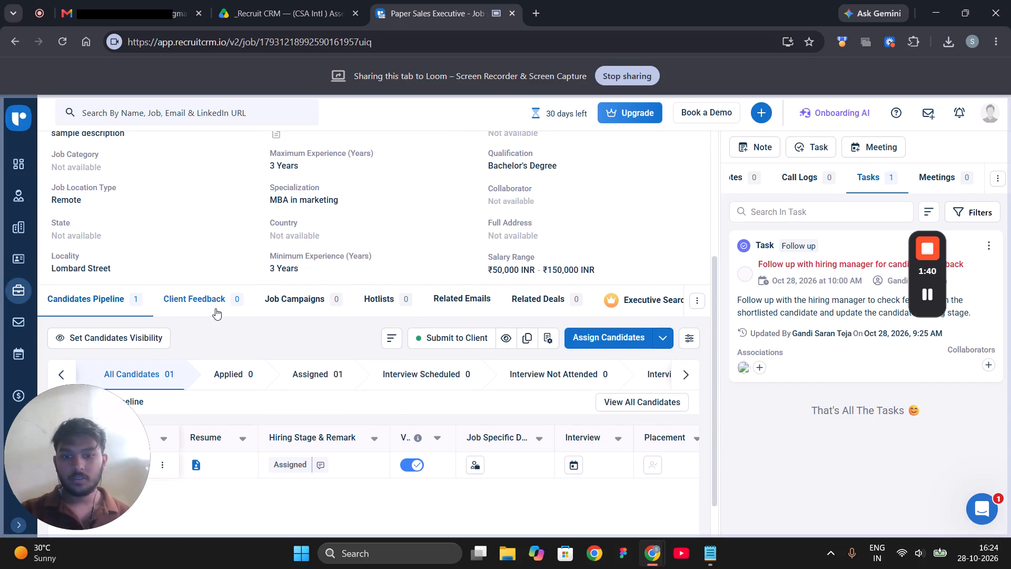
scroll(215, 308, down, 1)
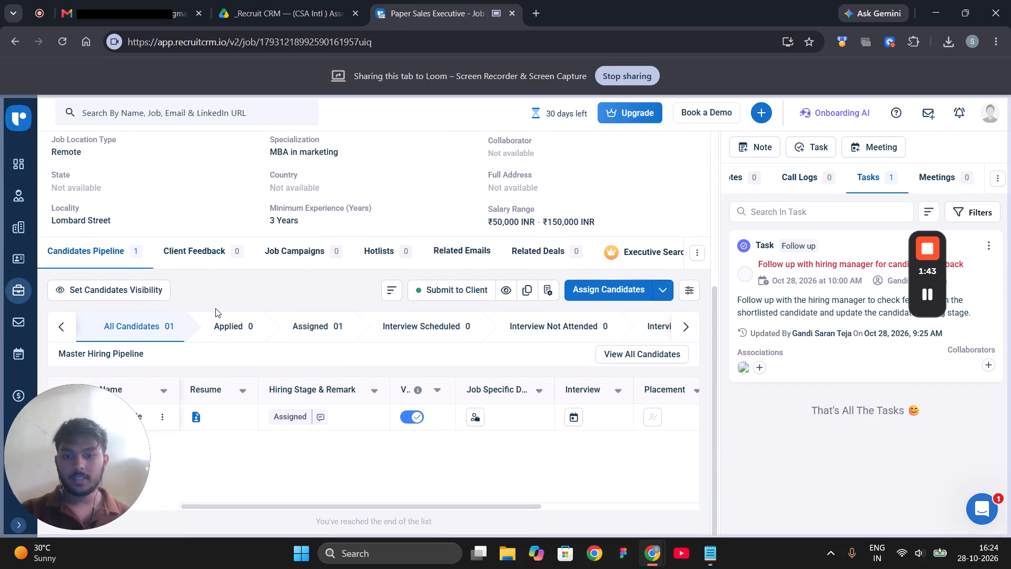
scroll(215, 308, down, 3)
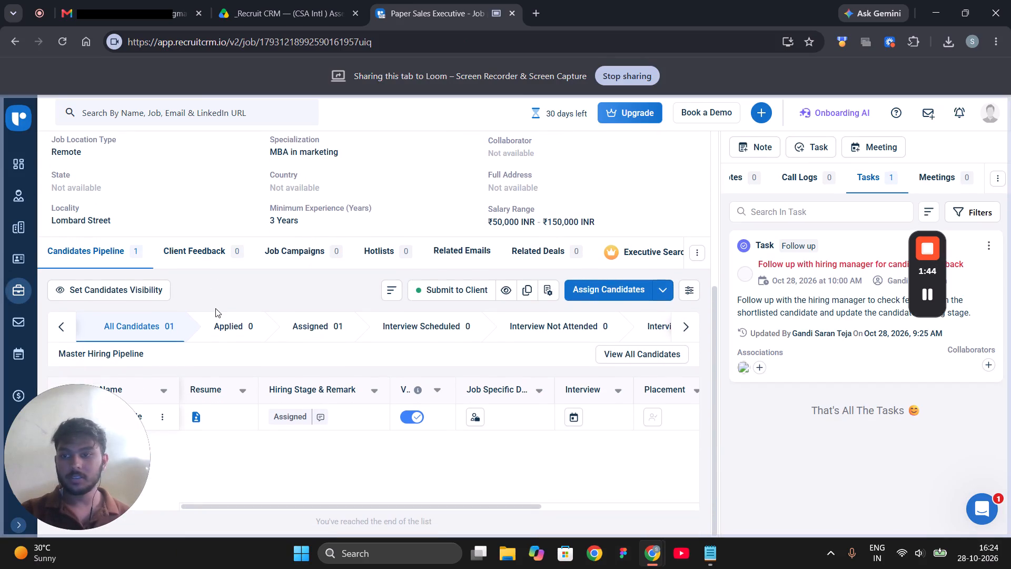
Pause the Loom recording, discard the current take by restarting it, and cancel the new countdown.
scroll(215, 308, down, 2)
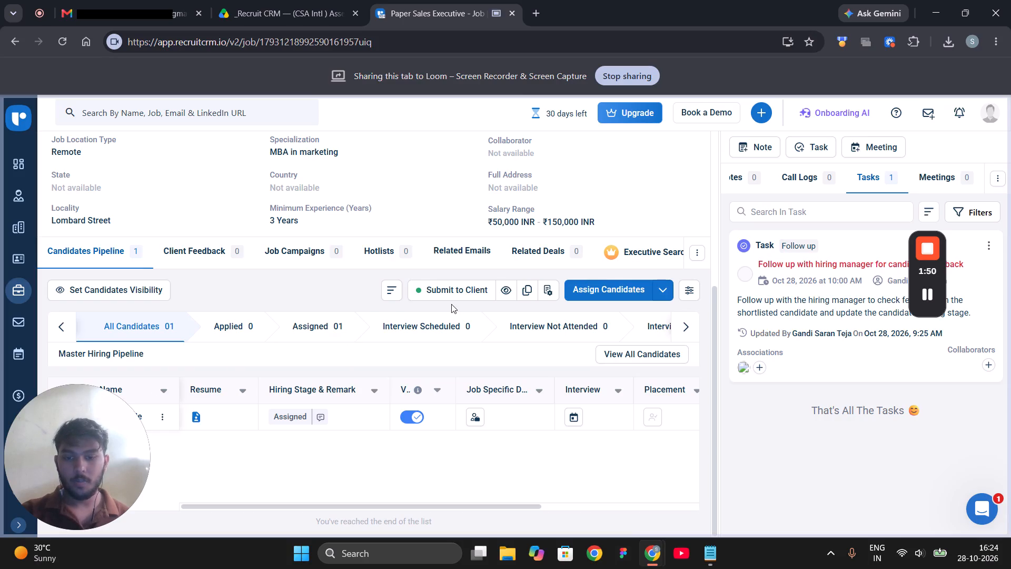
click(933, 307)
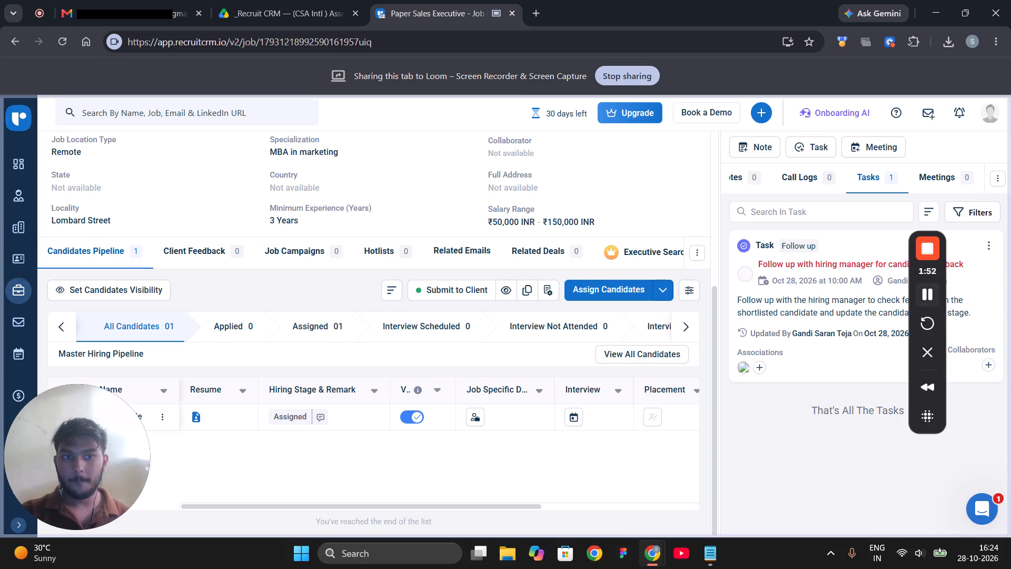
click(929, 300)
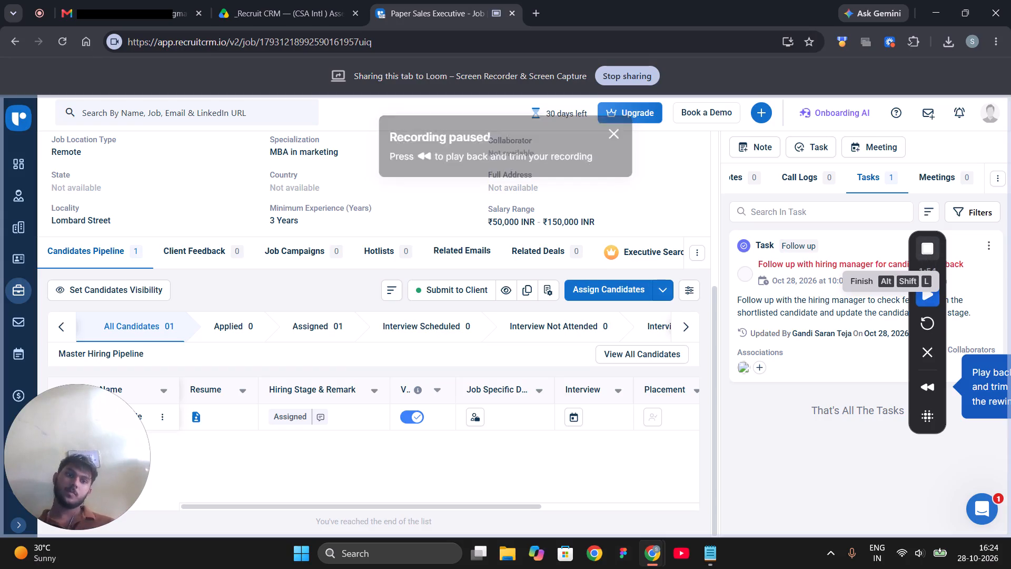
click(926, 322)
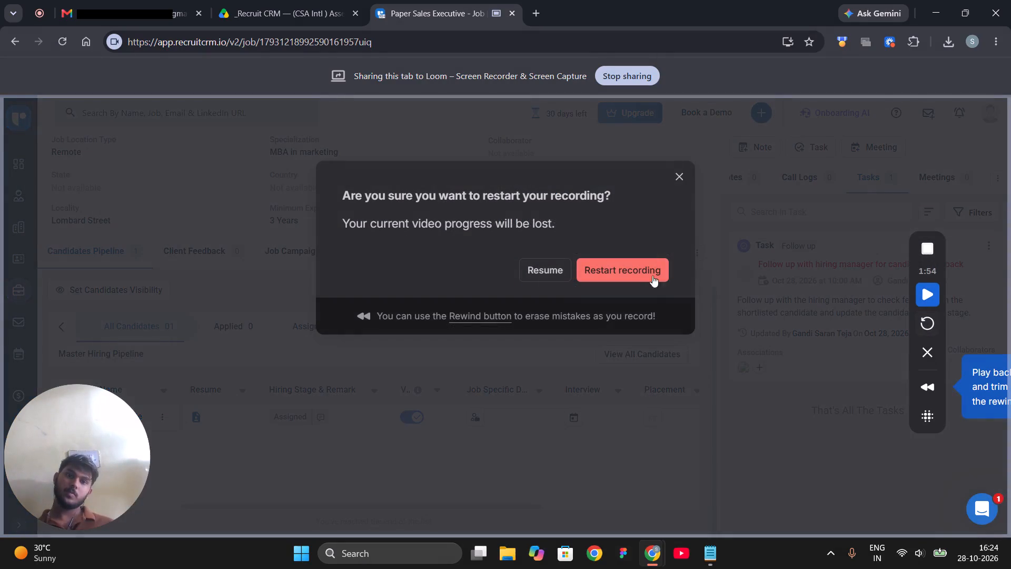
click(623, 264)
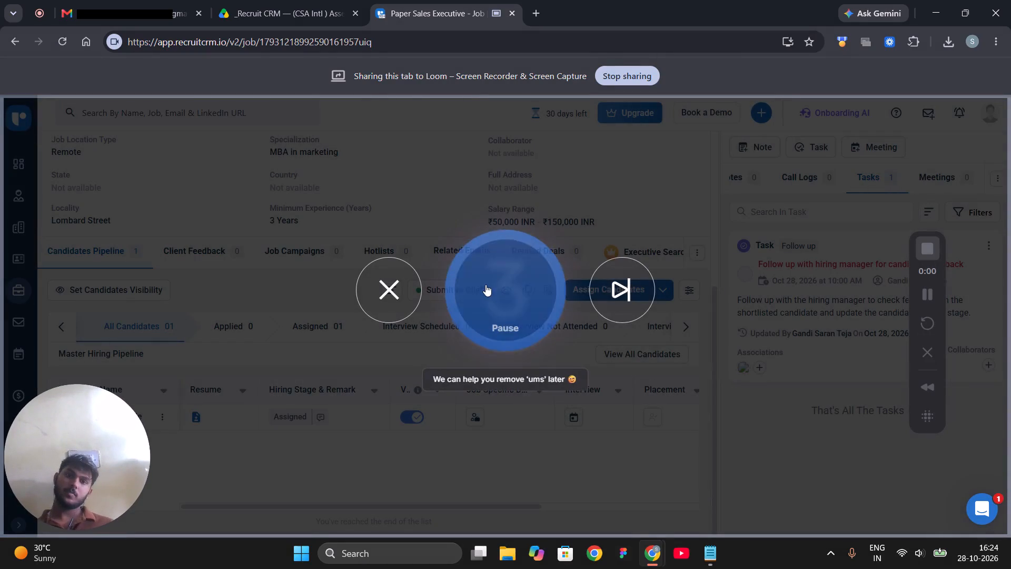
click(398, 289)
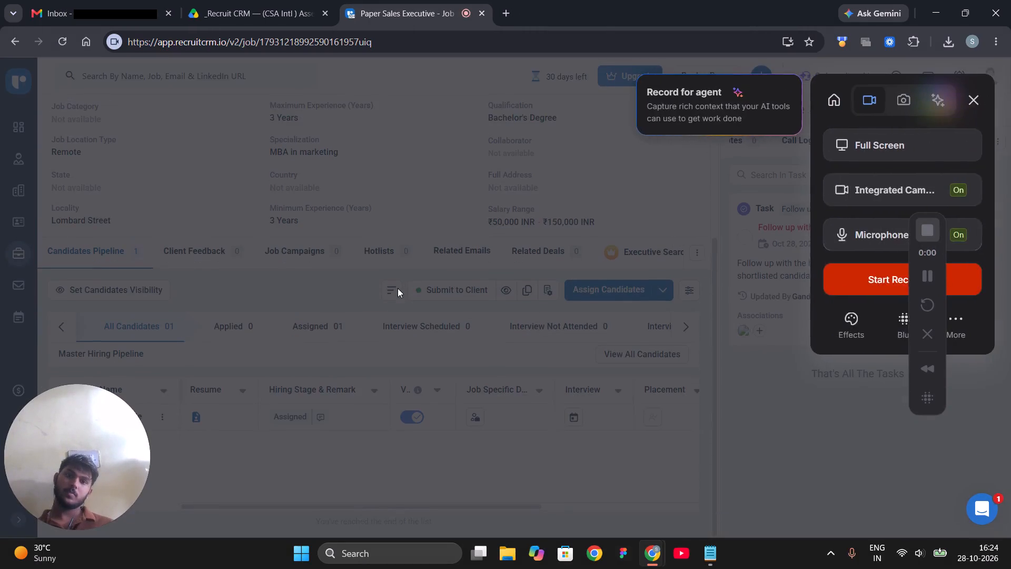
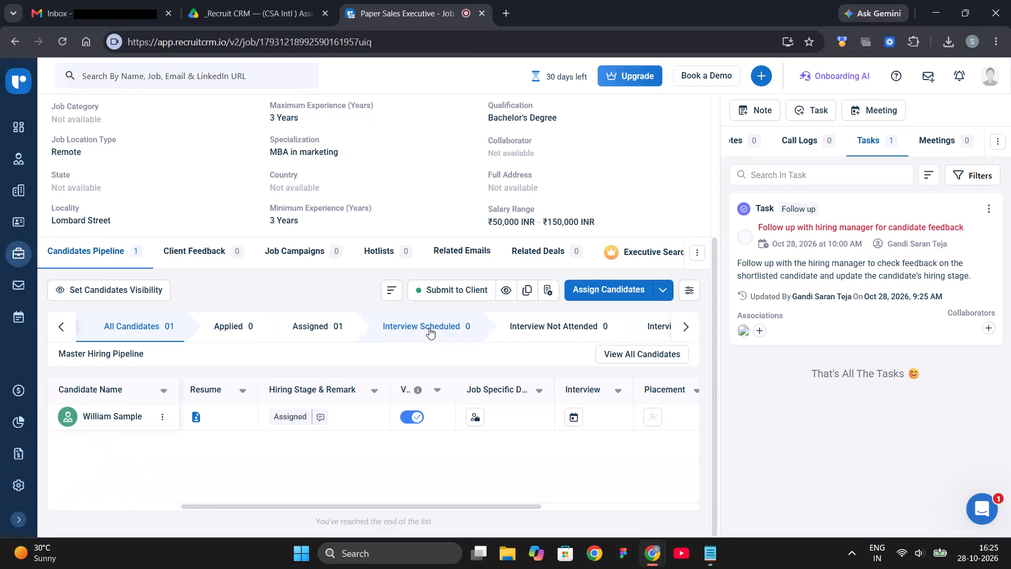
Look over the Paper Sales Executive job's candidates pipeline and its client feedback section.
scroll(410, 289, down, 2)
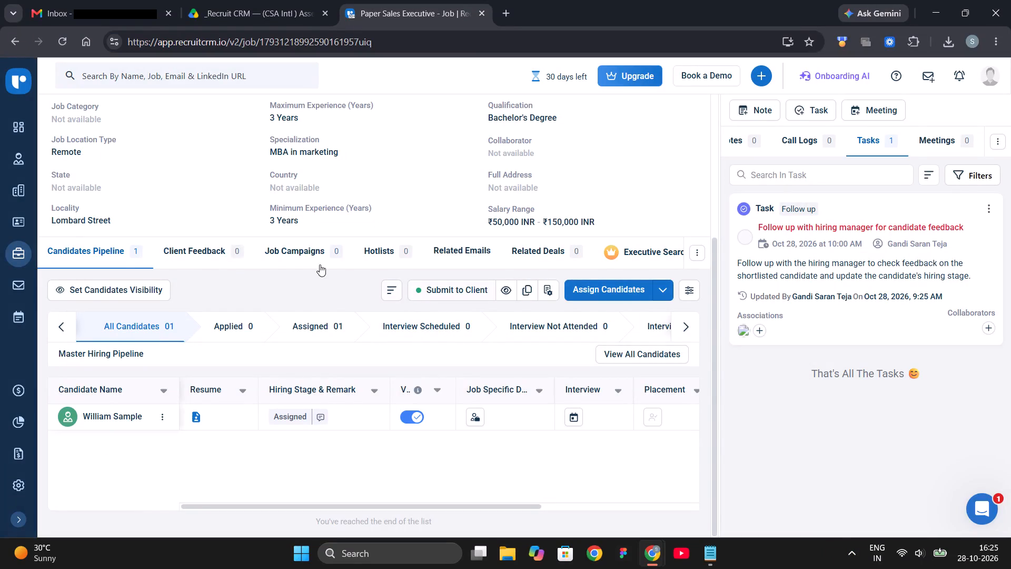
click(163, 257)
scroll(257, 305, down, 4)
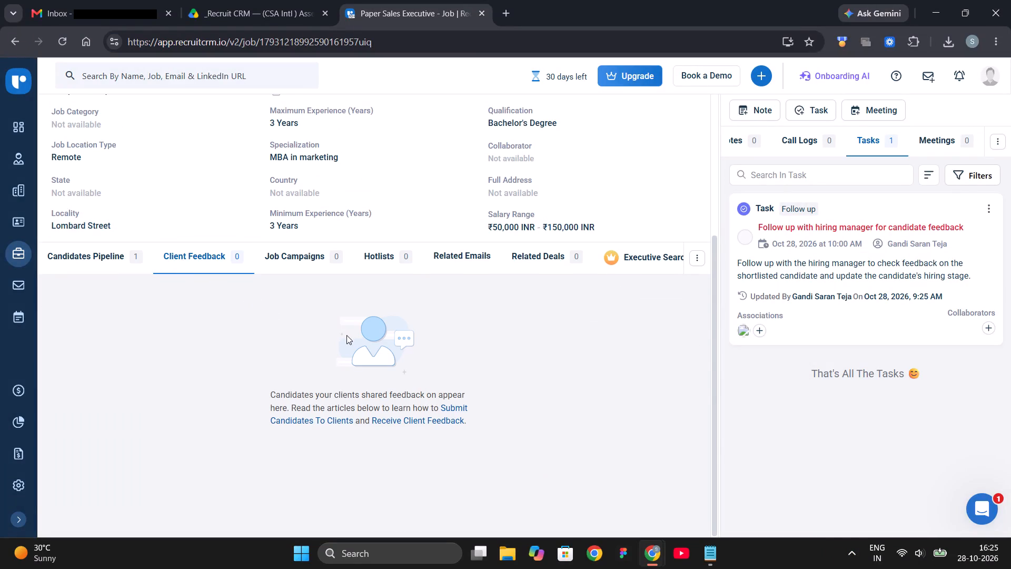
scroll(346, 335, down, 2)
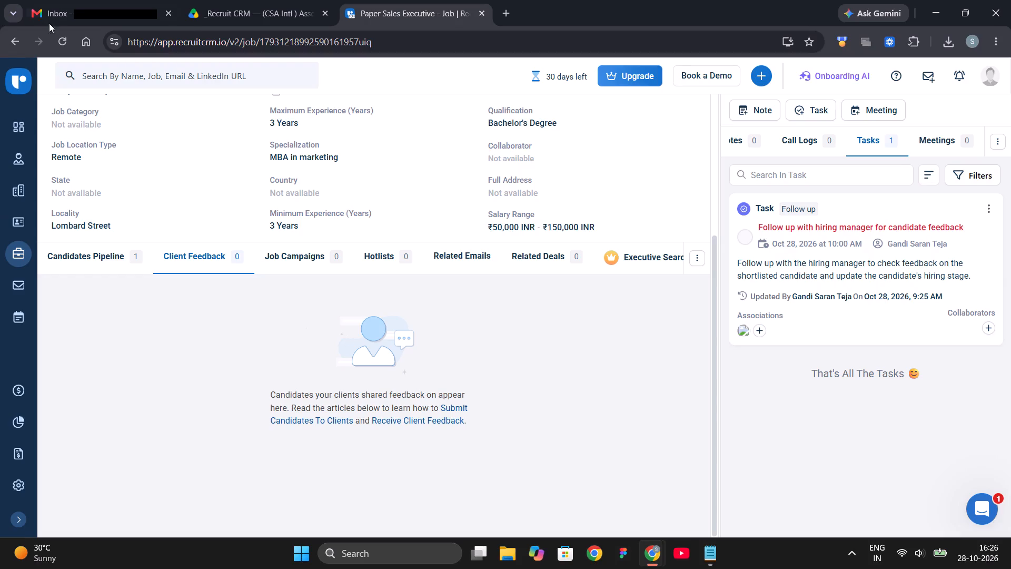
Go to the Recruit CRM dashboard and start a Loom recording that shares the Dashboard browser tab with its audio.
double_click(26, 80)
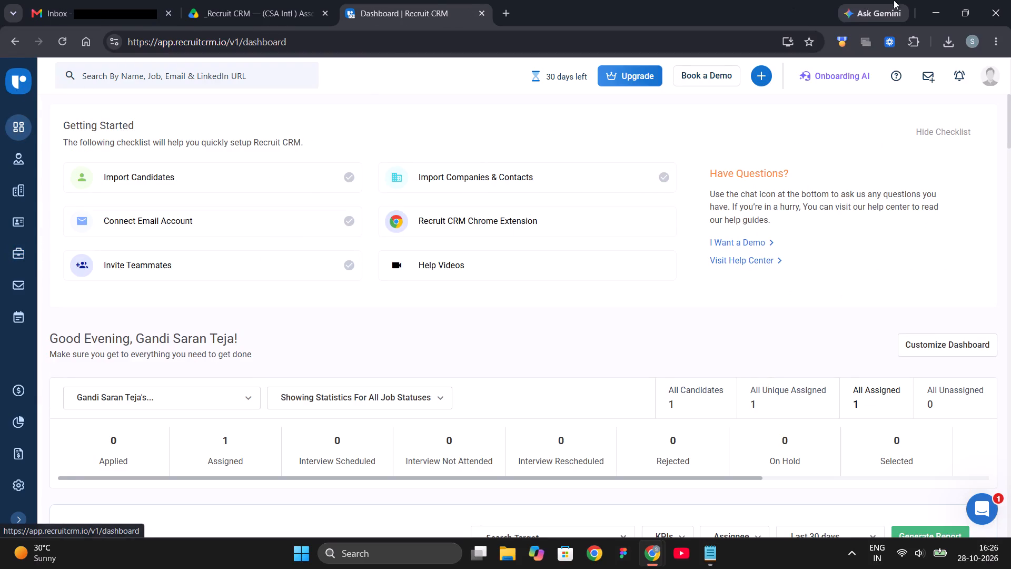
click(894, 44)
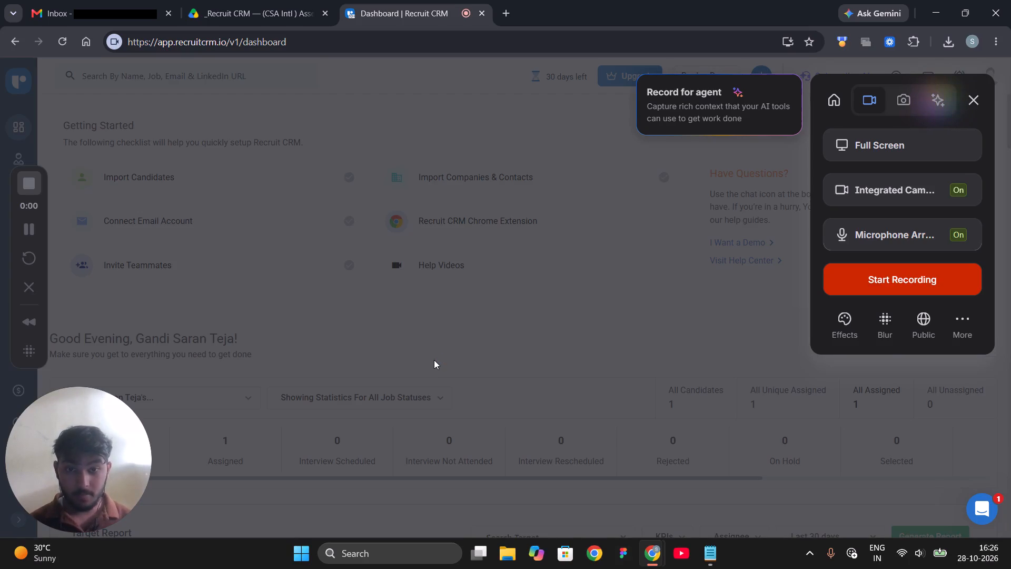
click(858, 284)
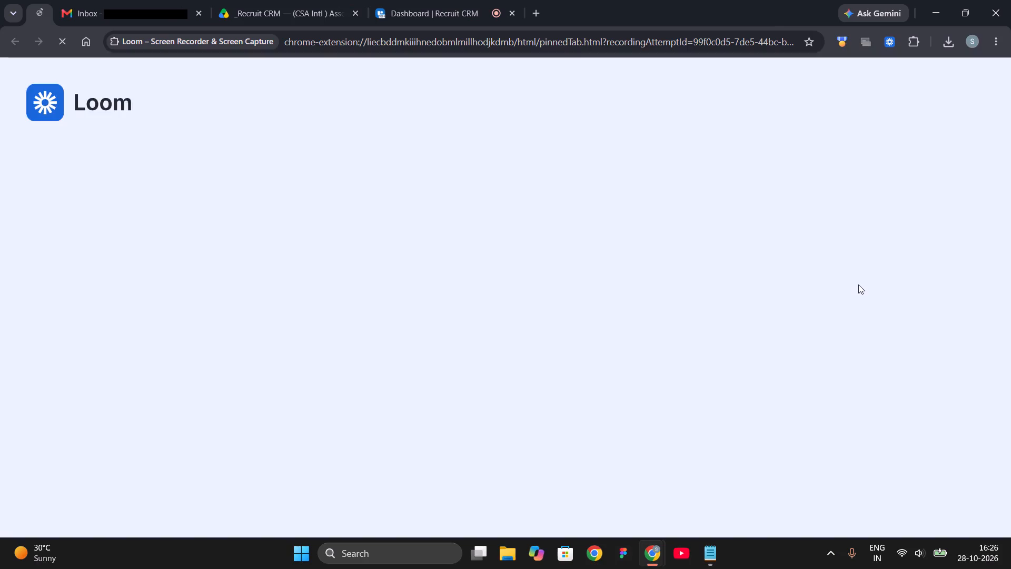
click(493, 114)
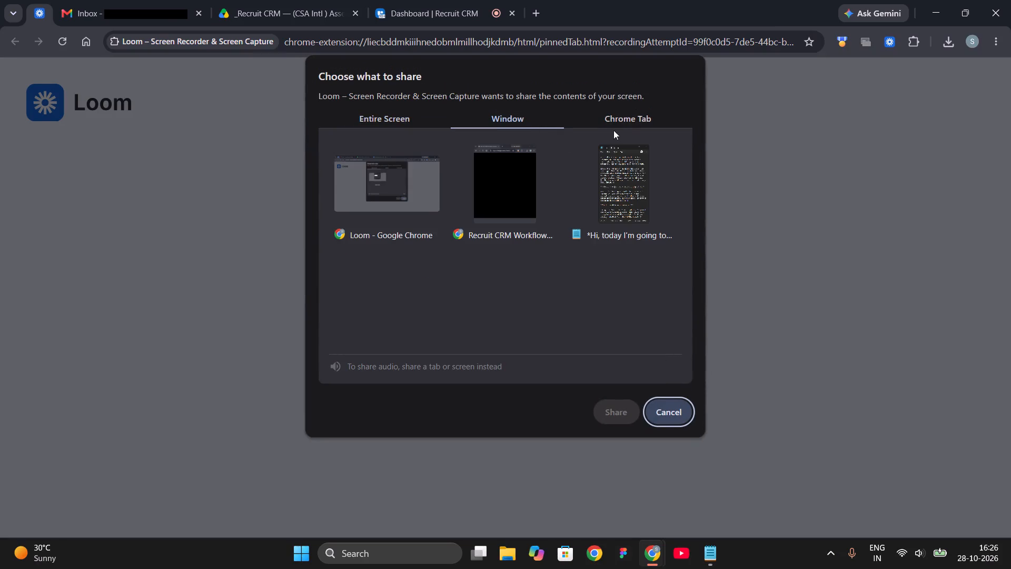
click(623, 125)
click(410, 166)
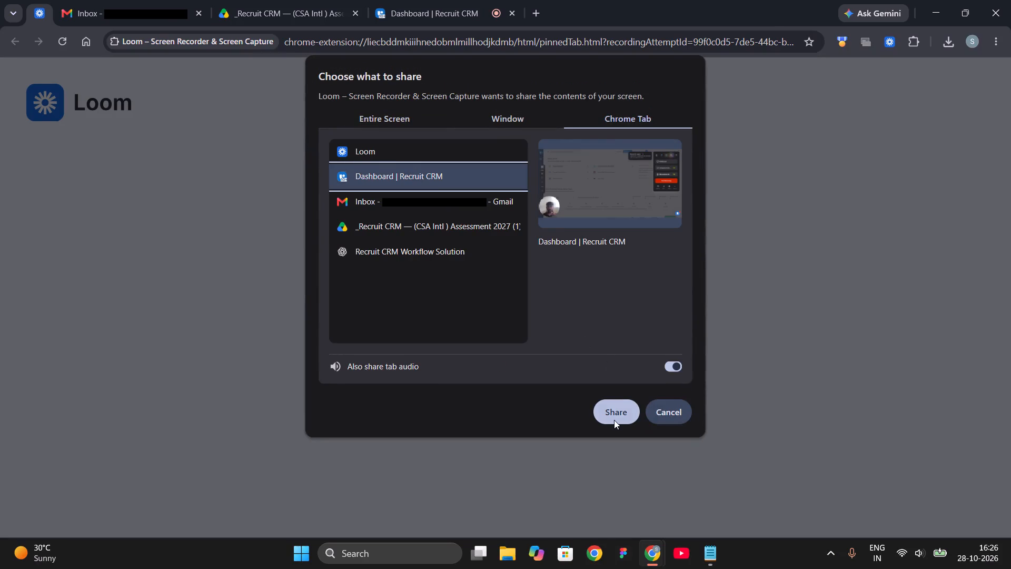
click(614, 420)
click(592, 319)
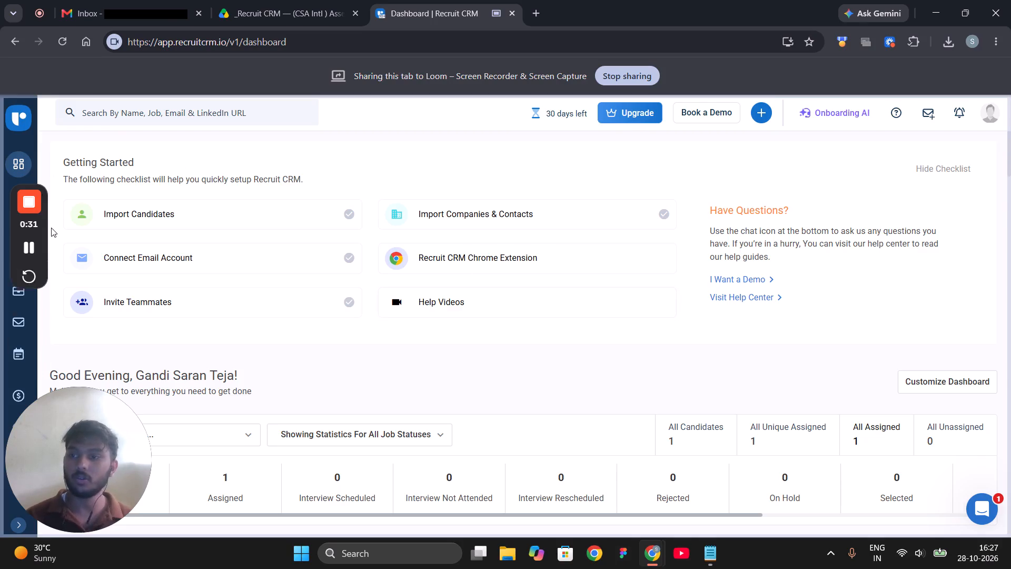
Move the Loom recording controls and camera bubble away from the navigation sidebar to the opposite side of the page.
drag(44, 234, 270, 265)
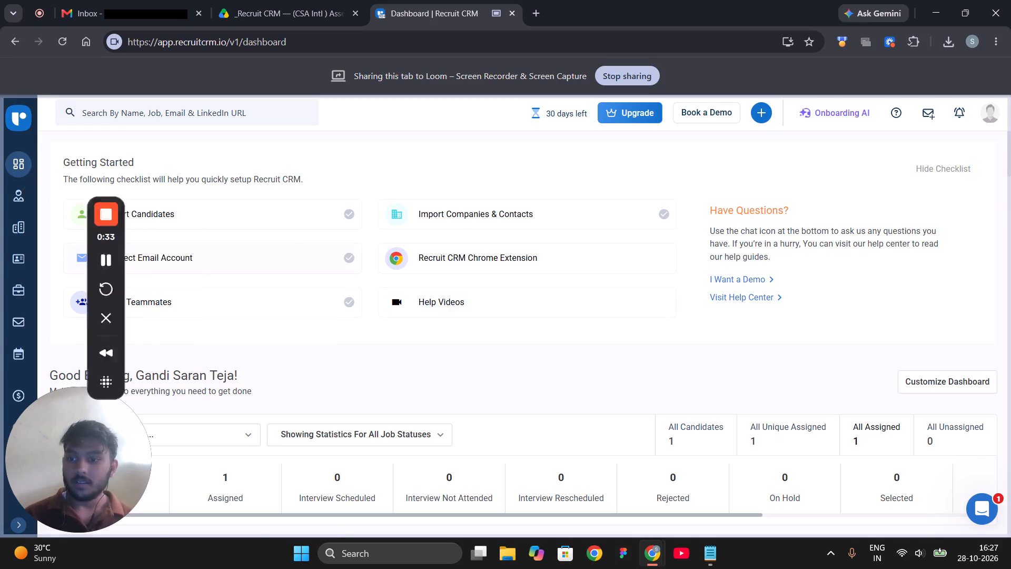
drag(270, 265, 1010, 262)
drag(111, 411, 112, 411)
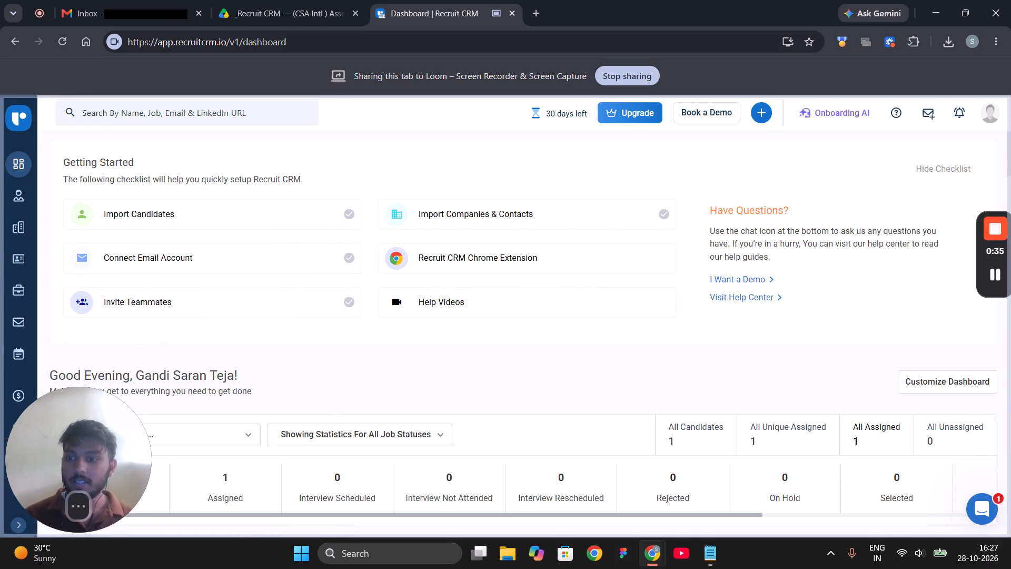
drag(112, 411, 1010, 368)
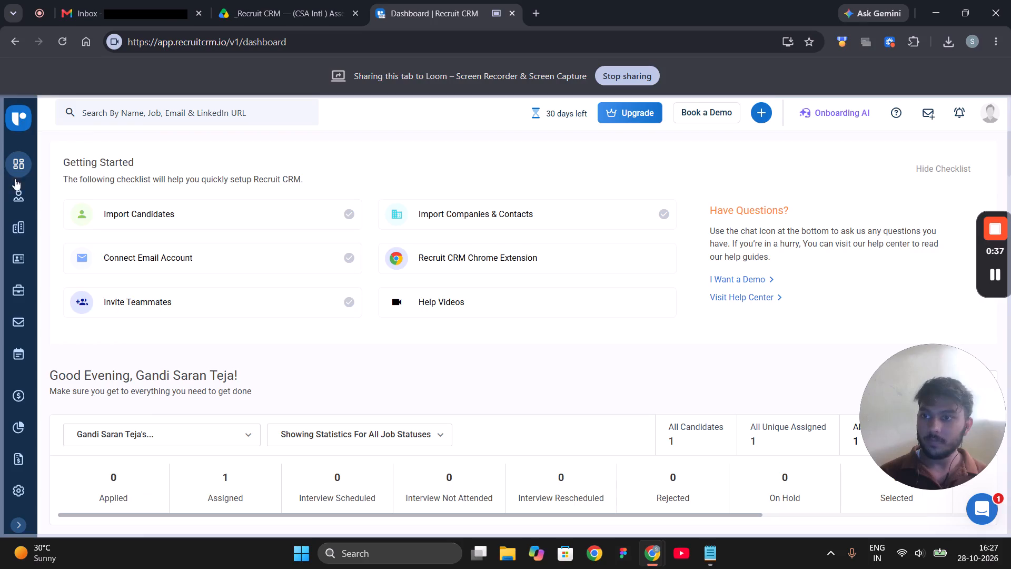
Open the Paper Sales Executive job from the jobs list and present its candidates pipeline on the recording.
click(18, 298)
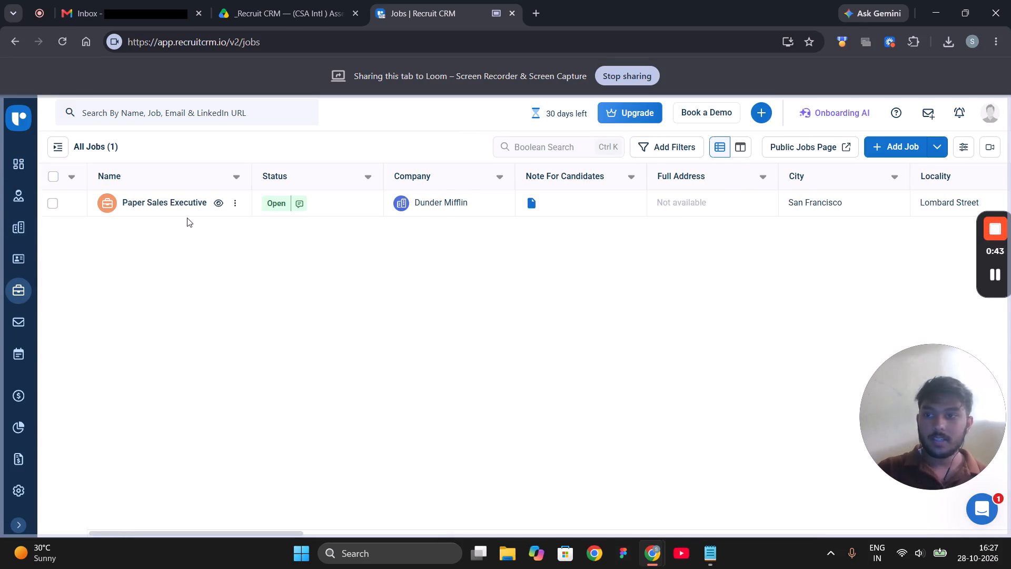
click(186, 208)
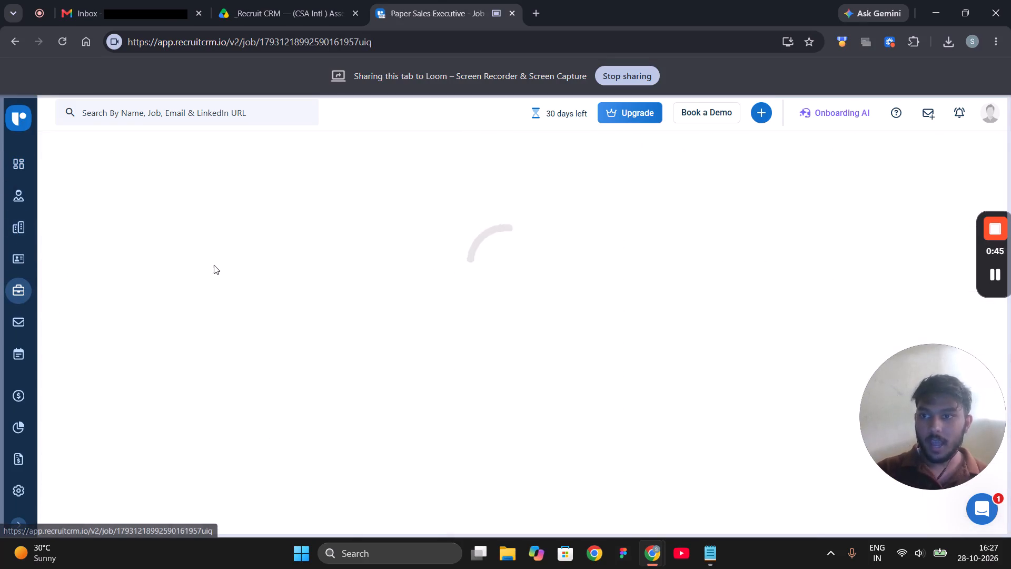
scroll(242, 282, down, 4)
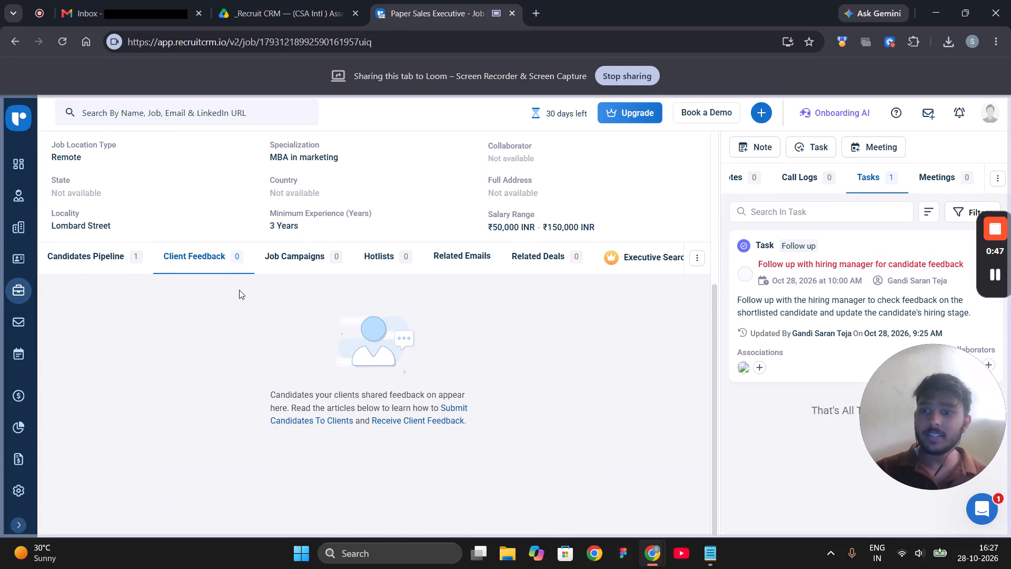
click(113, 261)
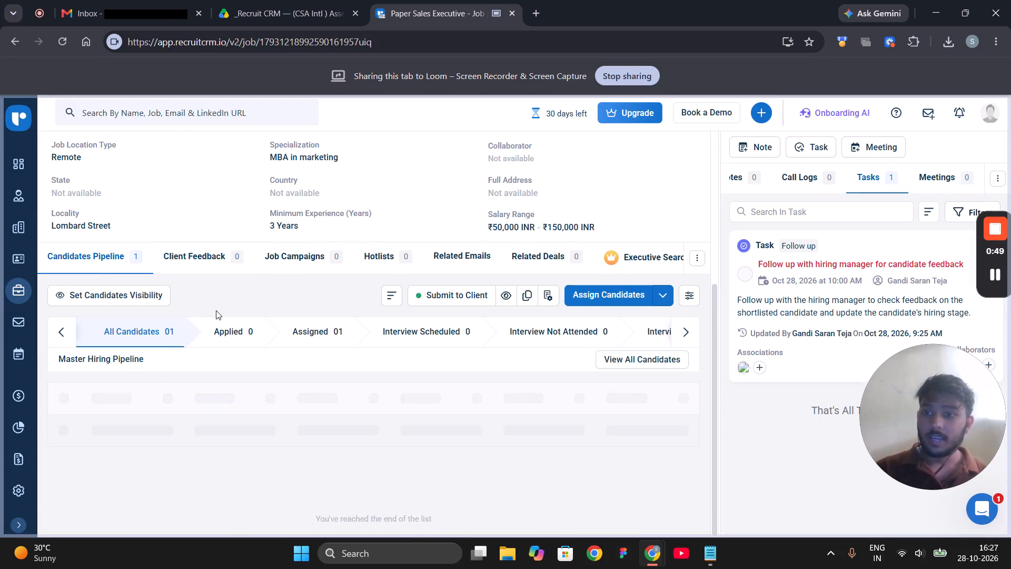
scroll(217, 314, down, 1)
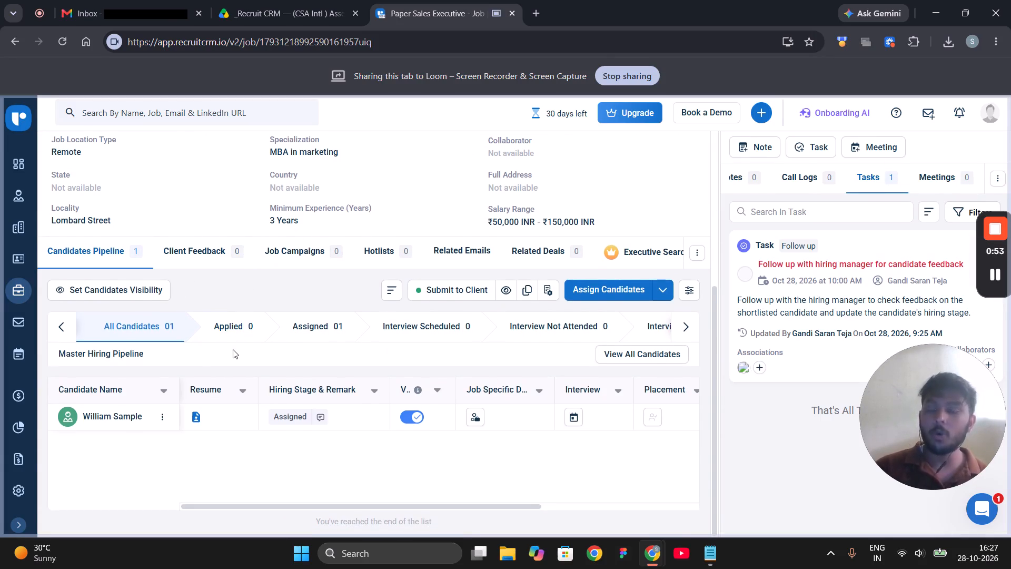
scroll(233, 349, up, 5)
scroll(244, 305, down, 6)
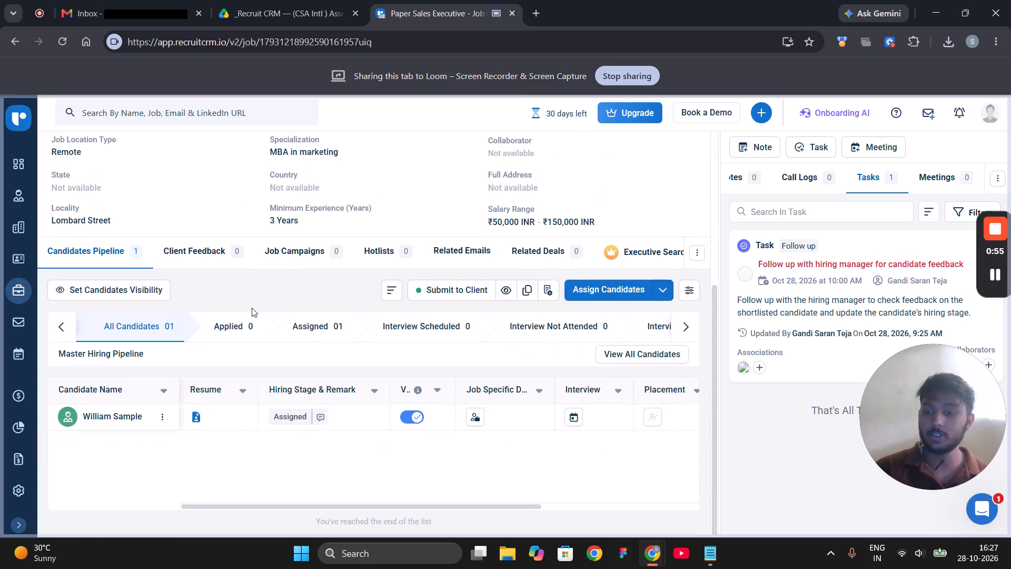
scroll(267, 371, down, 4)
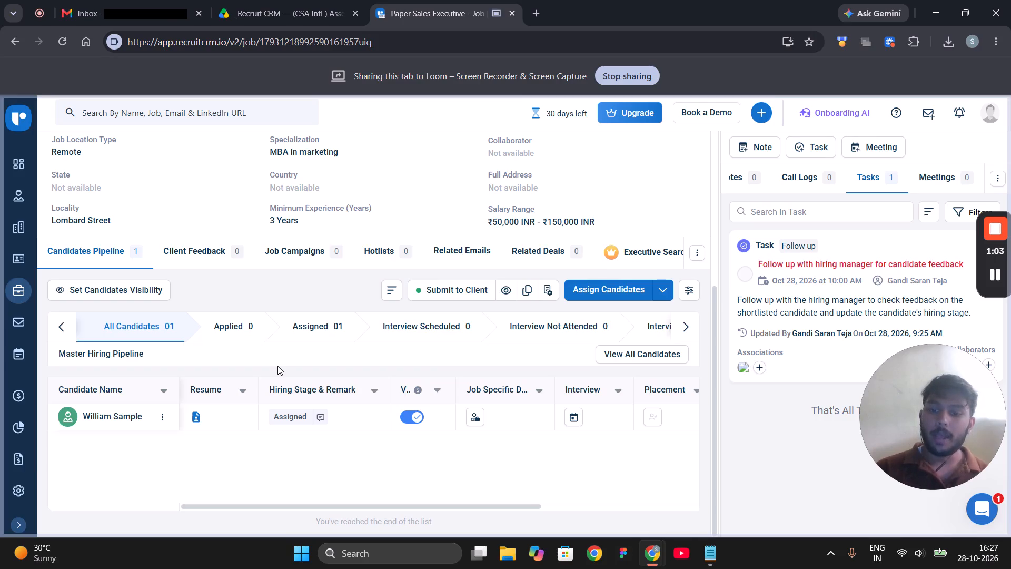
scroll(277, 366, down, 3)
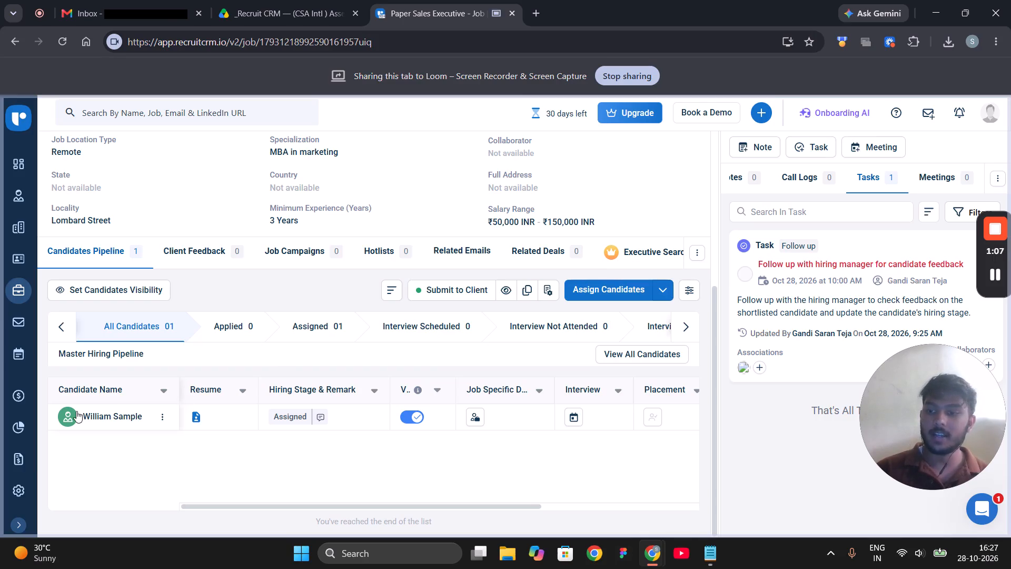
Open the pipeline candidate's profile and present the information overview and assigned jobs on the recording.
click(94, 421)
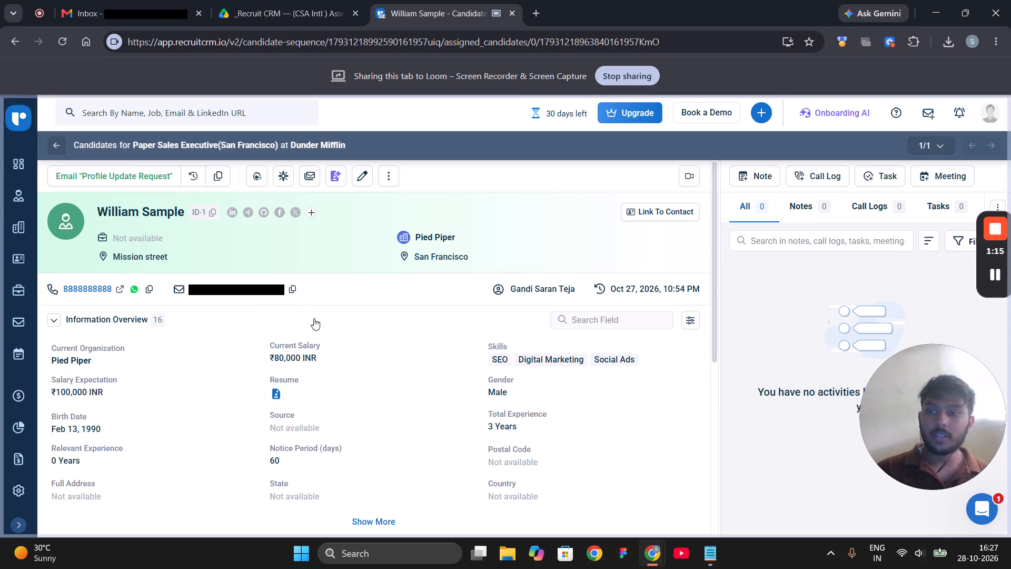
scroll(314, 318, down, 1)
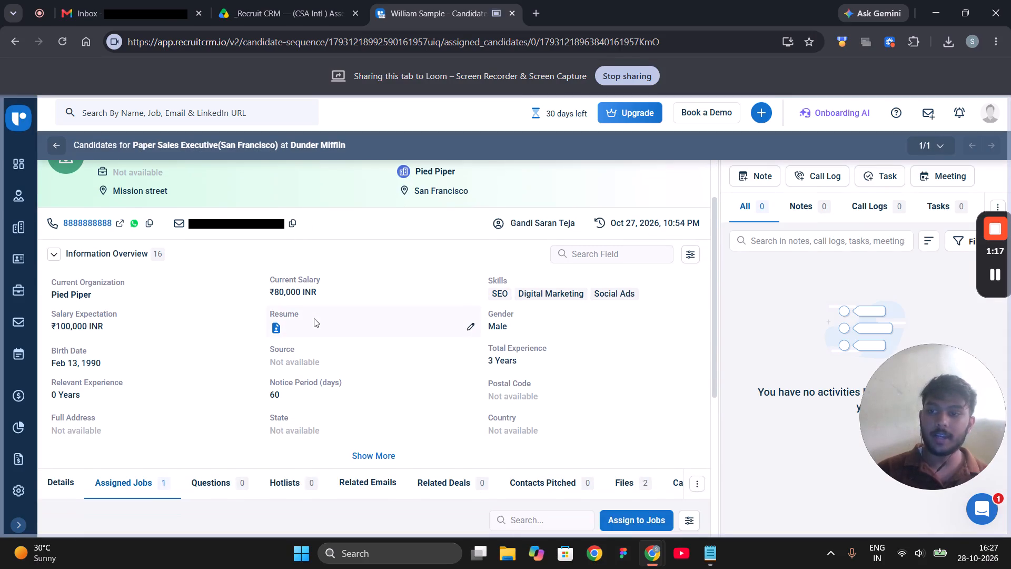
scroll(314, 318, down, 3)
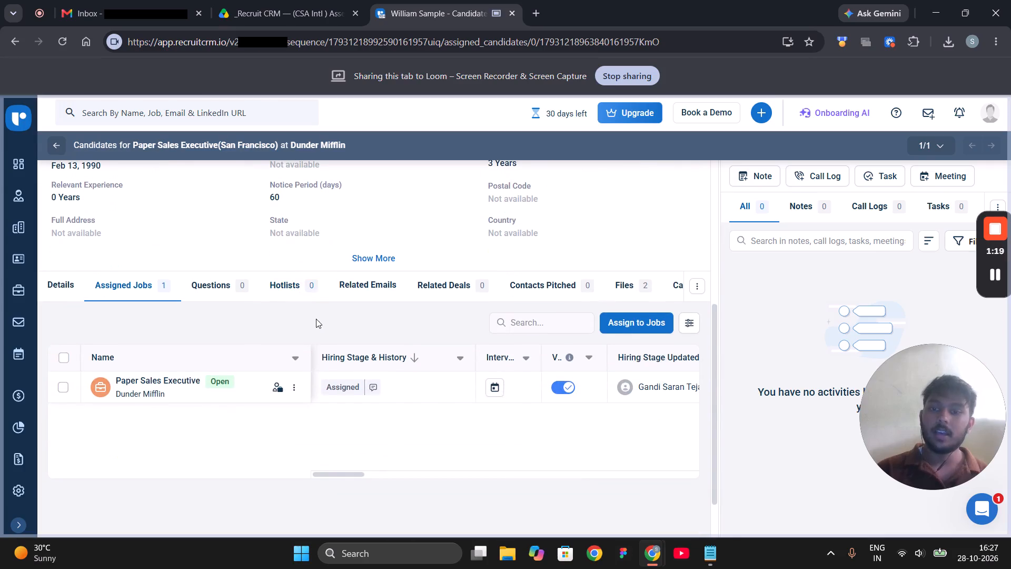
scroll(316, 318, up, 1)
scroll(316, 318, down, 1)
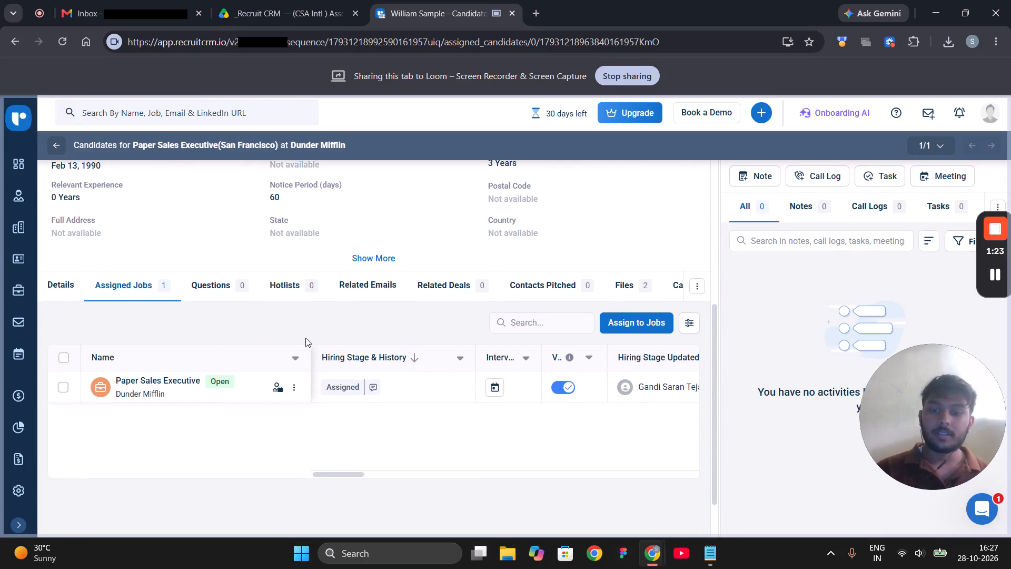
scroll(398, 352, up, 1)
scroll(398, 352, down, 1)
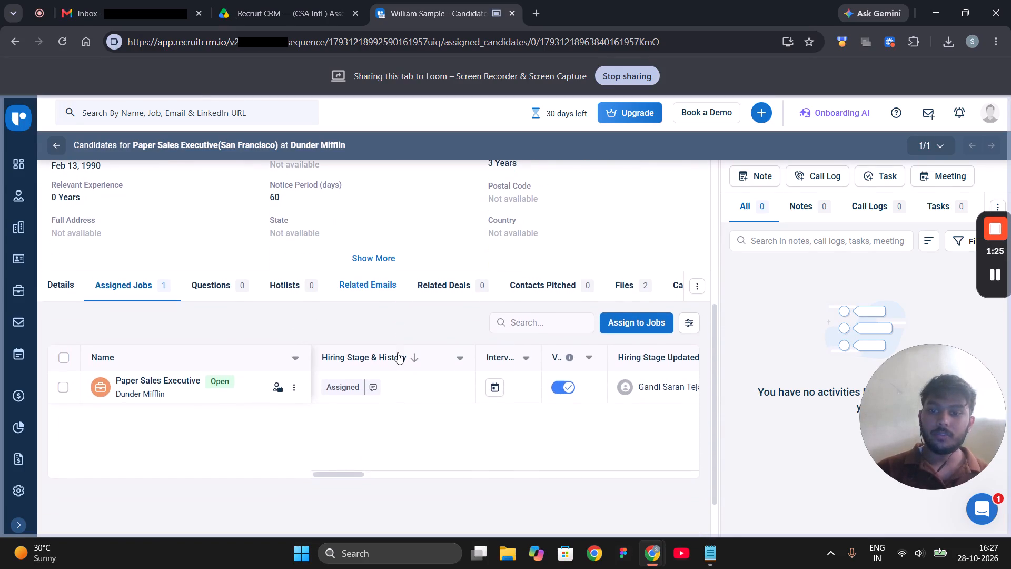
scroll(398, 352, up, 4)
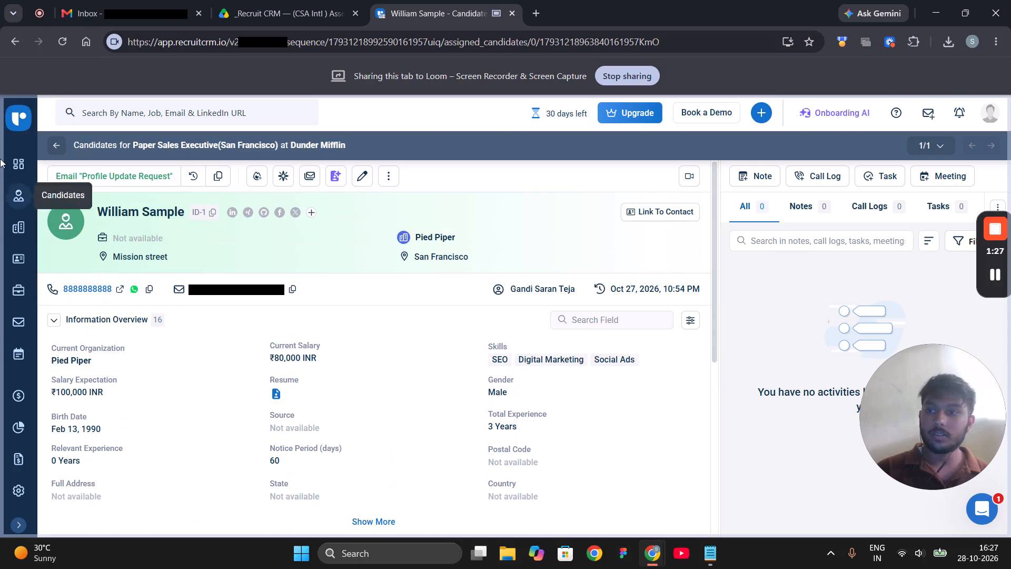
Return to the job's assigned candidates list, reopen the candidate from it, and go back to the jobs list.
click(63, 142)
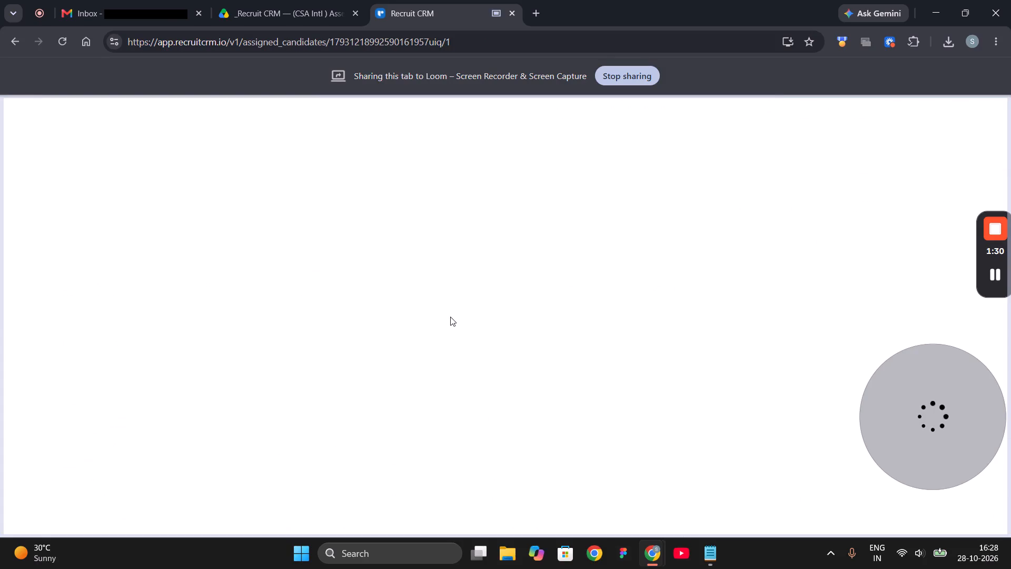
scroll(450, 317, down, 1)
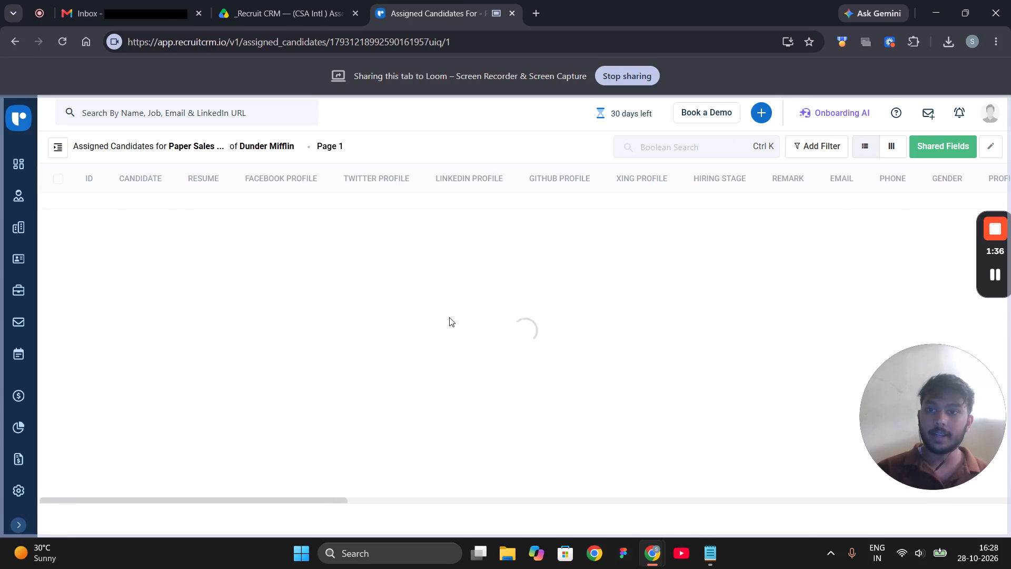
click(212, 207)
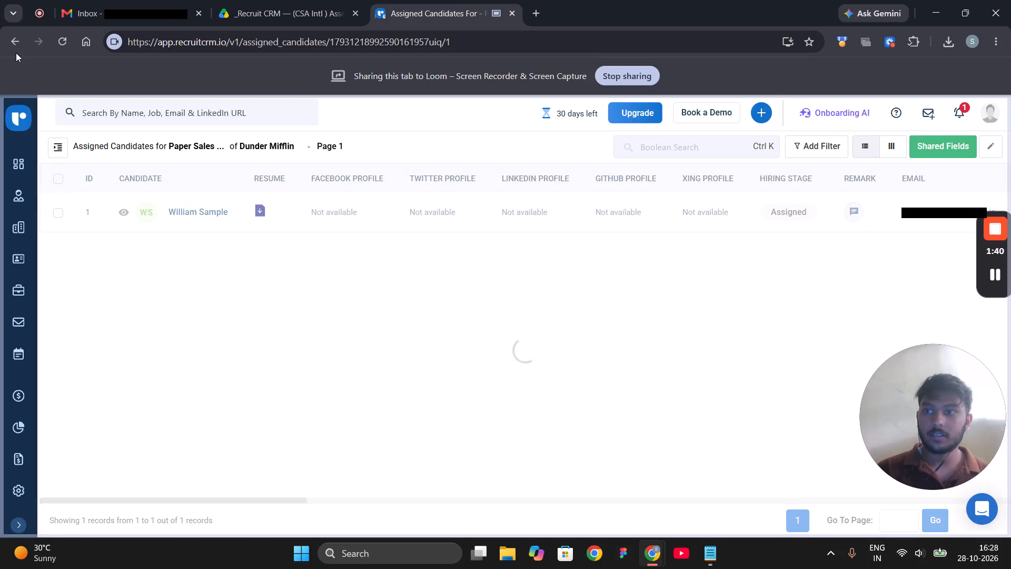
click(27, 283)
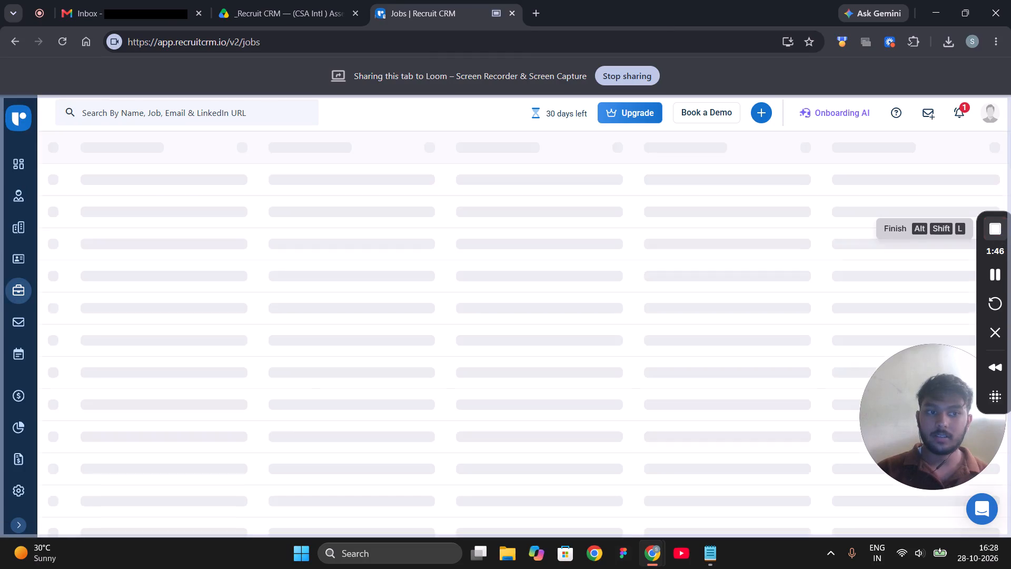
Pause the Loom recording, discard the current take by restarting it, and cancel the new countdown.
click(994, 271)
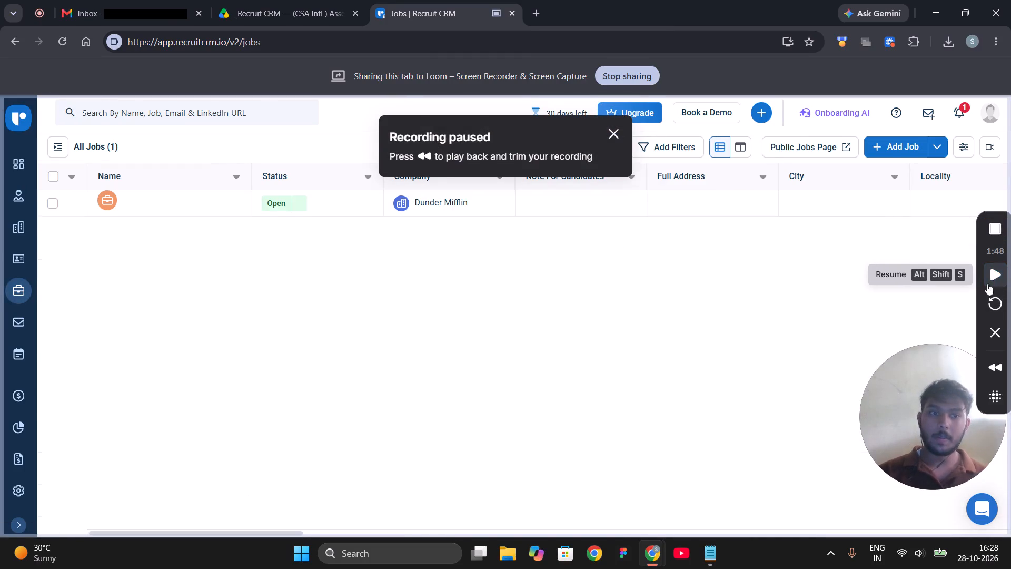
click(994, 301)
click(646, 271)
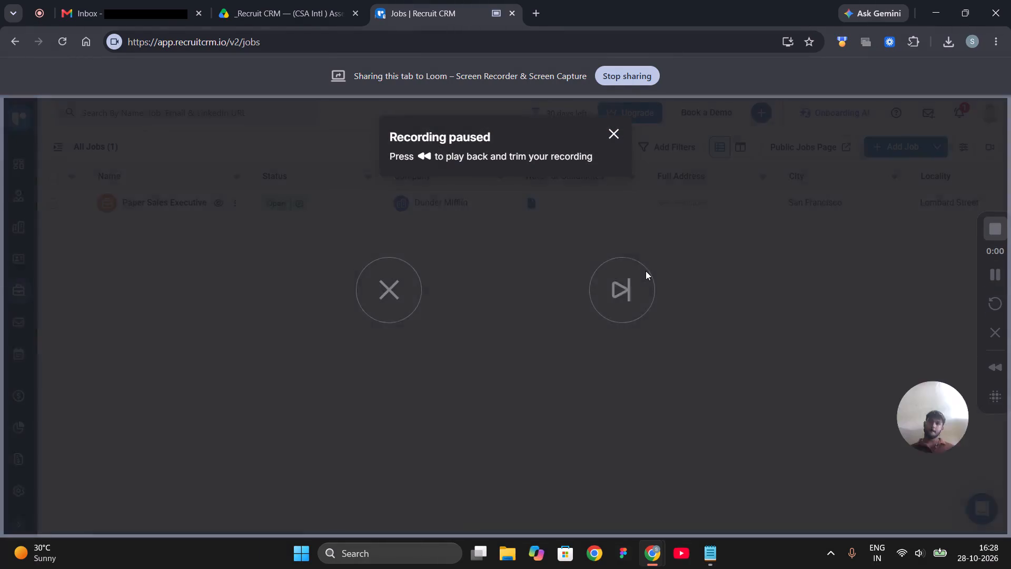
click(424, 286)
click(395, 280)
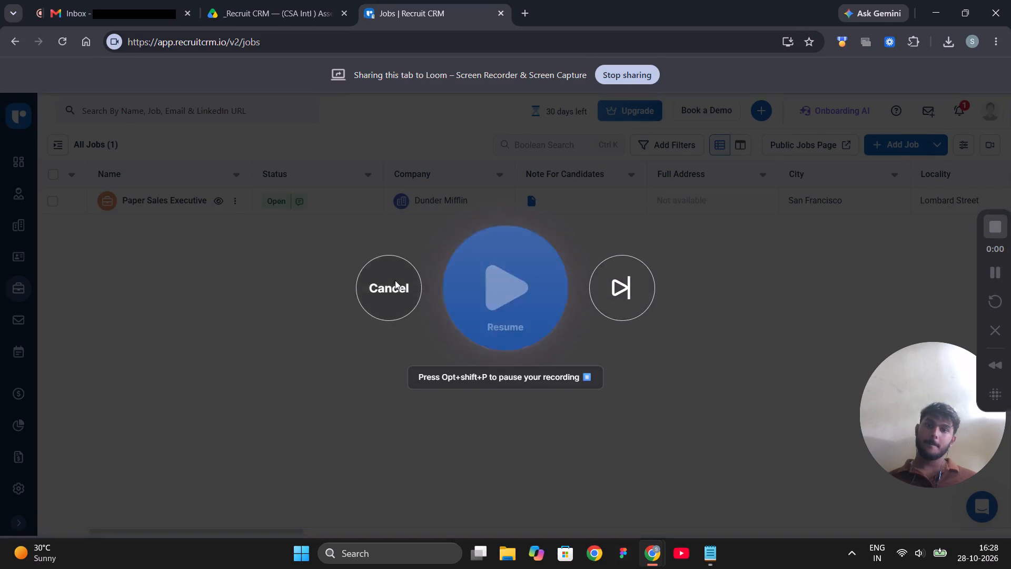
Switch to the Recruit CRM CSA assessment PDF to check the Loom video task requirements.
click(272, 0)
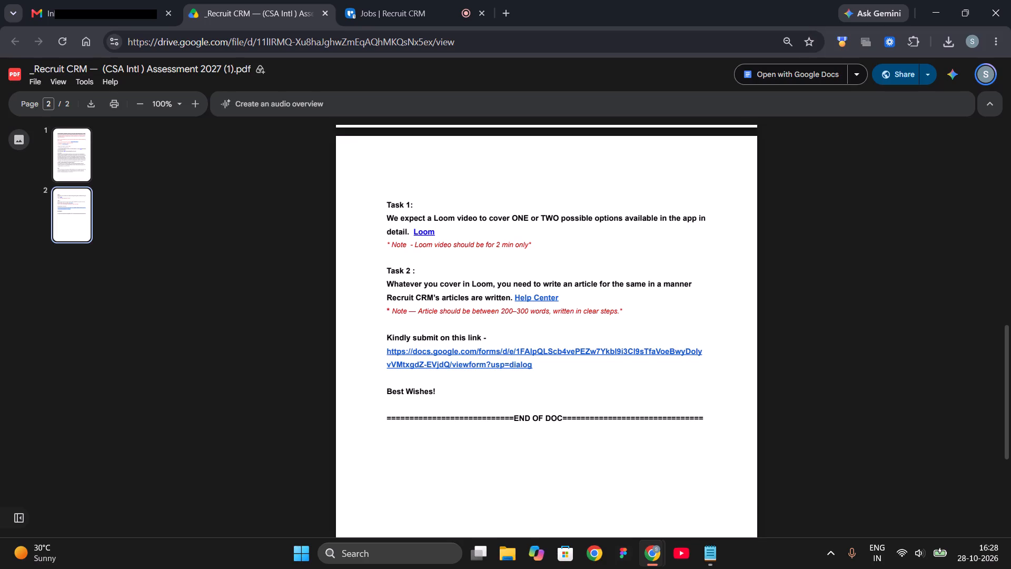
click(362, 0)
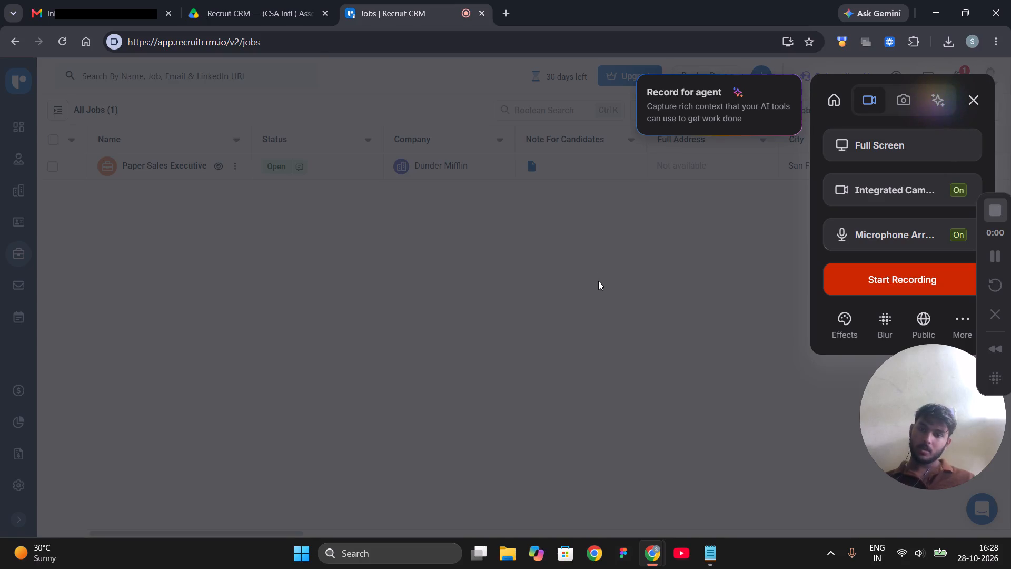
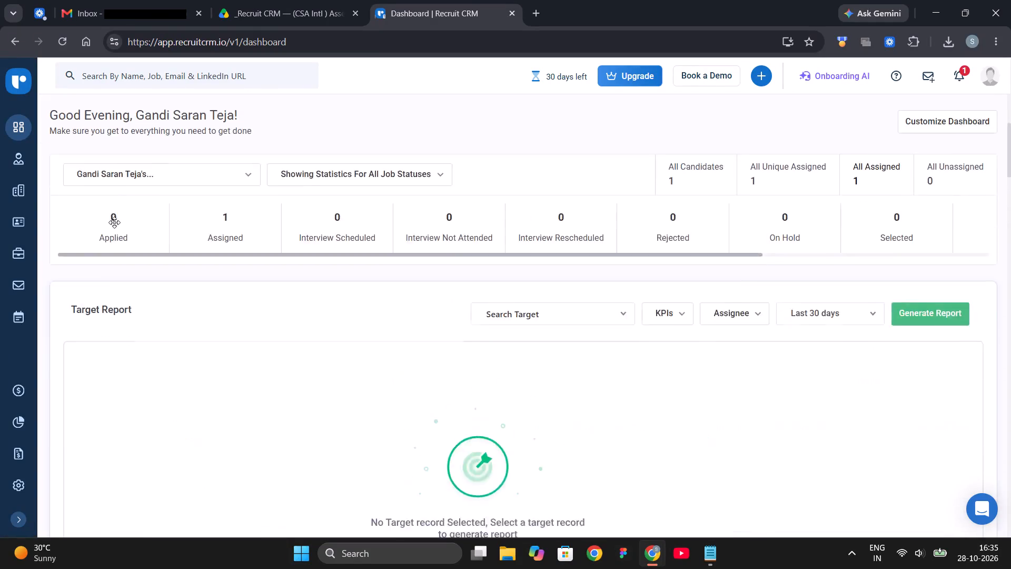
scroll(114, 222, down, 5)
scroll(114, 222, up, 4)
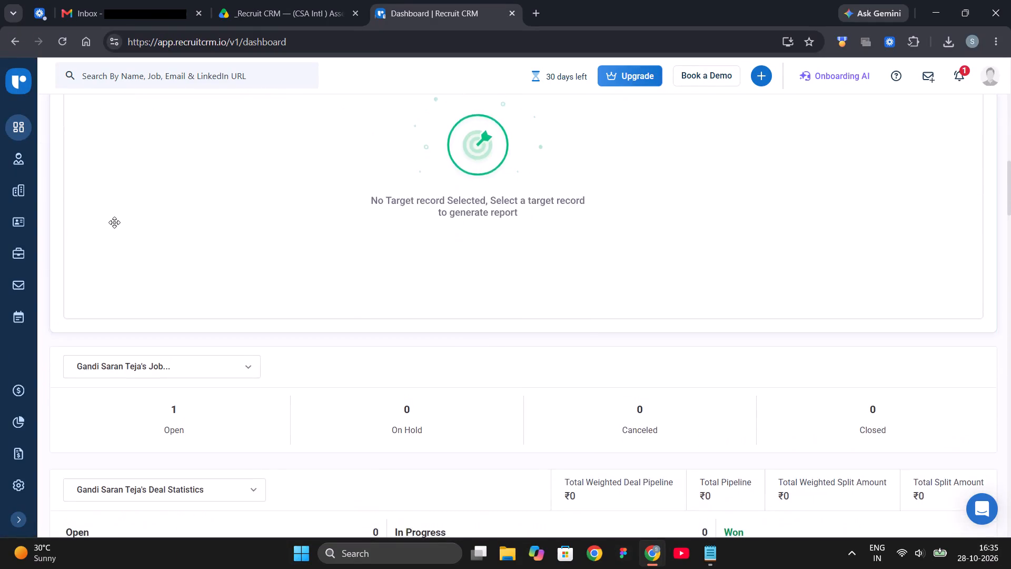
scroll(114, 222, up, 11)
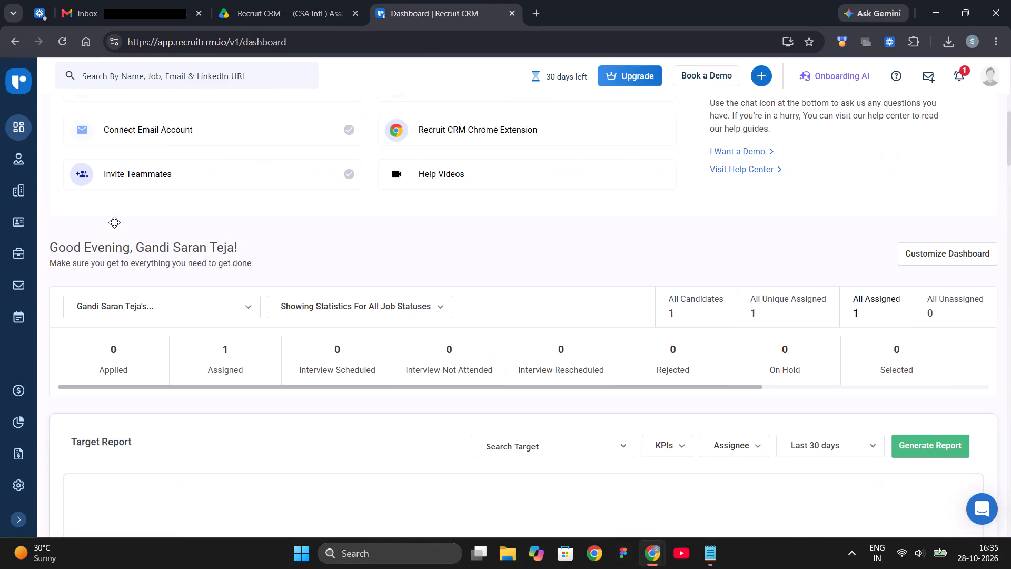
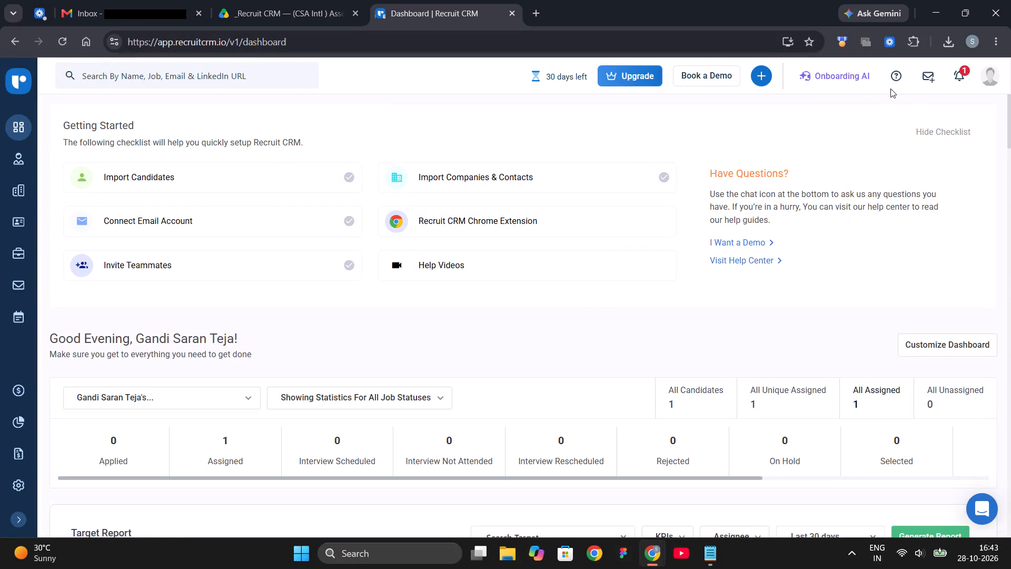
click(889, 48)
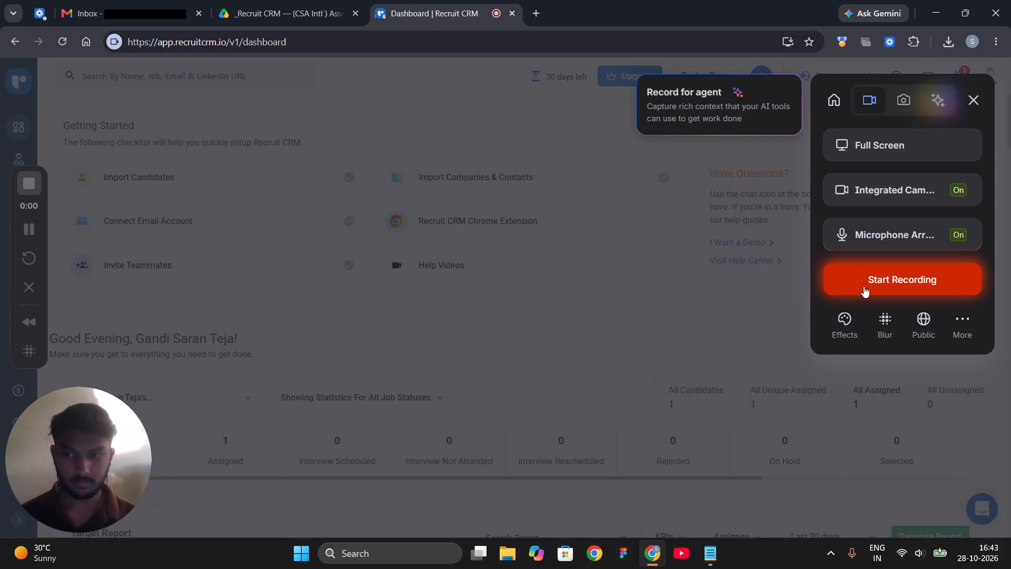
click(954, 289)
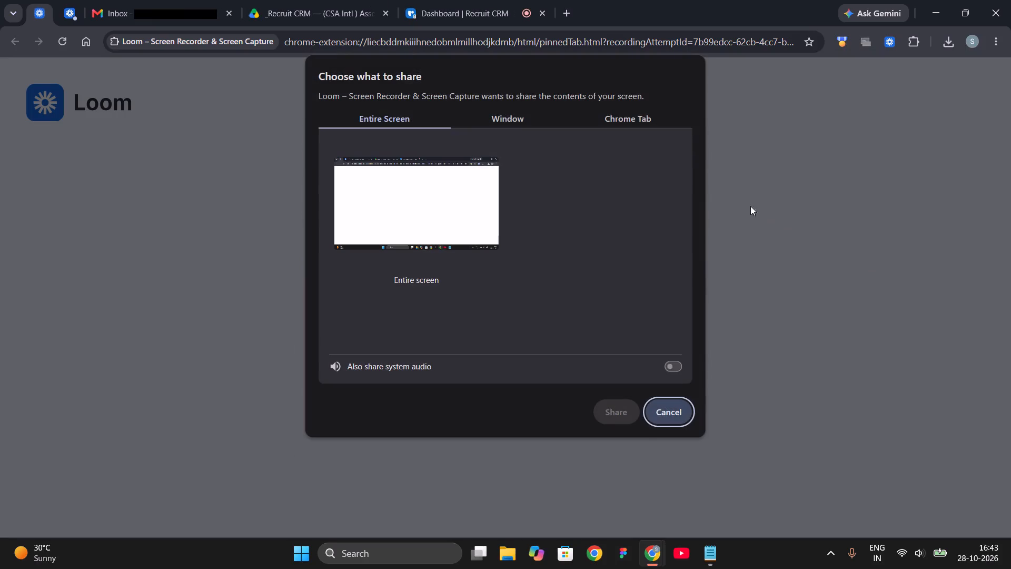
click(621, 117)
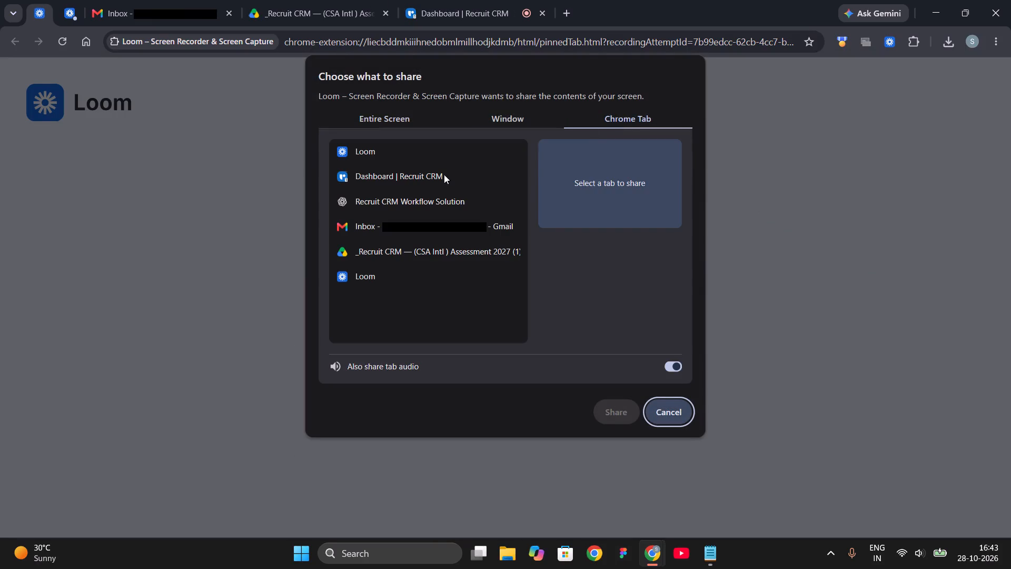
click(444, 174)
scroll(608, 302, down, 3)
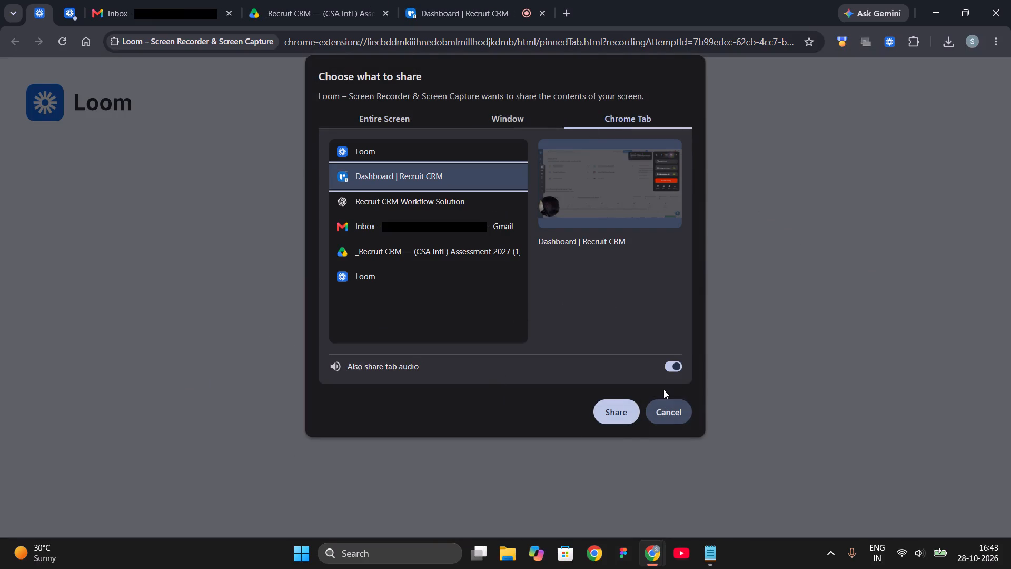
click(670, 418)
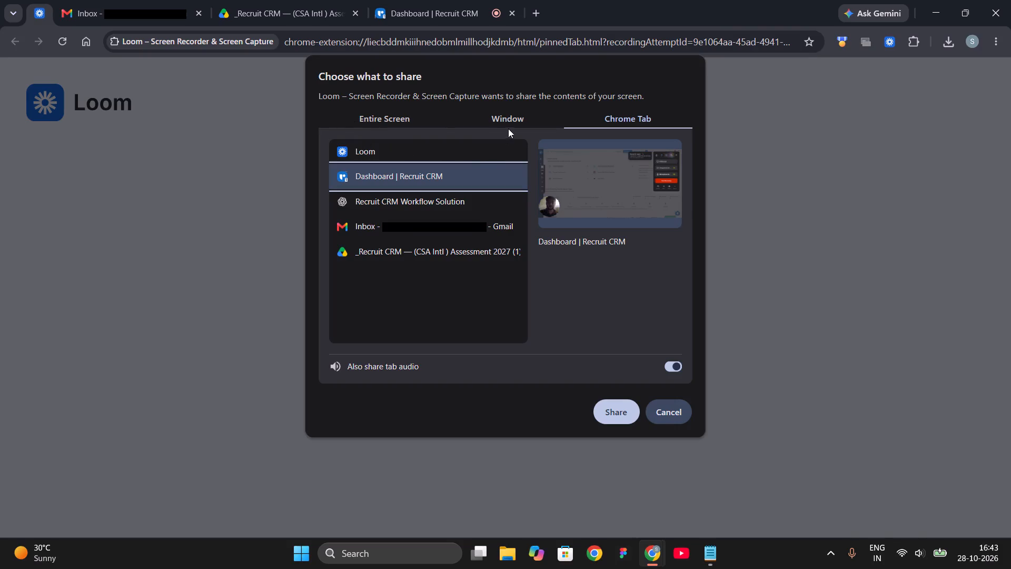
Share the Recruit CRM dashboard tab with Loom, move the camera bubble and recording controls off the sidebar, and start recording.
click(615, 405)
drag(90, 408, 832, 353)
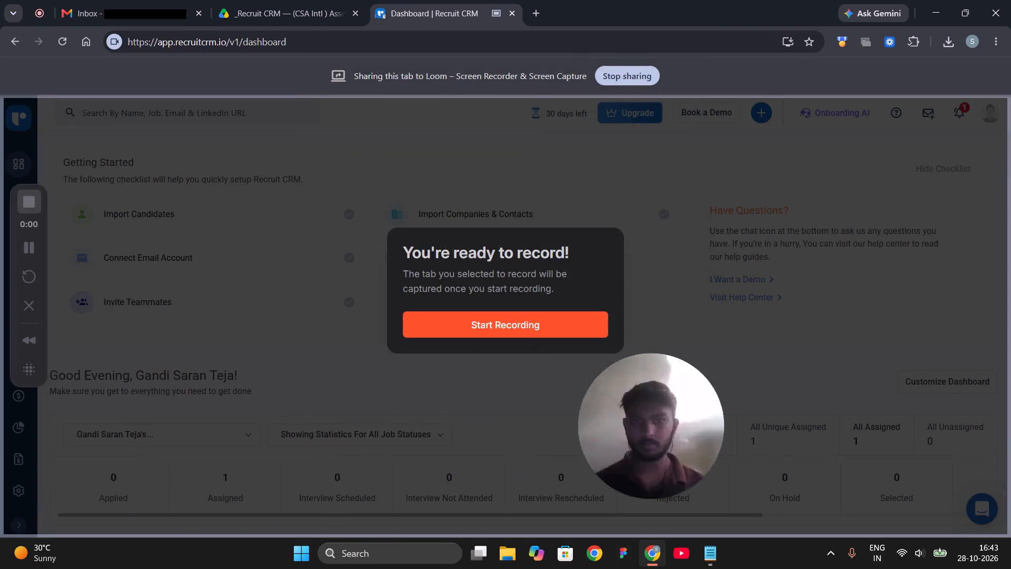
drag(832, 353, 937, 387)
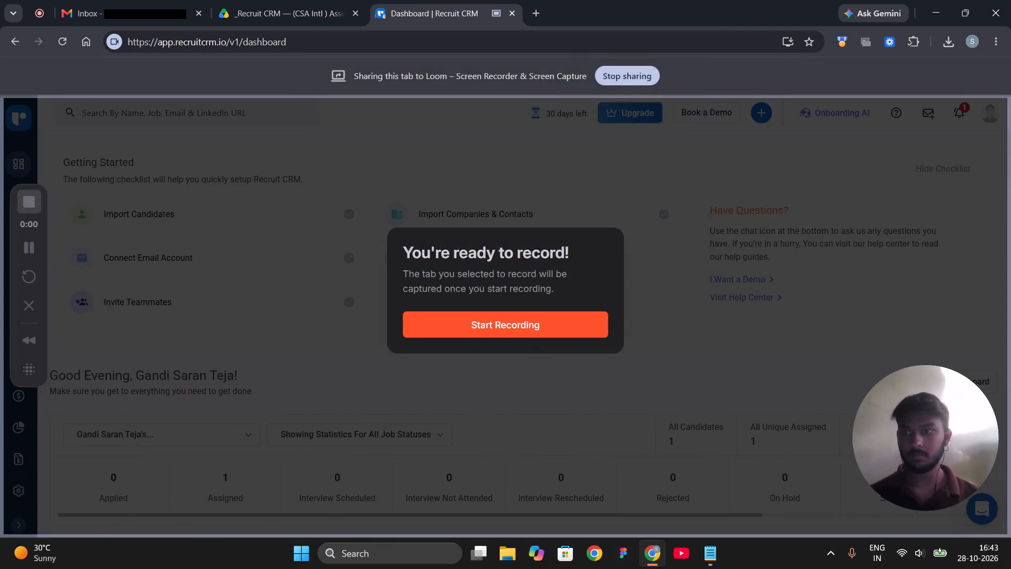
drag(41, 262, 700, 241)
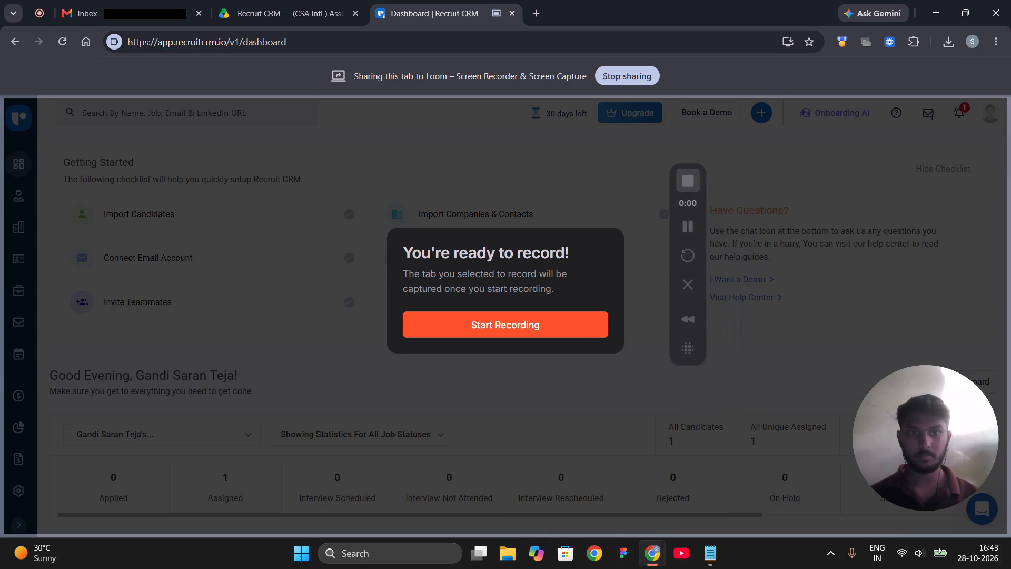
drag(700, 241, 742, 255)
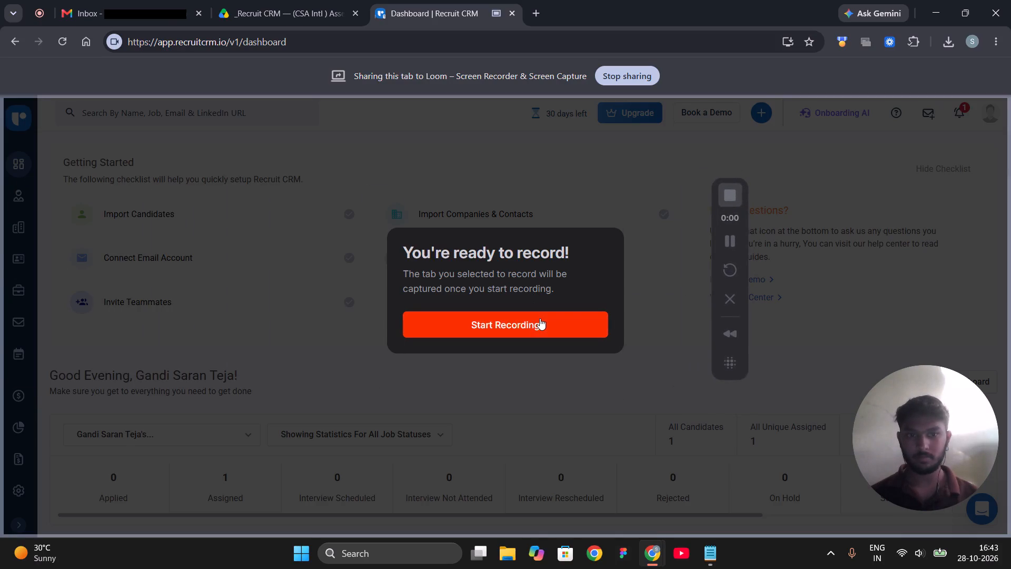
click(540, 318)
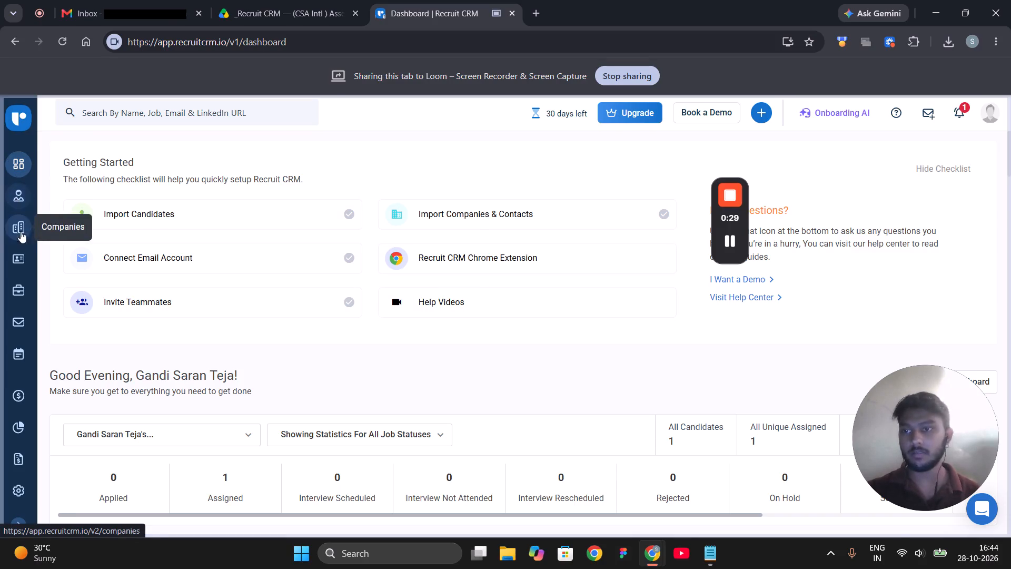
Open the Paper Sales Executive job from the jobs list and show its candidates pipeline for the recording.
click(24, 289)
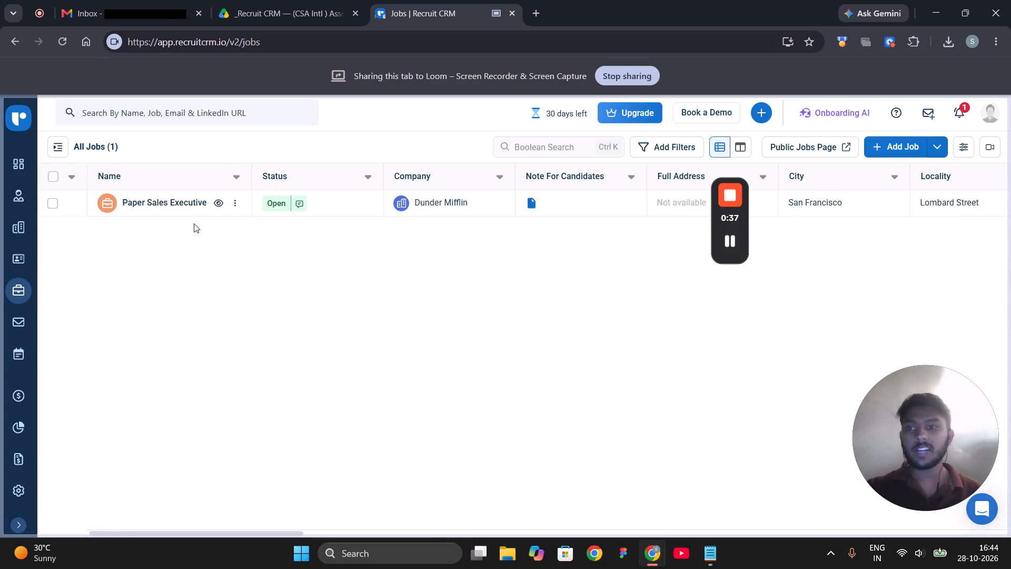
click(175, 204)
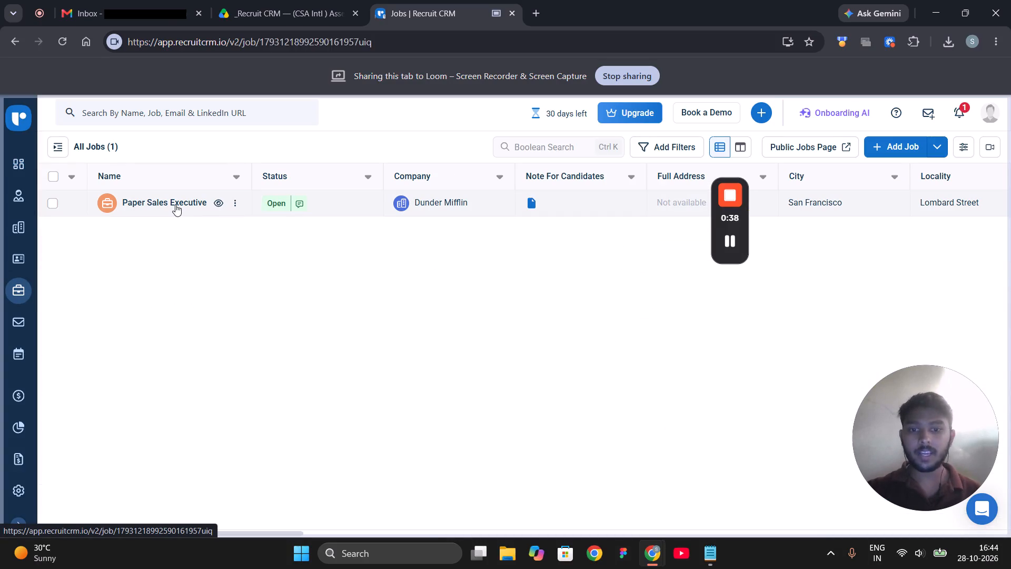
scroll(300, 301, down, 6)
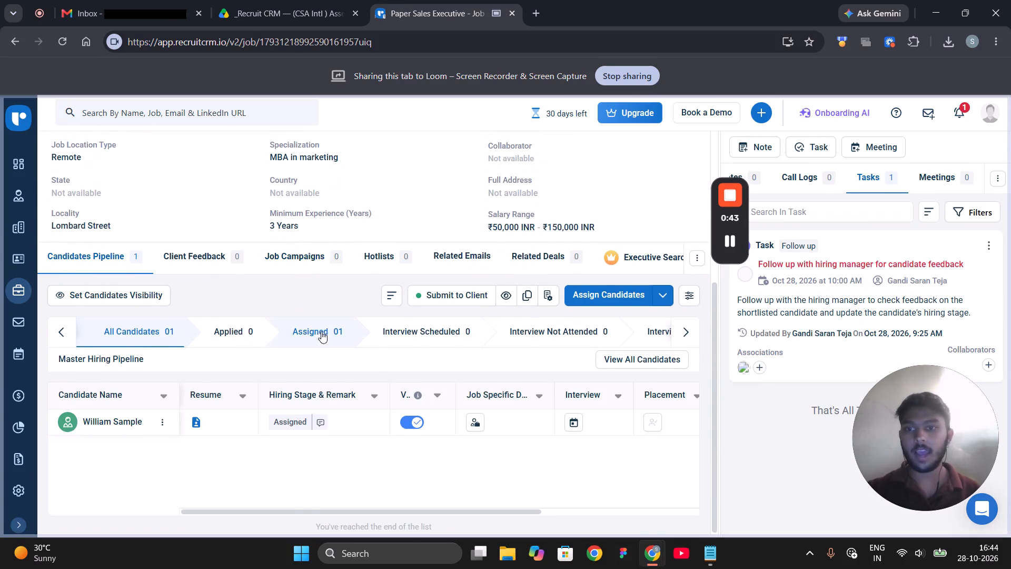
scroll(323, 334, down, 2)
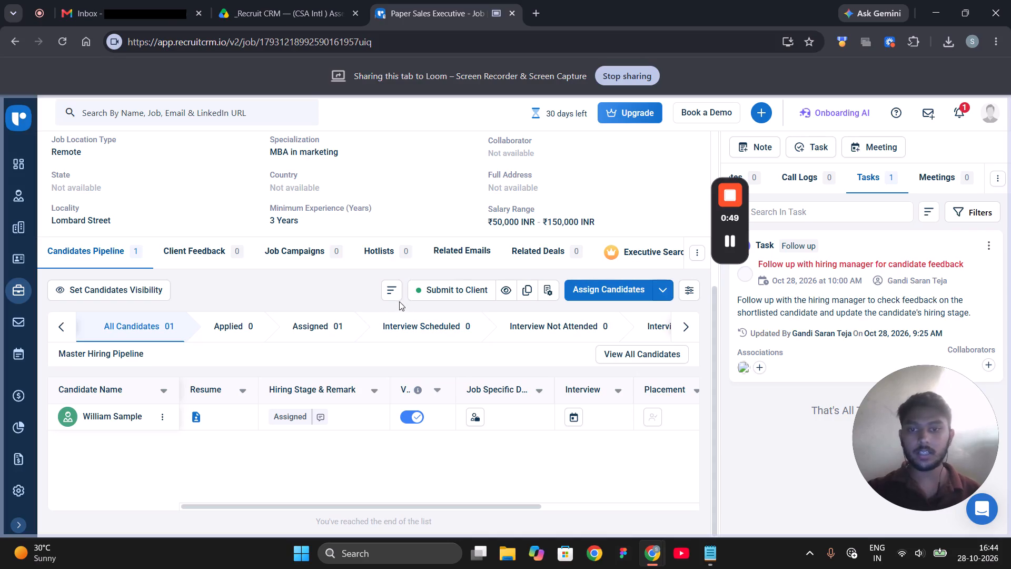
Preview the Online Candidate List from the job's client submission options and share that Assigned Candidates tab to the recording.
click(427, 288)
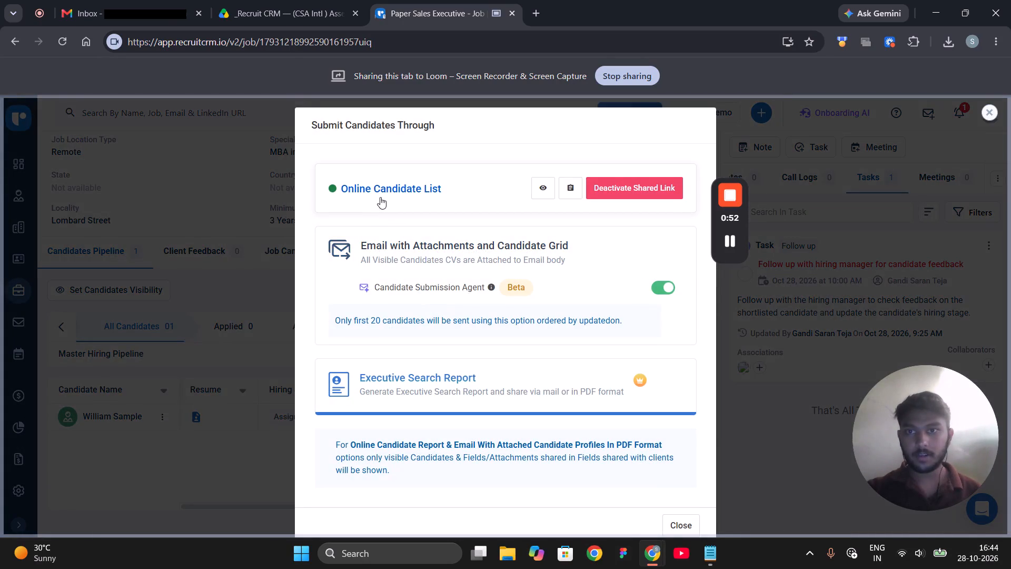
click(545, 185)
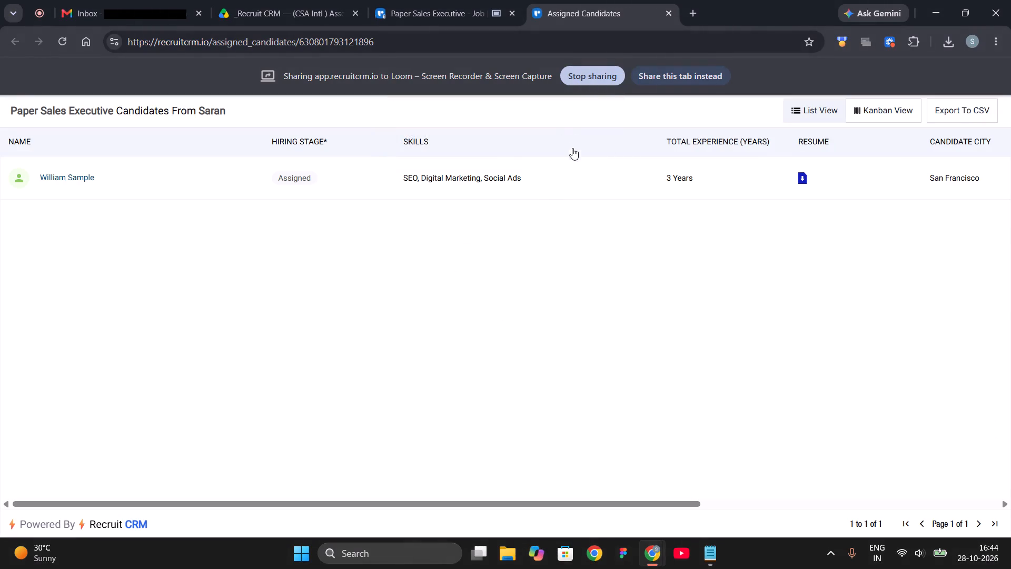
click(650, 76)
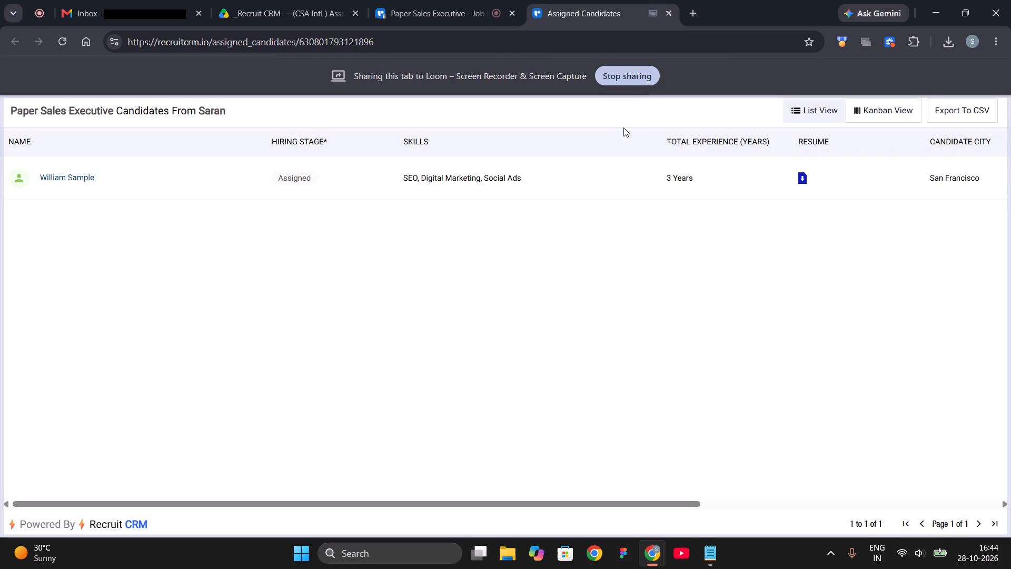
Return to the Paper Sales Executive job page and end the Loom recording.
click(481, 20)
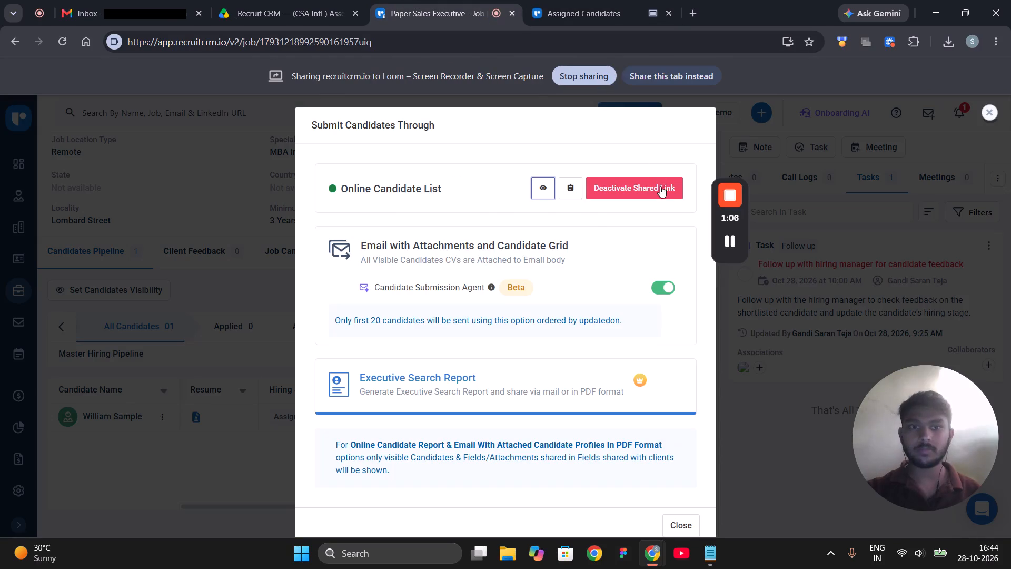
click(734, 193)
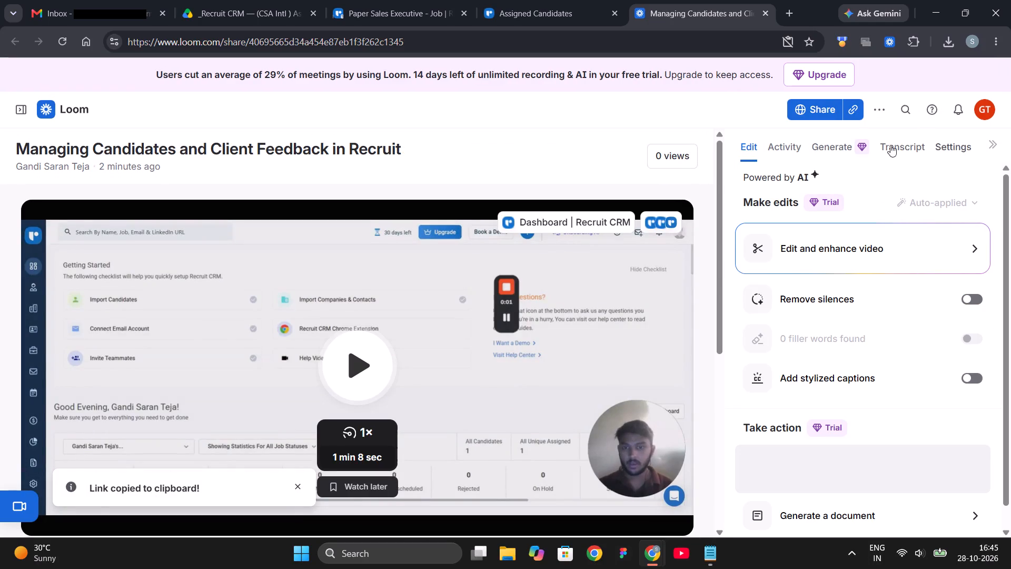
Permanently delete the Loom video "Managing Candidates and Client Feedback in RecruitCRM".
scroll(862, 188, down, 1)
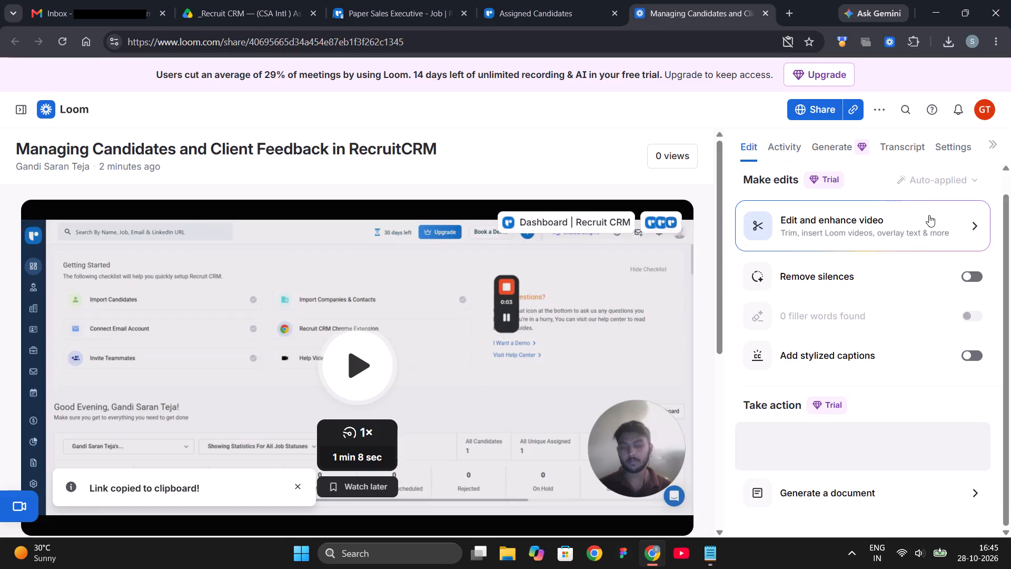
scroll(929, 215, up, 4)
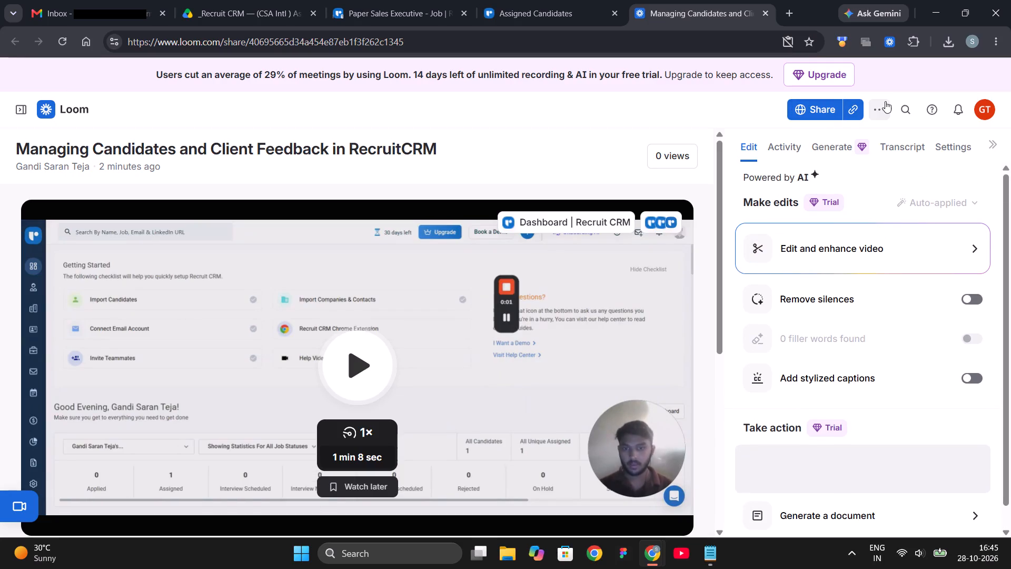
click(885, 101)
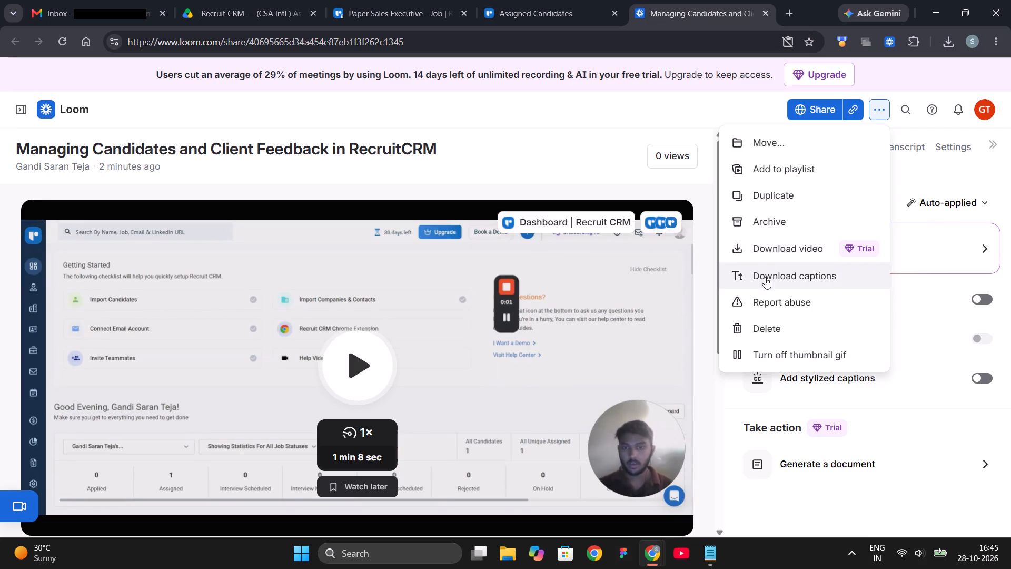
click(755, 329)
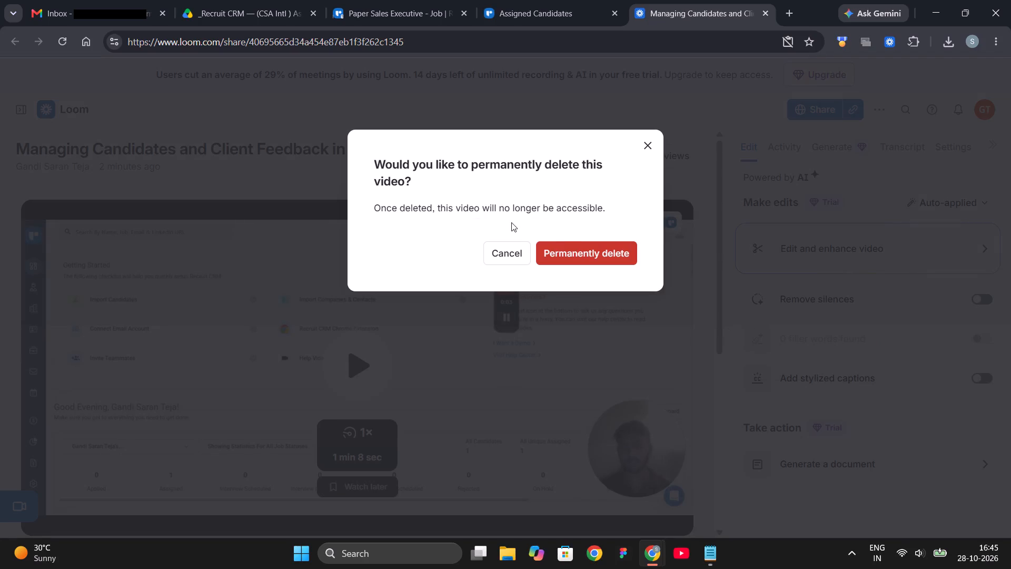
click(586, 249)
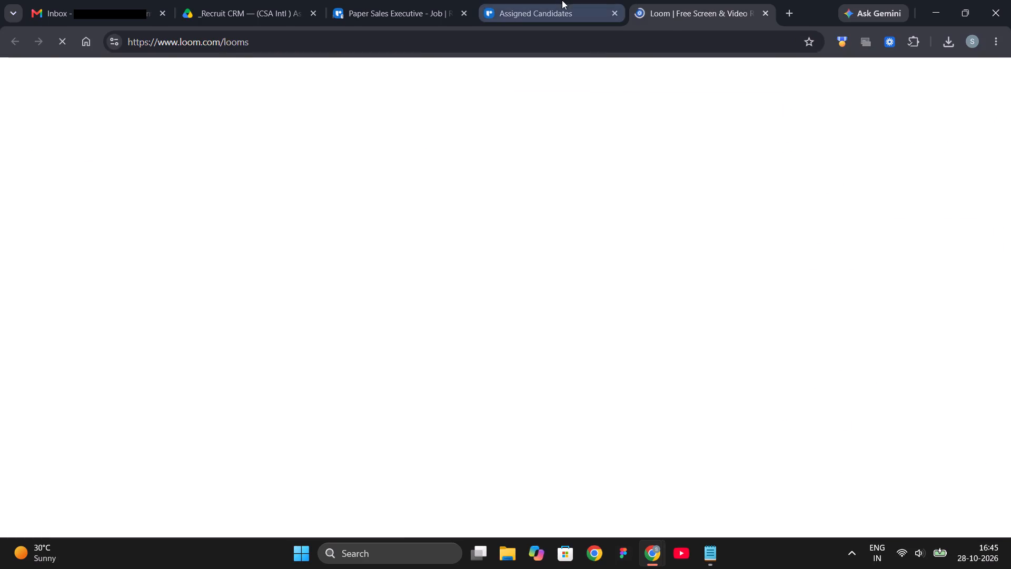
Go back to the Paper Sales Executive job page, dismiss the candidate submission dialog and return to the Recruit CRM dashboard.
click(562, 0)
click(400, 0)
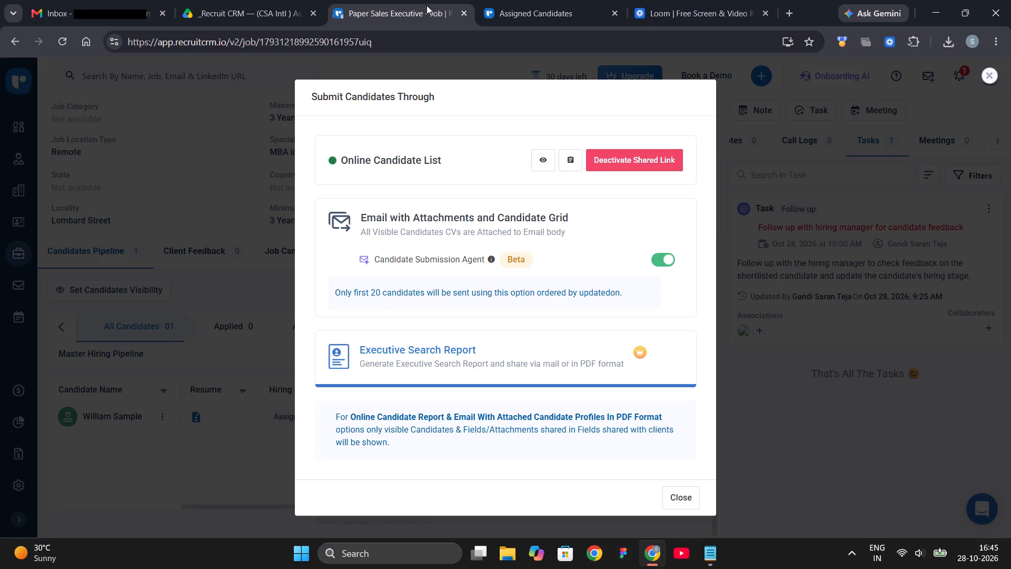
click(202, 129)
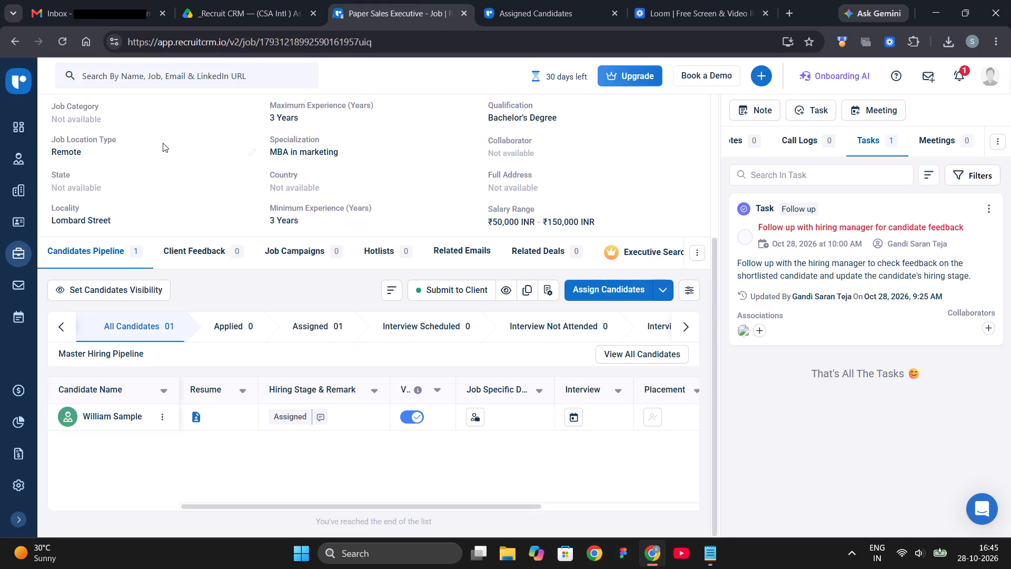
click(16, 124)
double_click(13, 83)
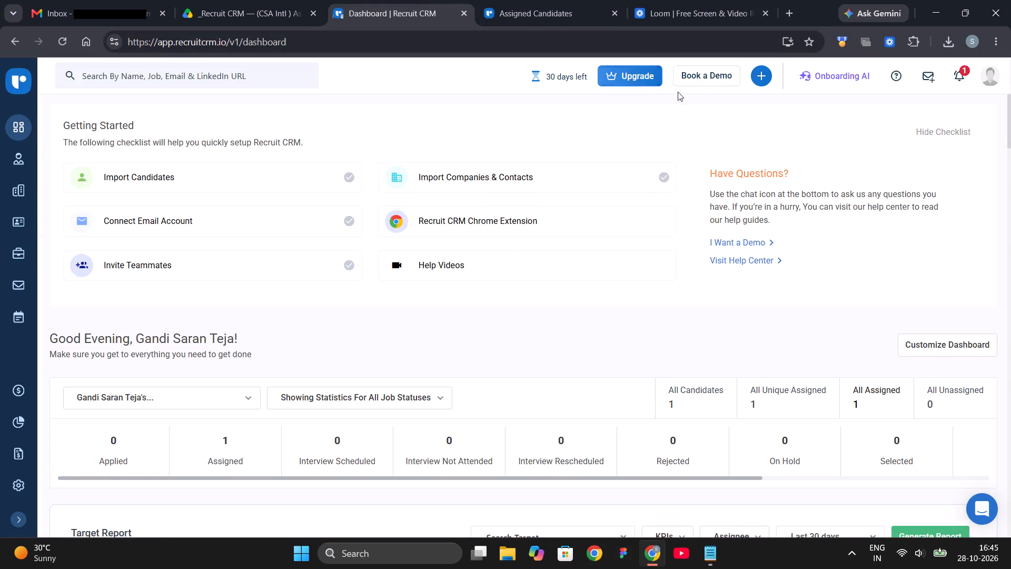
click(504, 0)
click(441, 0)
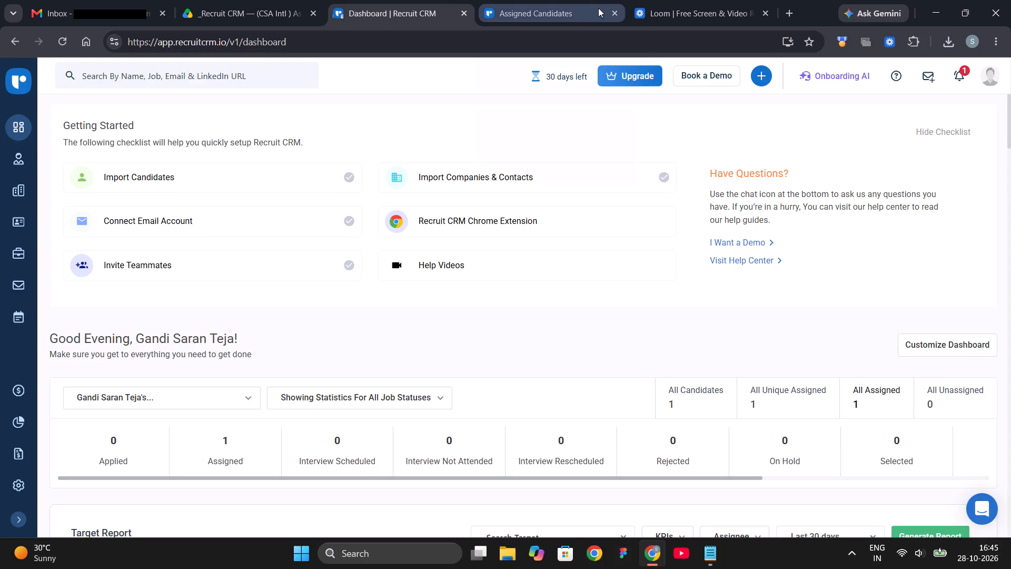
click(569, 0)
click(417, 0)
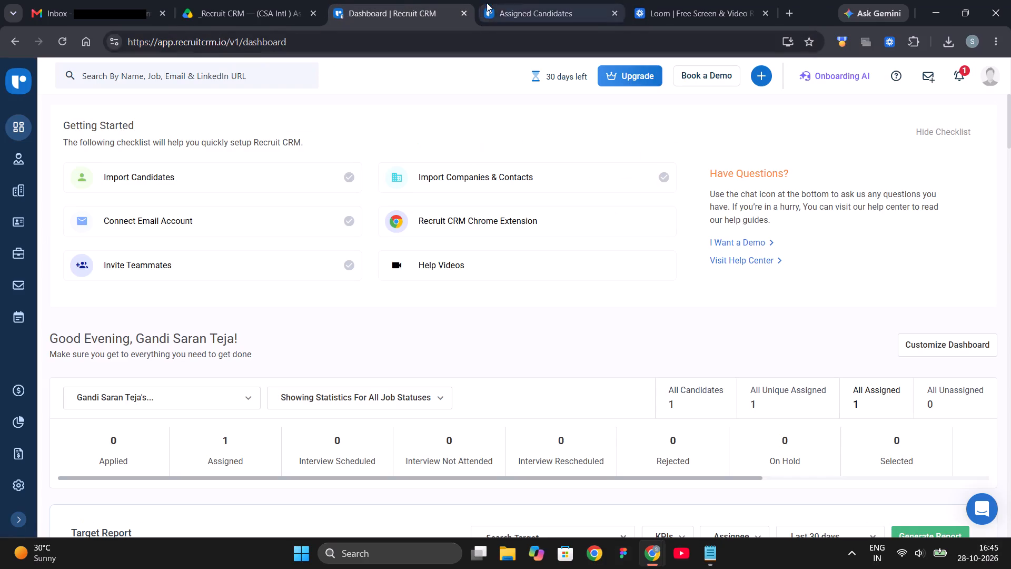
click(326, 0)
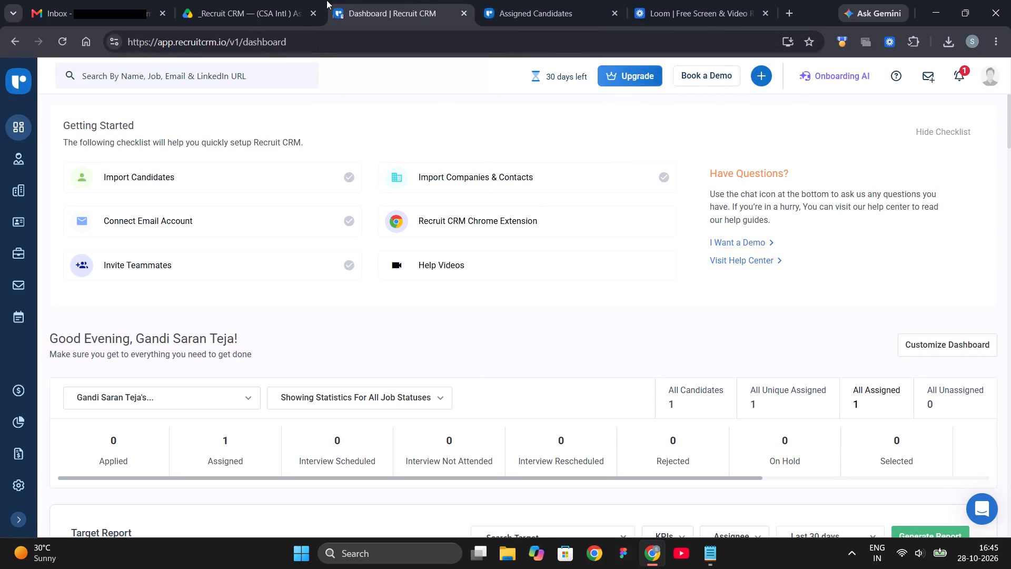
Close the CSA assessment document and Gmail inbox tabs, and end on the Recruit CRM dashboard.
click(295, 3)
click(312, 11)
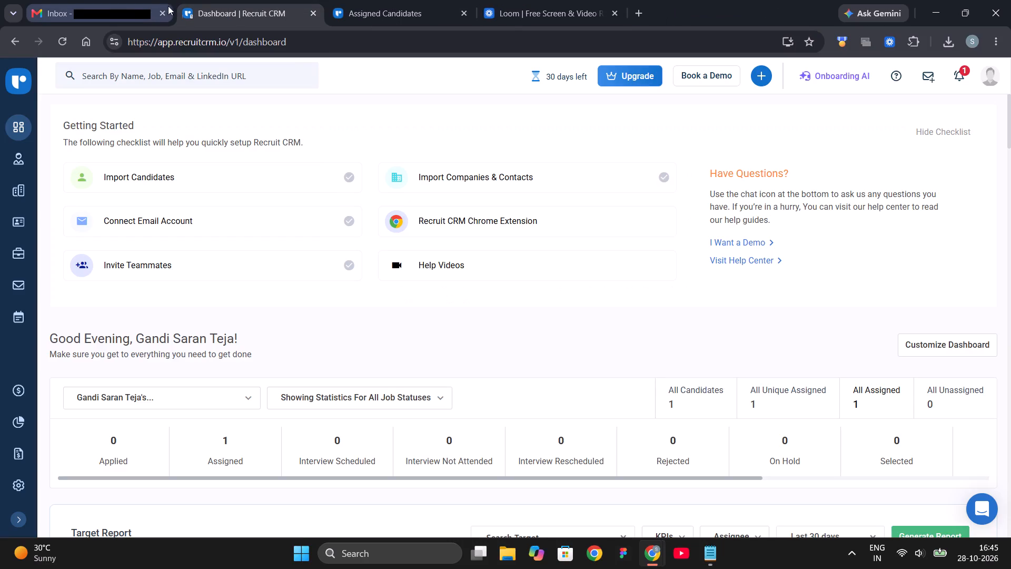
click(164, 11)
click(368, 0)
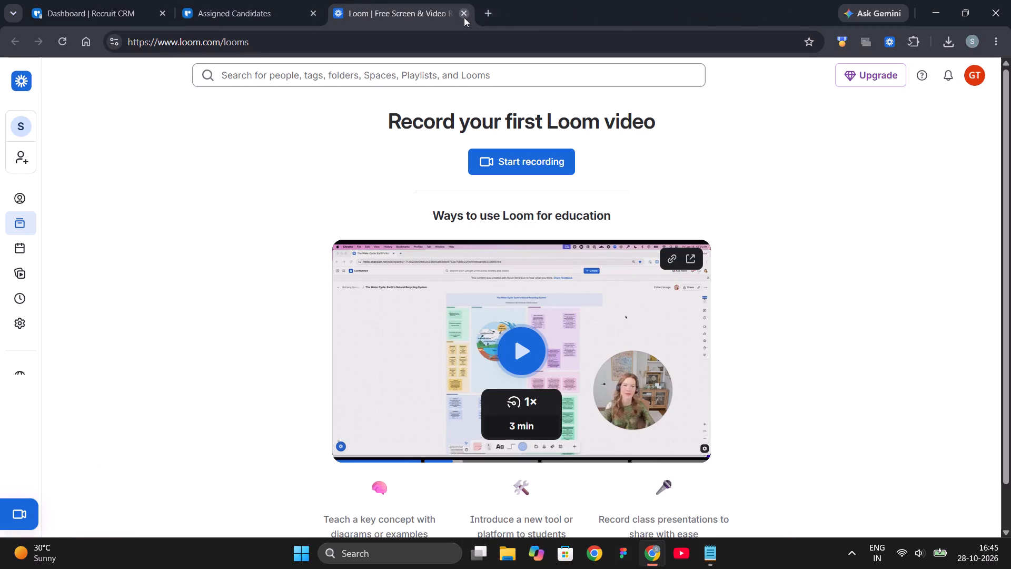
click(142, 0)
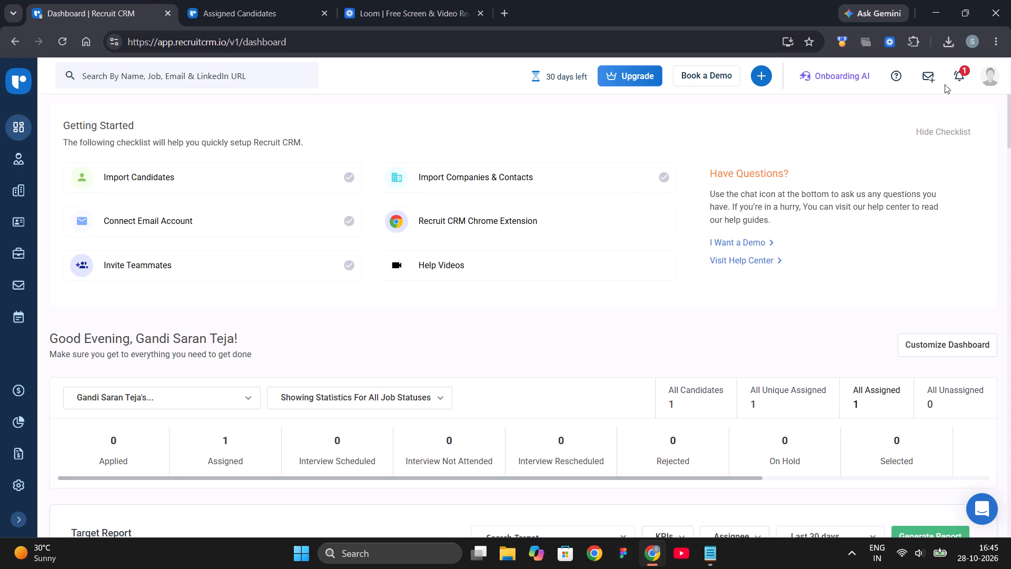
Open the Loom recorder on the dashboard and move the camera bubble and recording controls away from the sidebar.
click(886, 40)
drag(106, 430, 519, 415)
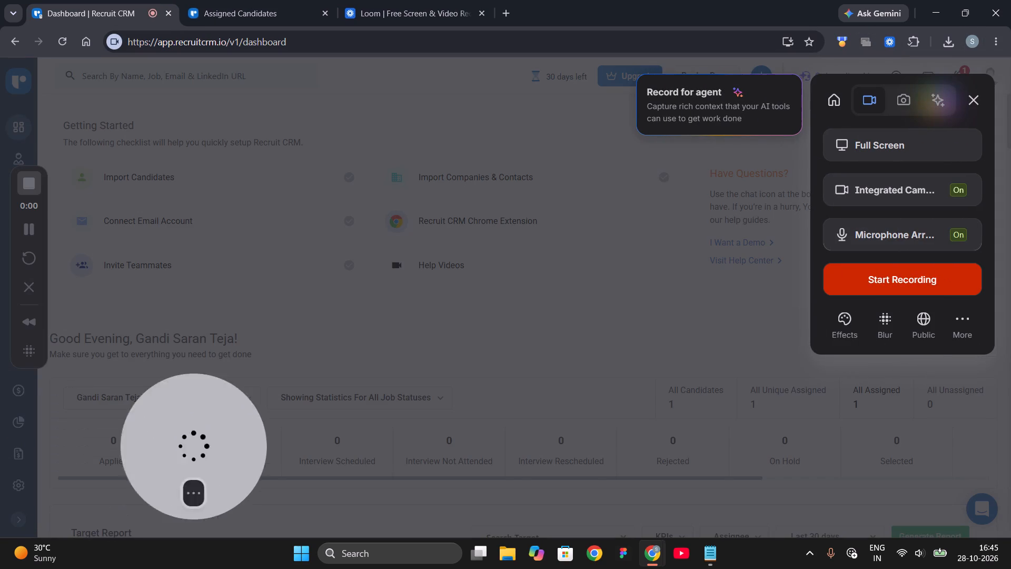
drag(519, 415, 973, 397)
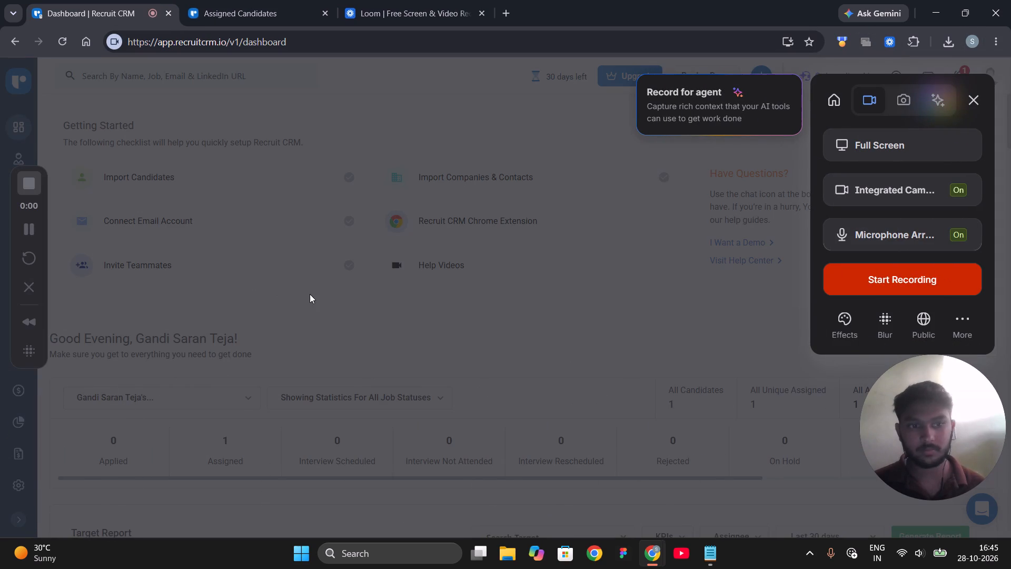
drag(36, 232, 321, 272)
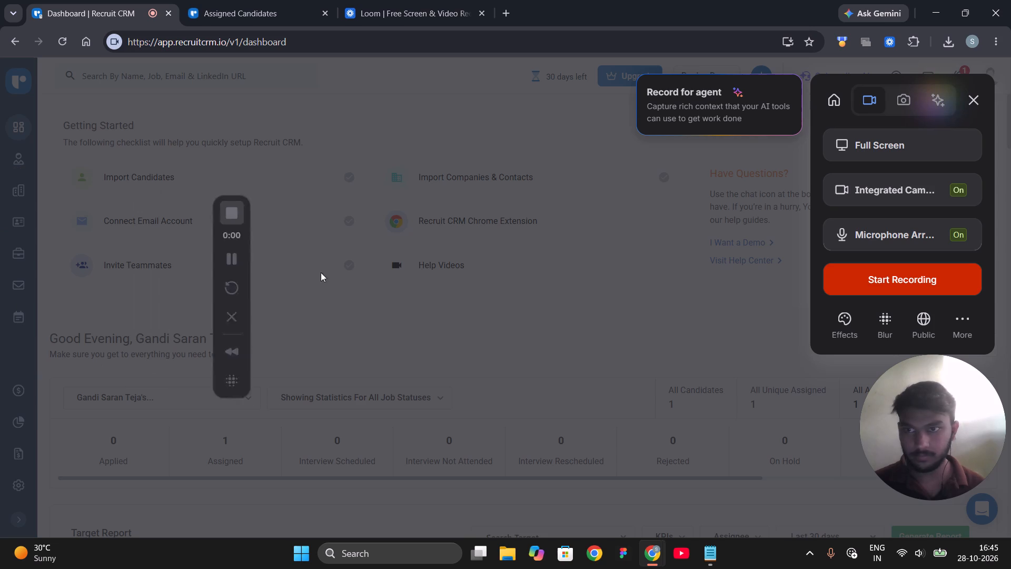
drag(321, 272, 792, 240)
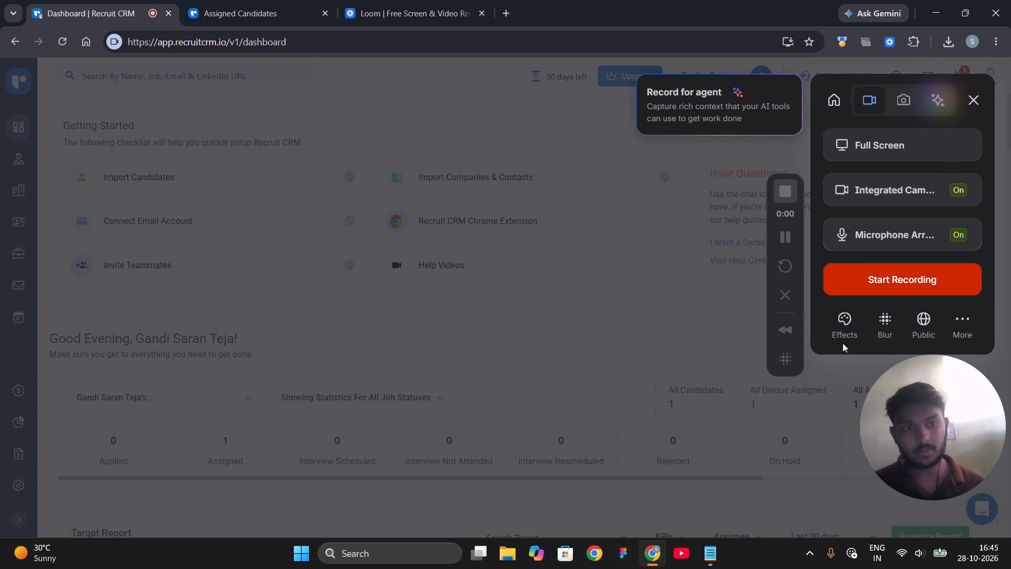
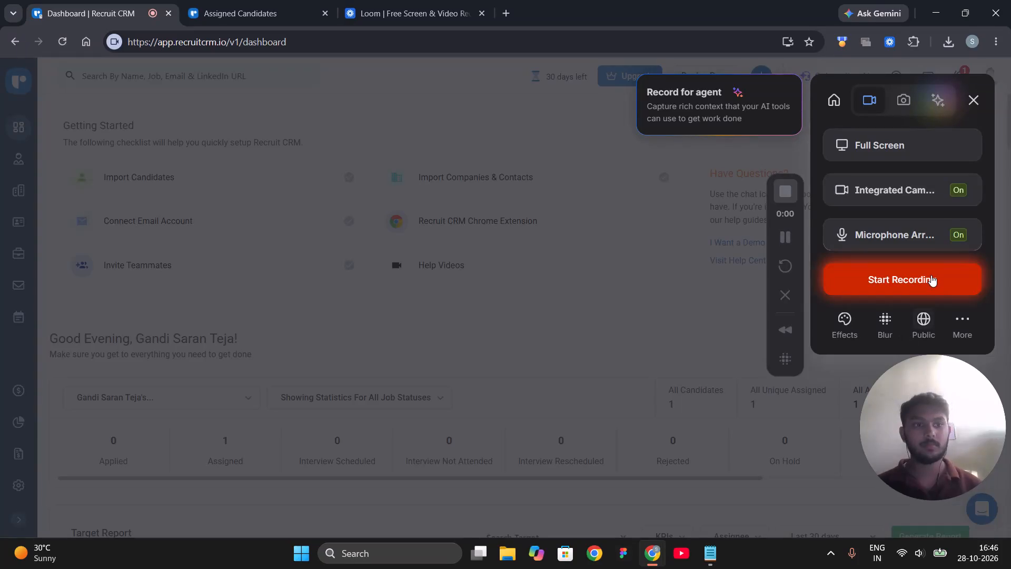
Start a full-screen Loom recording and check the window and entire-screen choices for sharing.
click(931, 275)
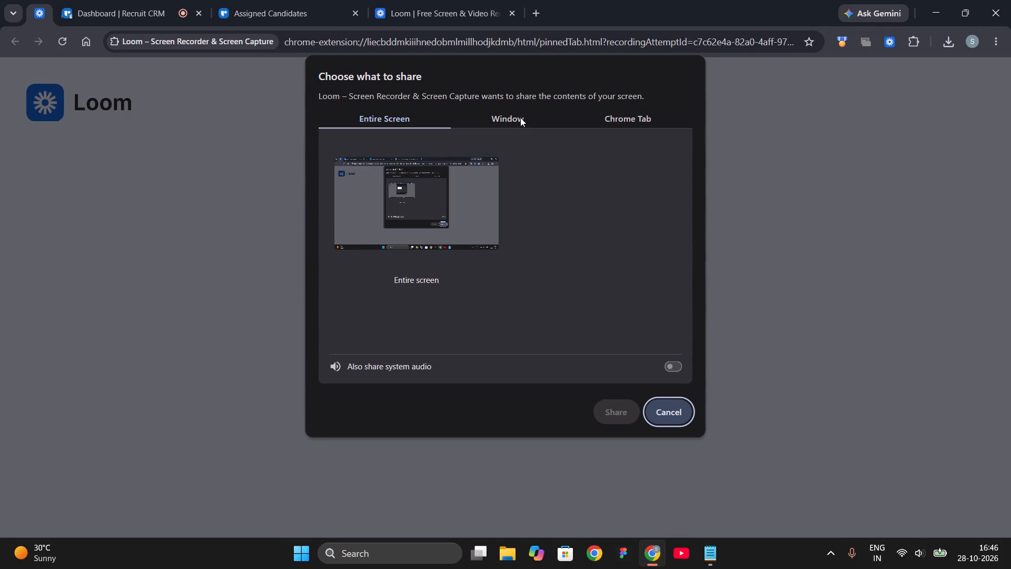
click(520, 117)
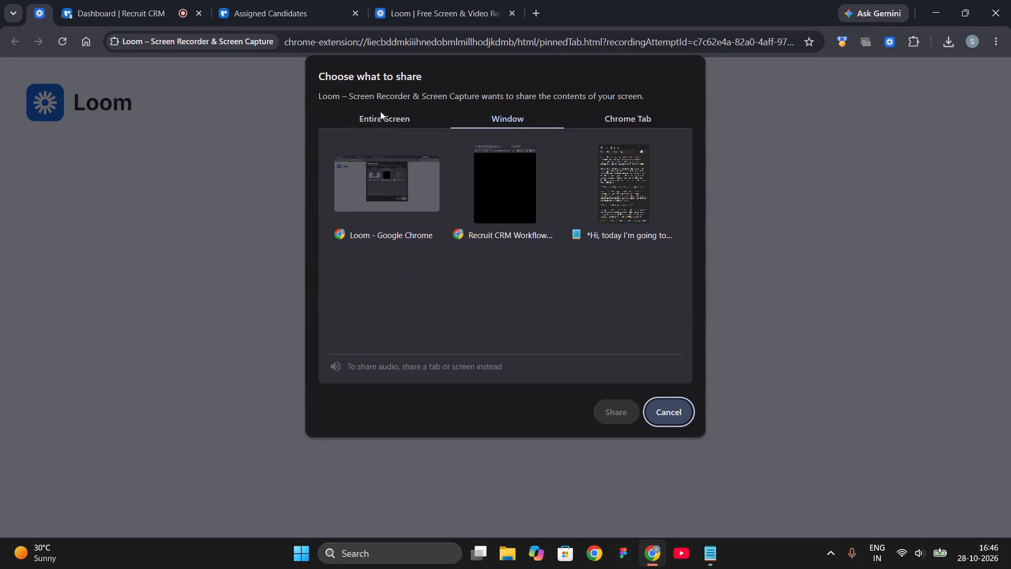
click(371, 172)
click(368, 114)
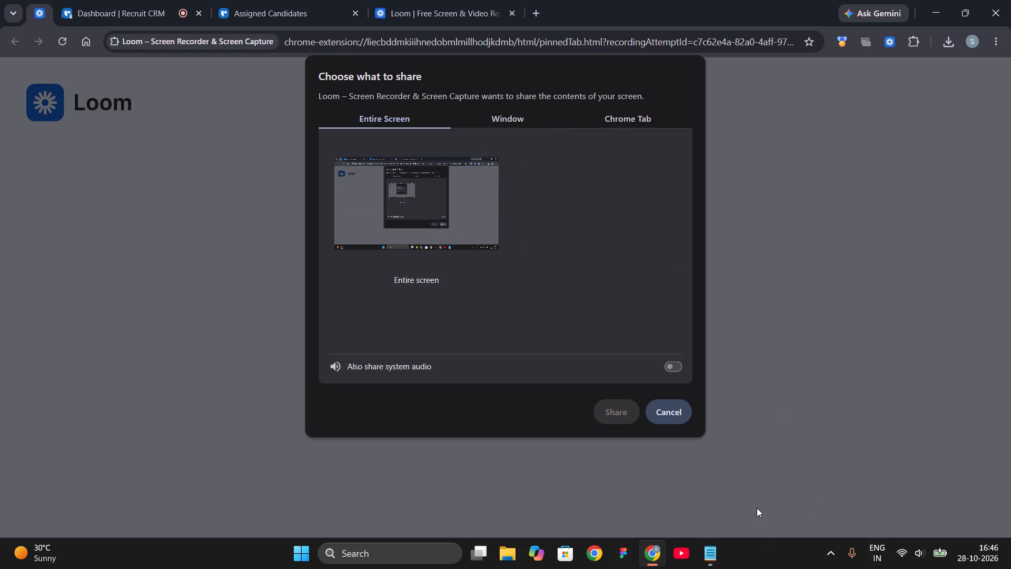
Bring up the Notepad window holding the narration script and close it.
click(717, 564)
click(982, 123)
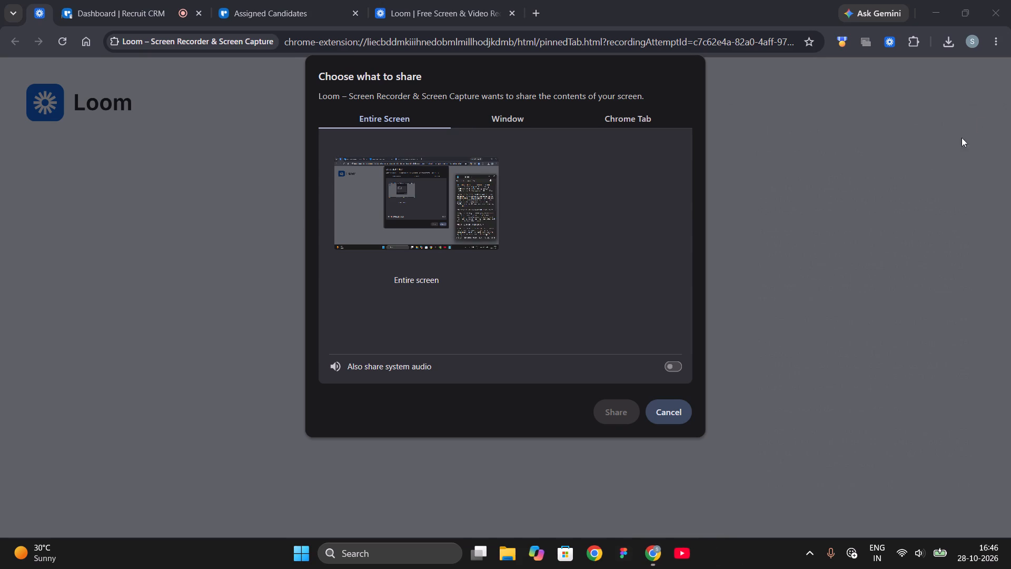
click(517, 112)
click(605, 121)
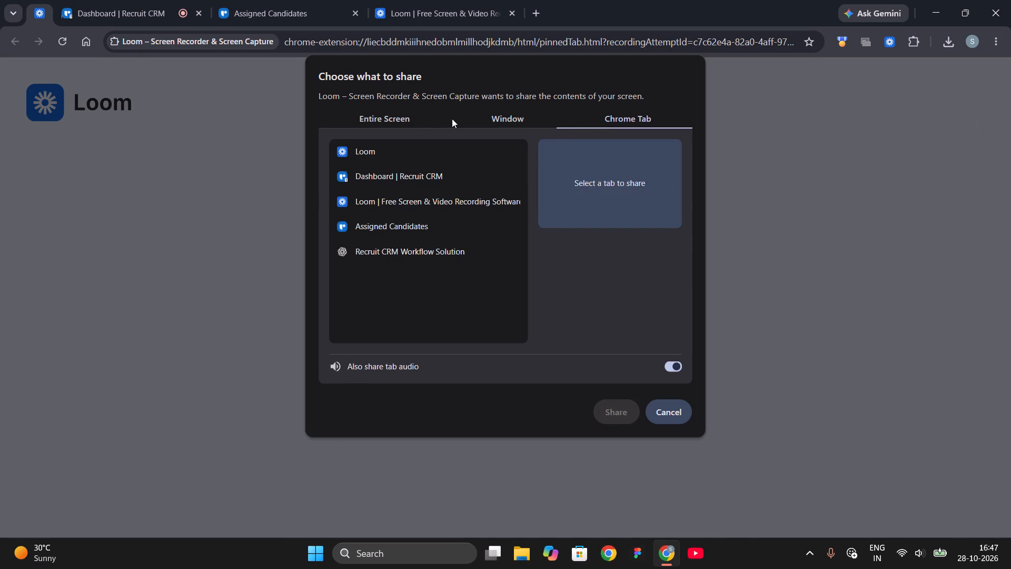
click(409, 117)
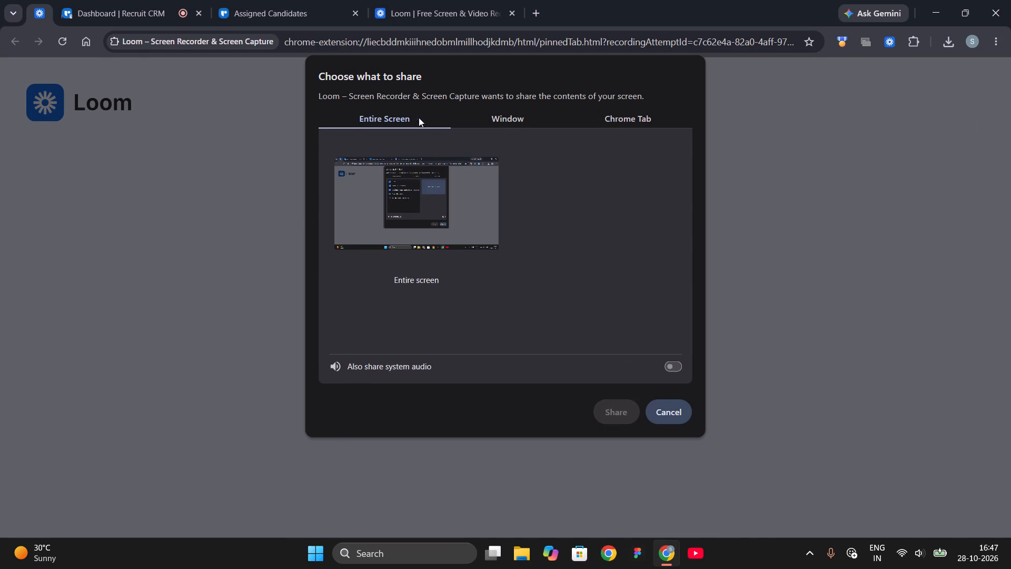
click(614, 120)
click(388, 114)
Bring up the separate ChatGPT window with the Recruit CRM Workflow Solution chat and close it.
click(670, 551)
click(721, 488)
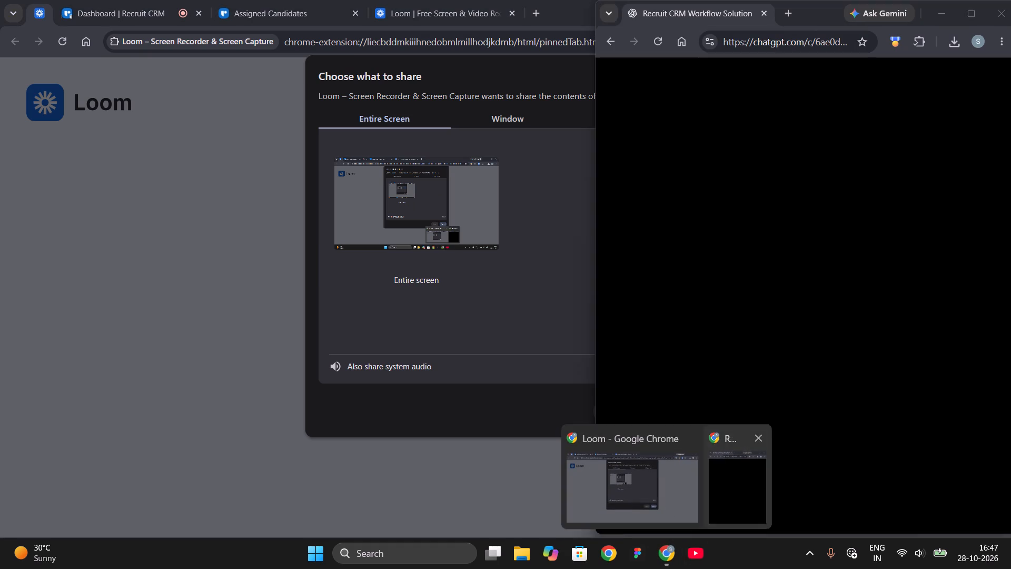
click(1000, 18)
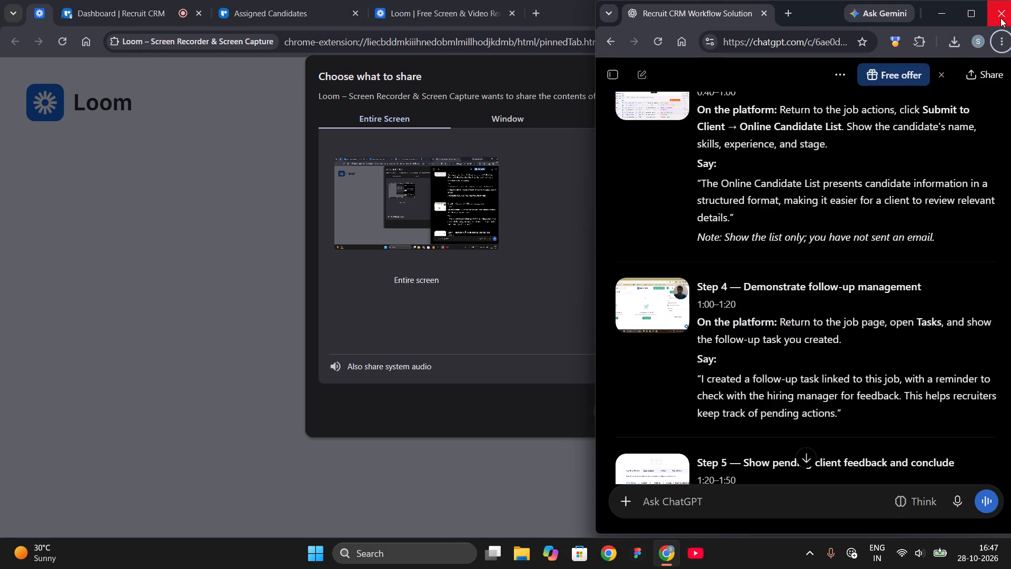
Choose the entire screen as the Loom recording source, without system audio, and share it.
click(524, 122)
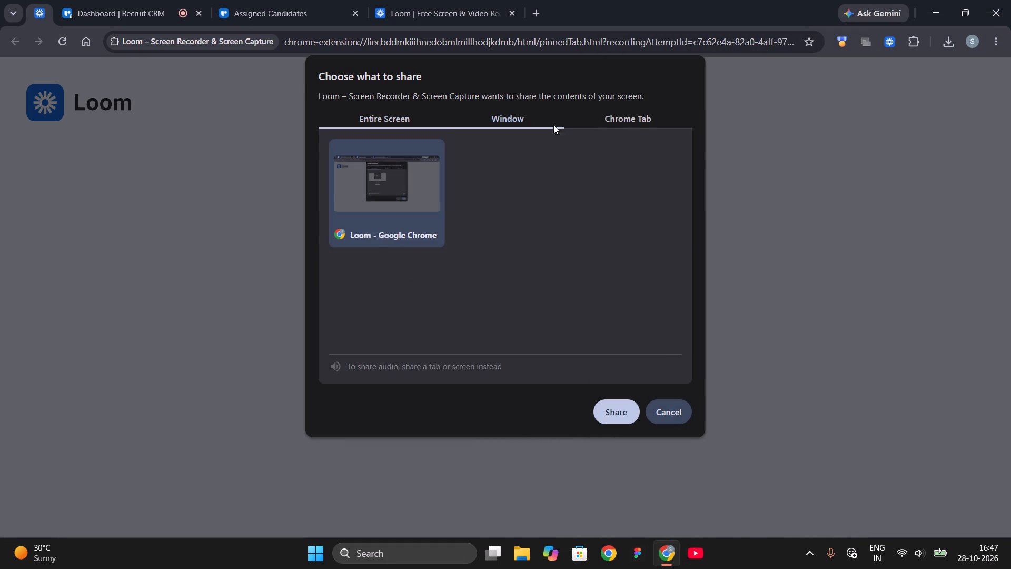
click(625, 122)
click(388, 109)
click(437, 208)
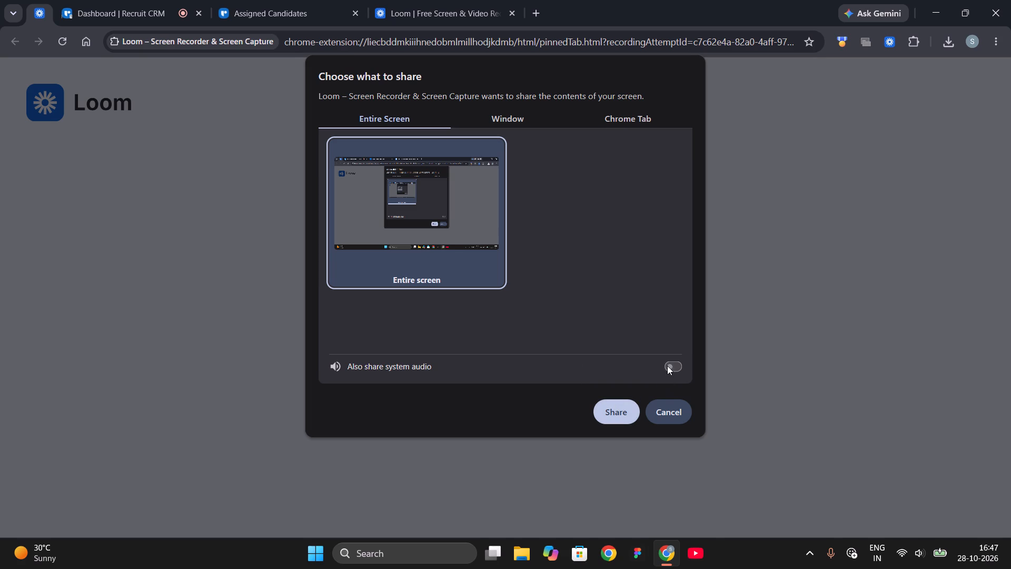
click(620, 407)
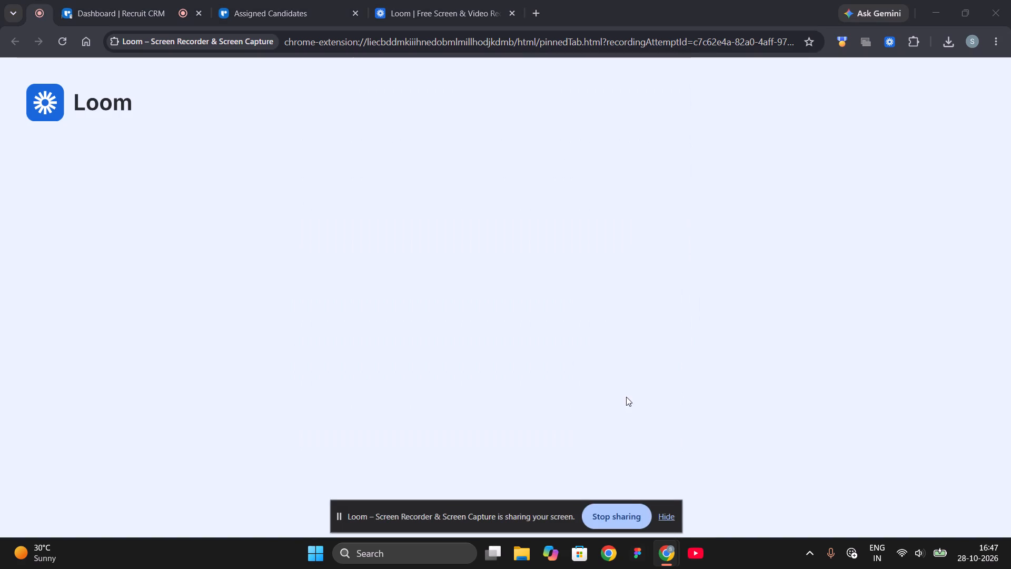
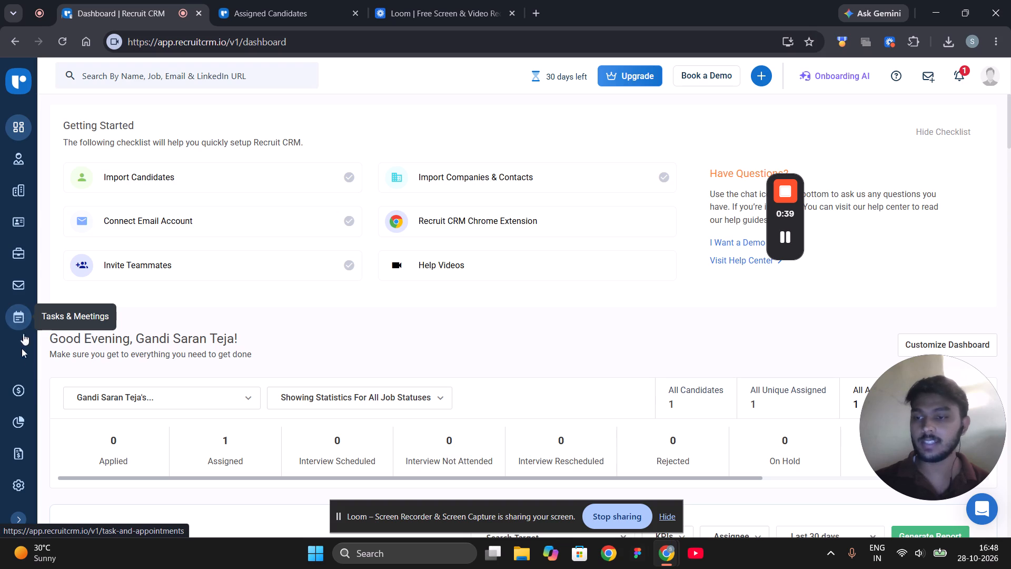
Open the Paper Sales Executive job from the jobs list, present its candidates pipeline, and pause the Loom recording.
click(12, 261)
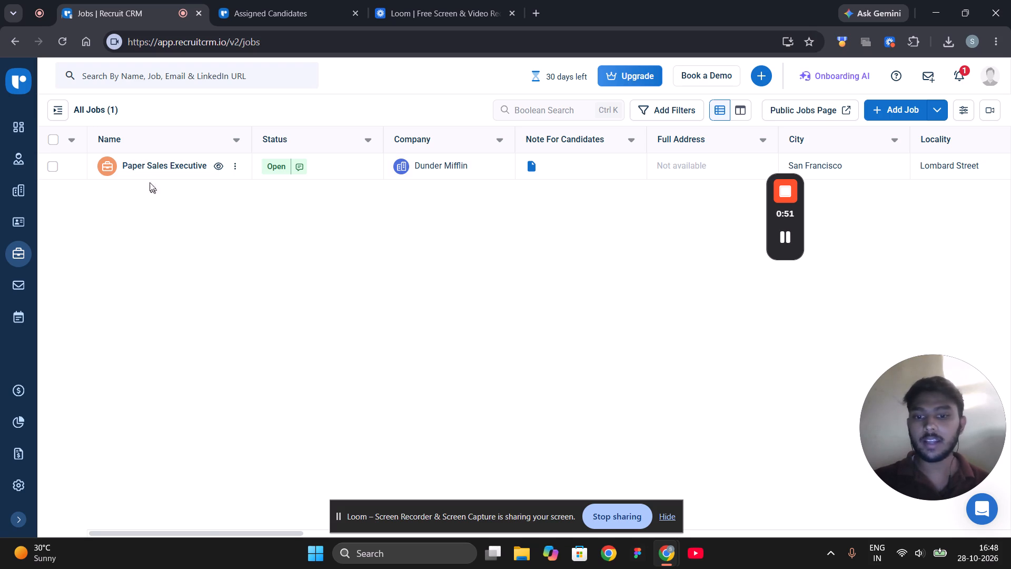
click(162, 169)
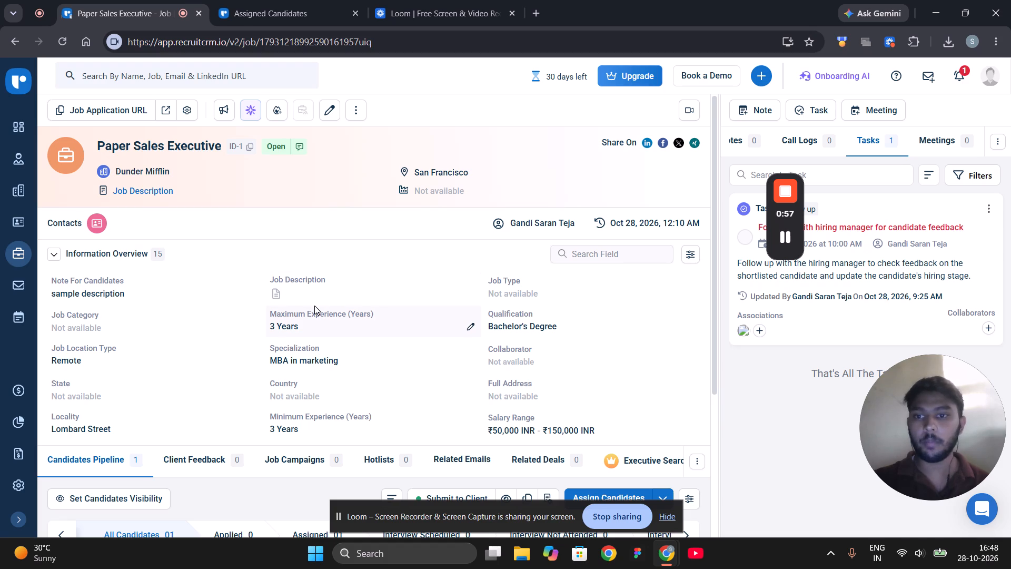
scroll(317, 306, down, 1)
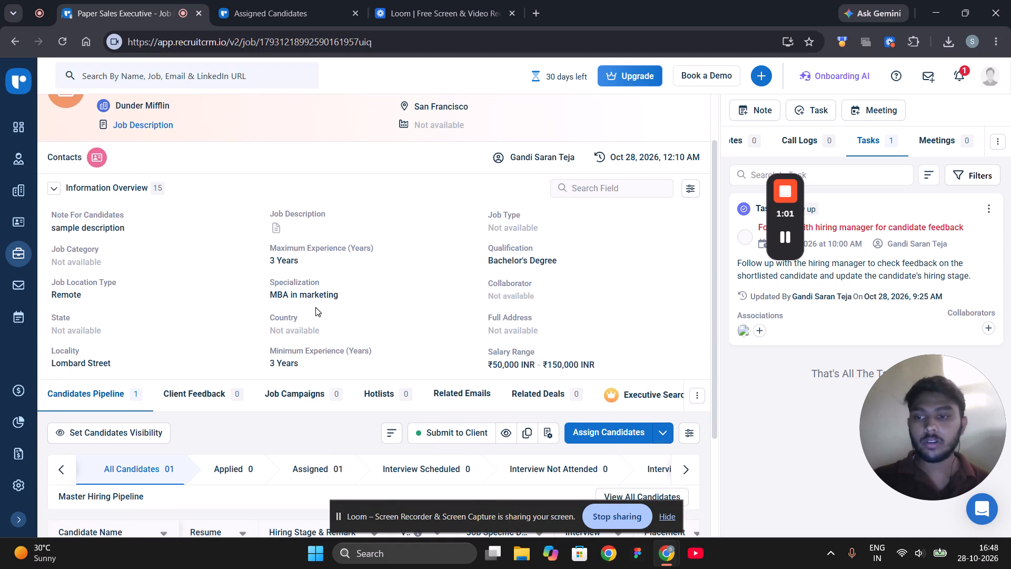
scroll(315, 307, down, 1)
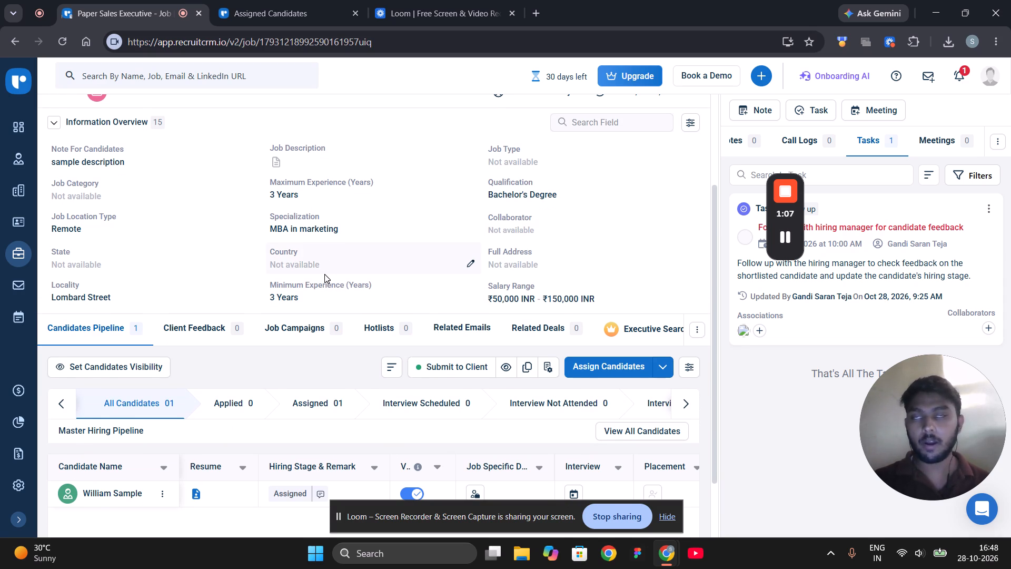
scroll(324, 274, down, 4)
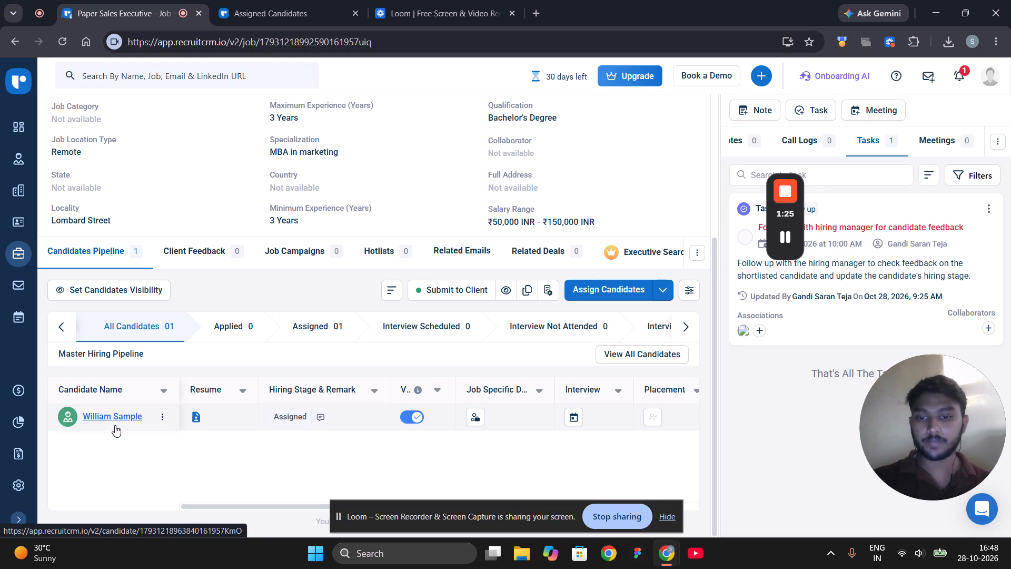
click(787, 236)
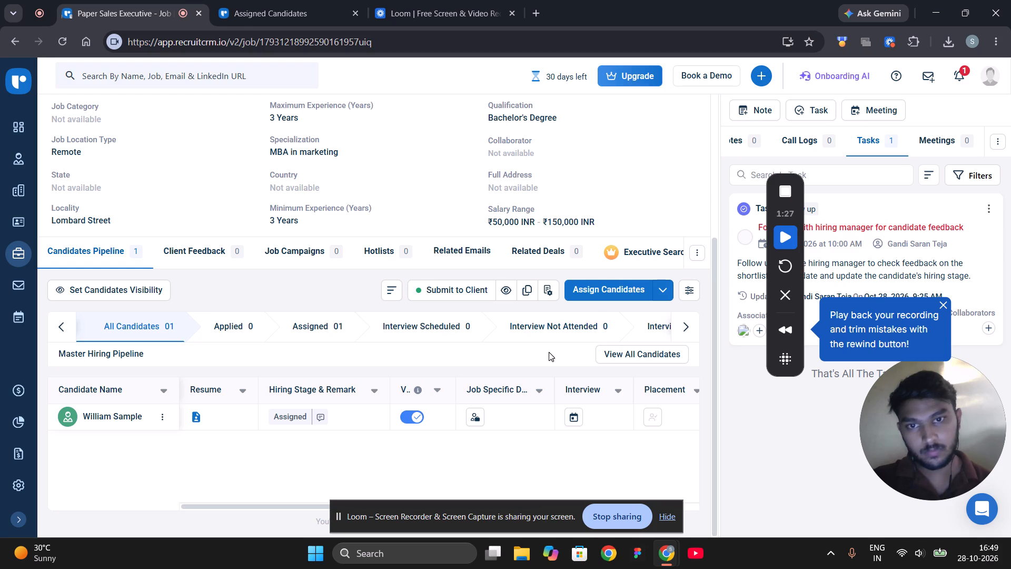
scroll(549, 352, down, 2)
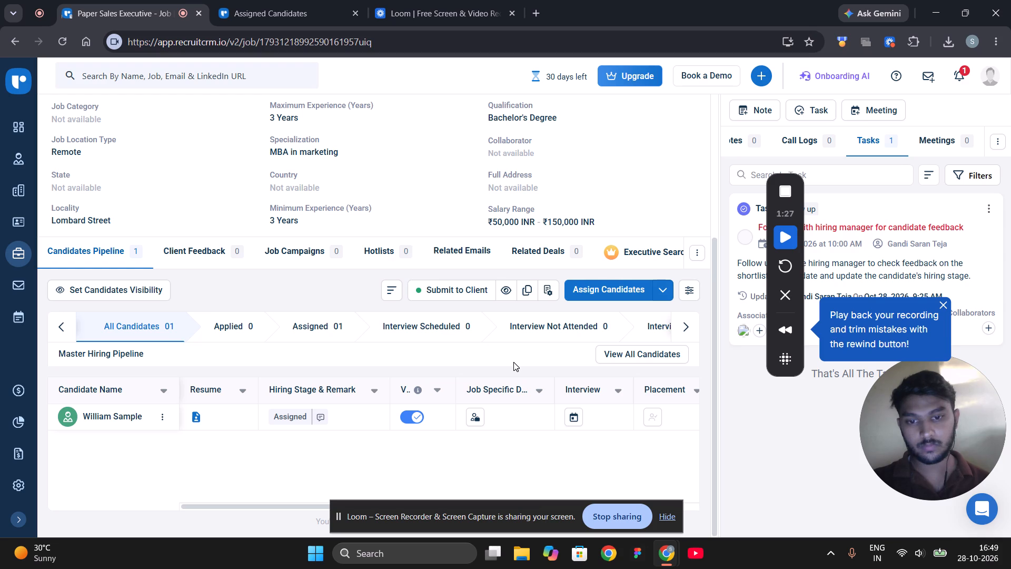
Resume the recording and preview the Online Candidate List from the job's client submission options.
click(789, 242)
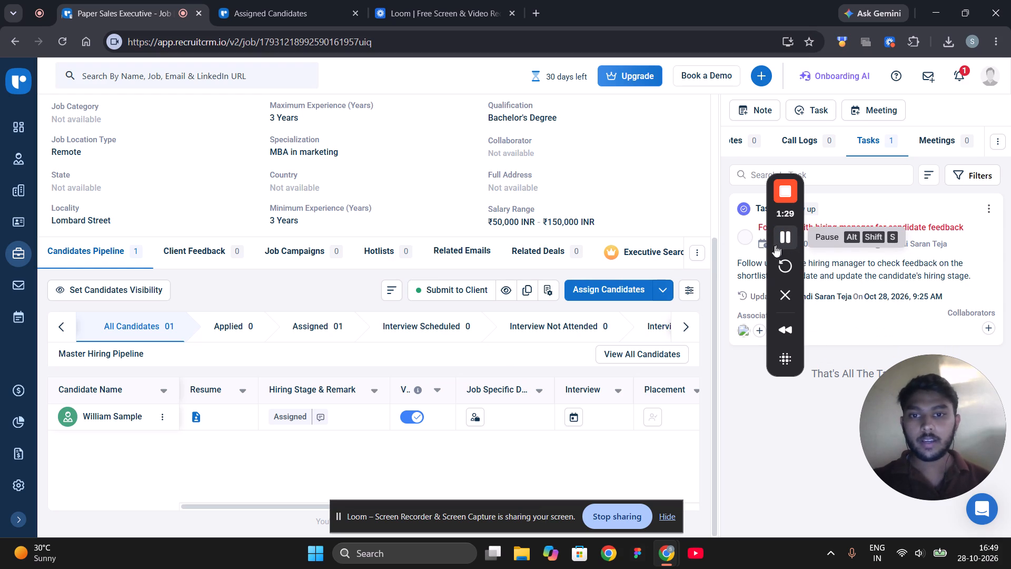
click(472, 293)
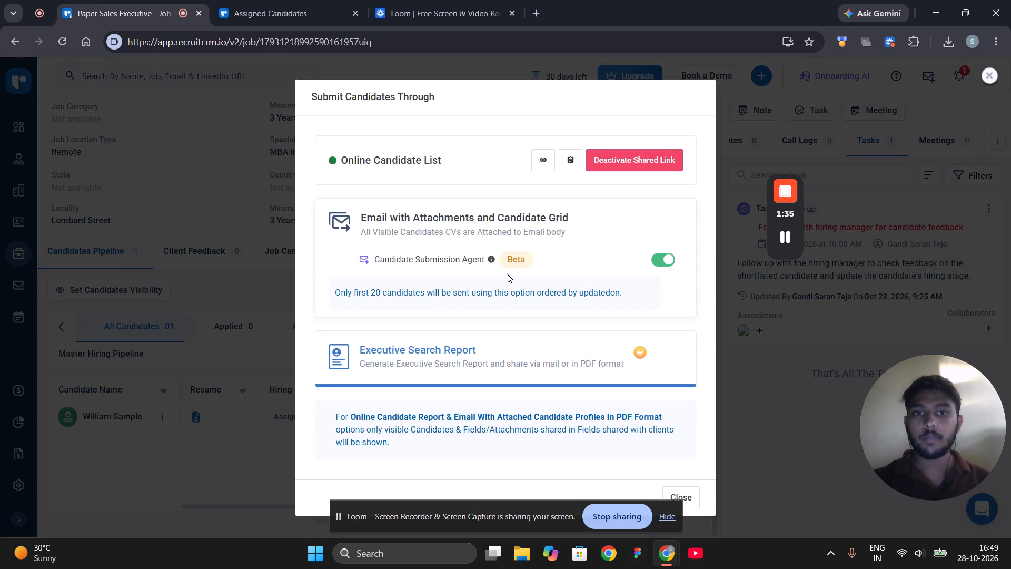
click(546, 154)
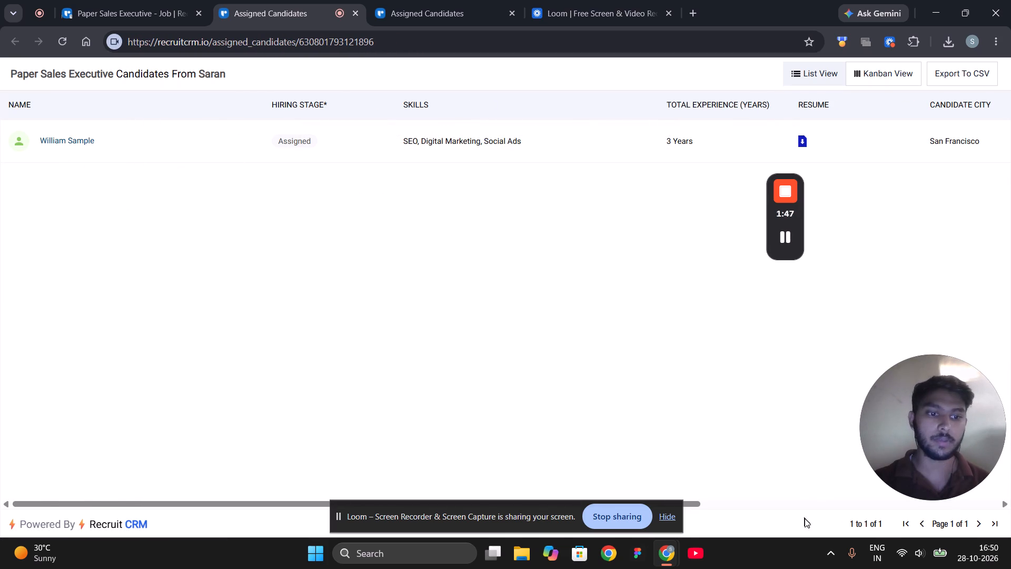
Present the remaining columns of the shared candidate list, switch it to Kanban View, and pause the recording.
click(803, 533)
drag(788, 513, 795, 511)
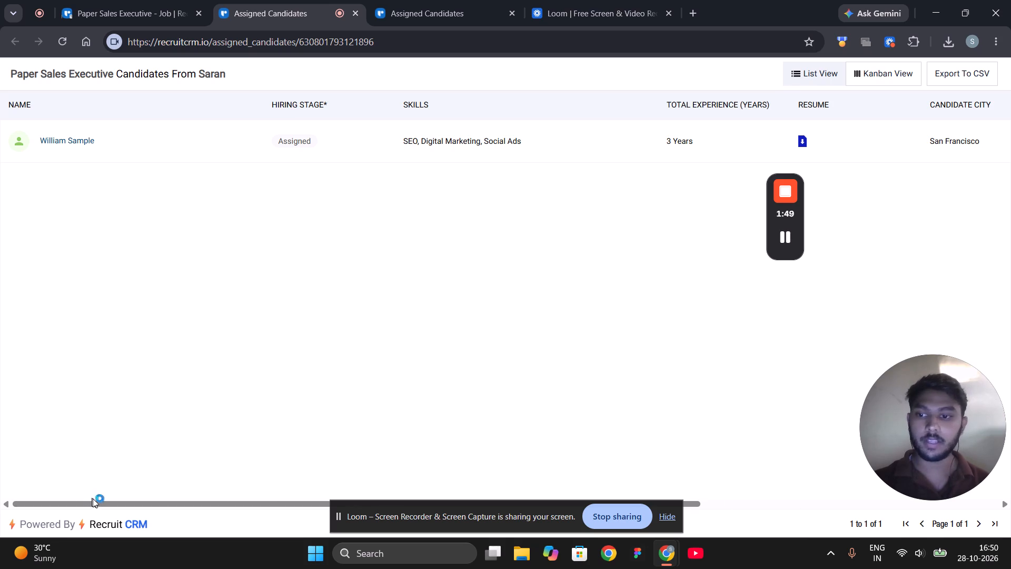
drag(101, 502, 259, 475)
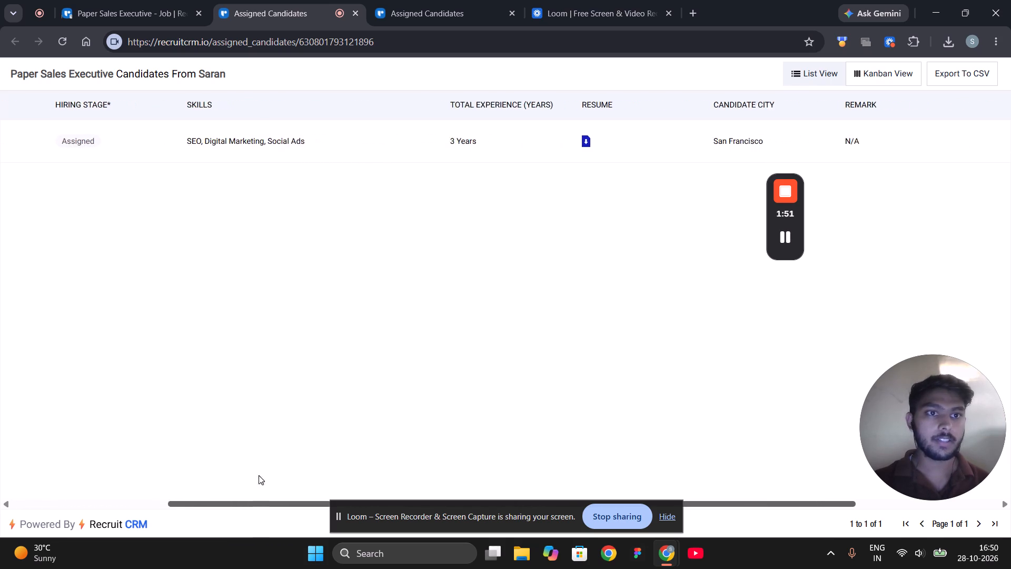
drag(259, 475, 411, 475)
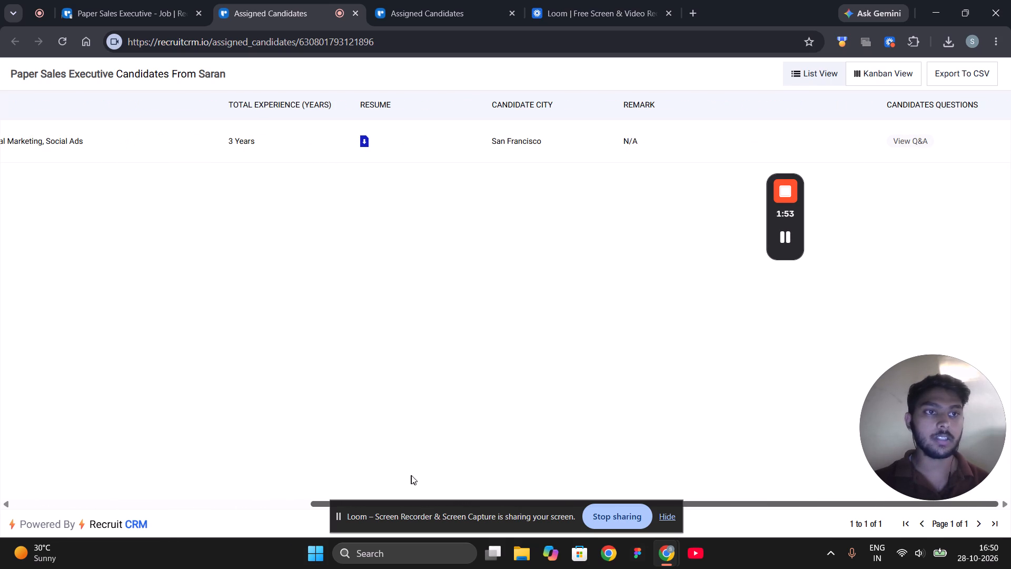
drag(411, 475, 439, 476)
click(859, 74)
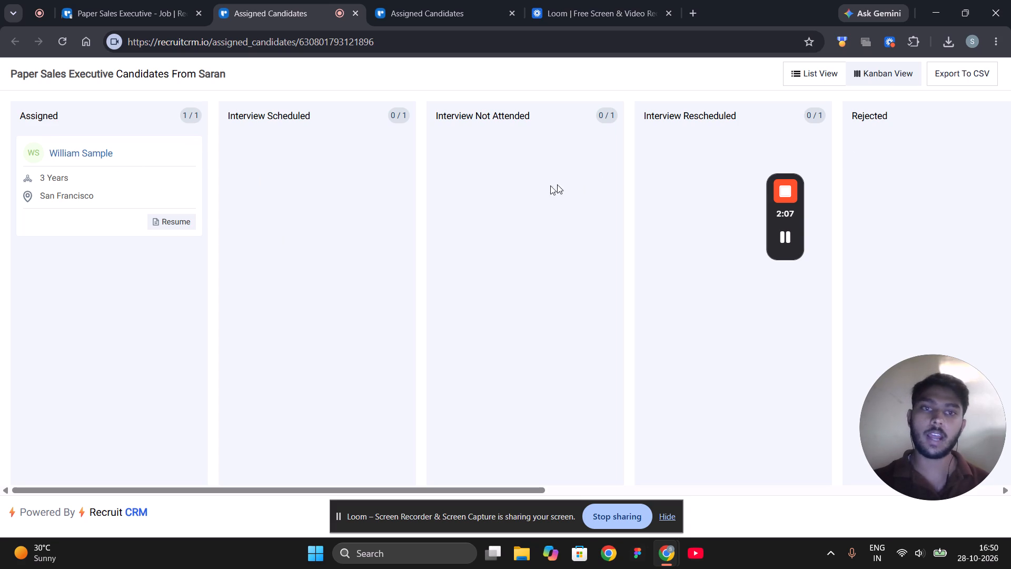
click(784, 236)
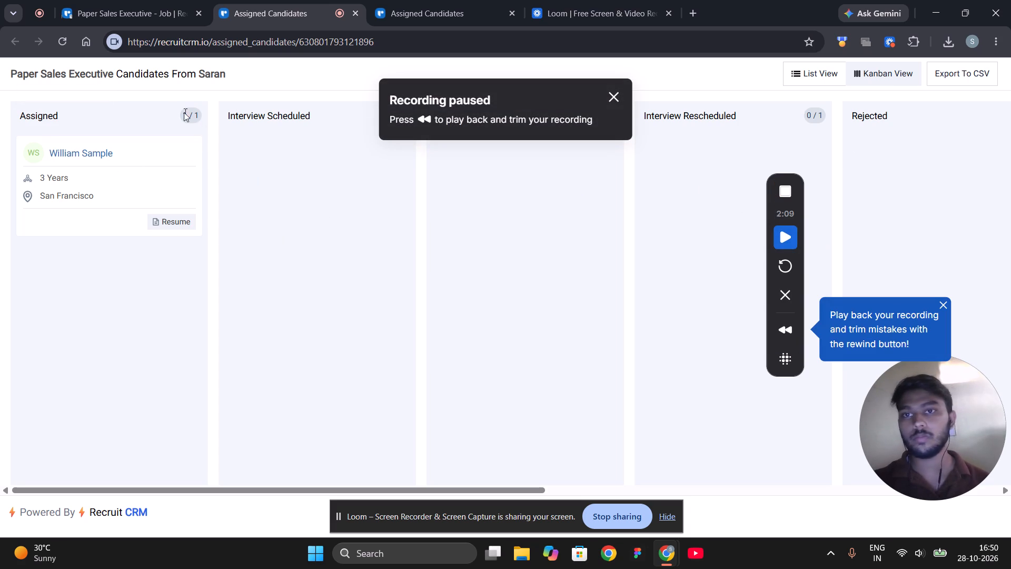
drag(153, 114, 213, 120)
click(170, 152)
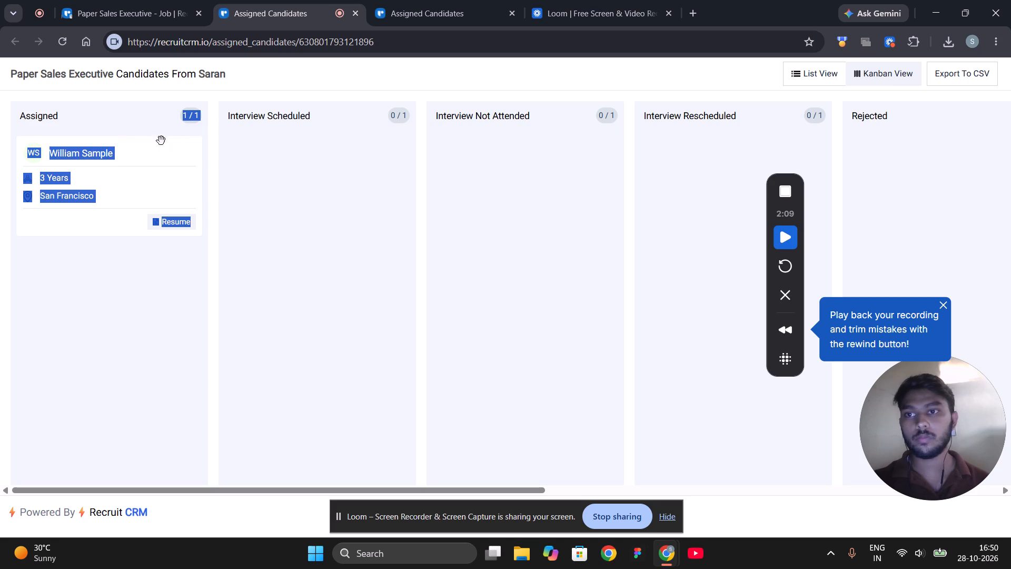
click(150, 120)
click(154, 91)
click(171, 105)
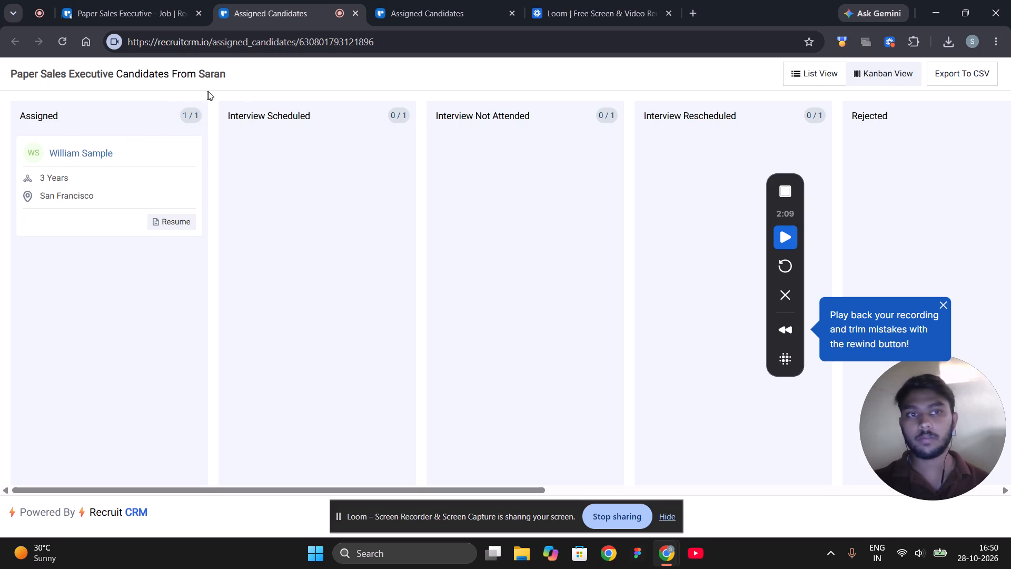
Return the shared candidate list to List View and check it against the second Assigned Candidates page.
click(834, 65)
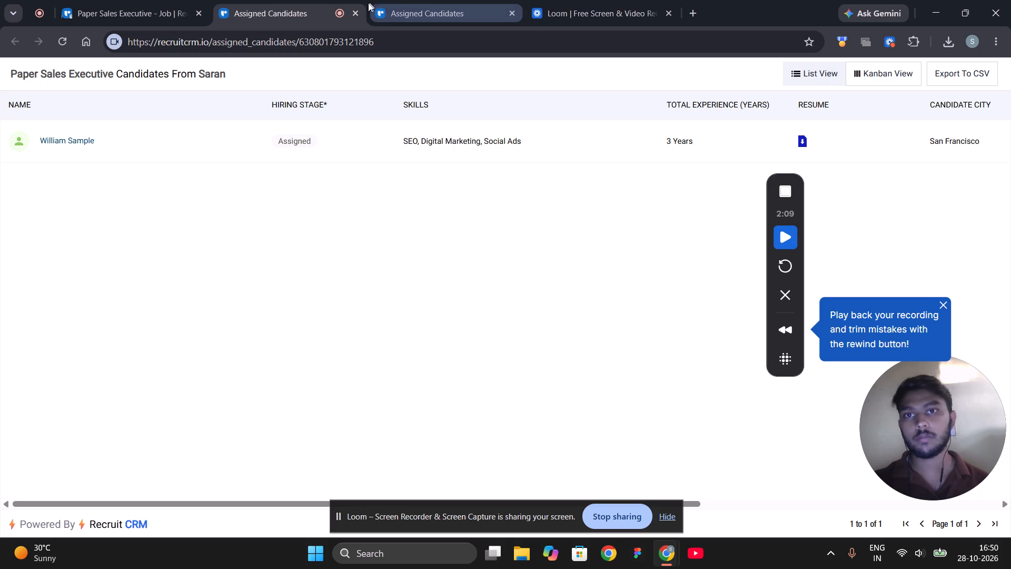
click(400, 2)
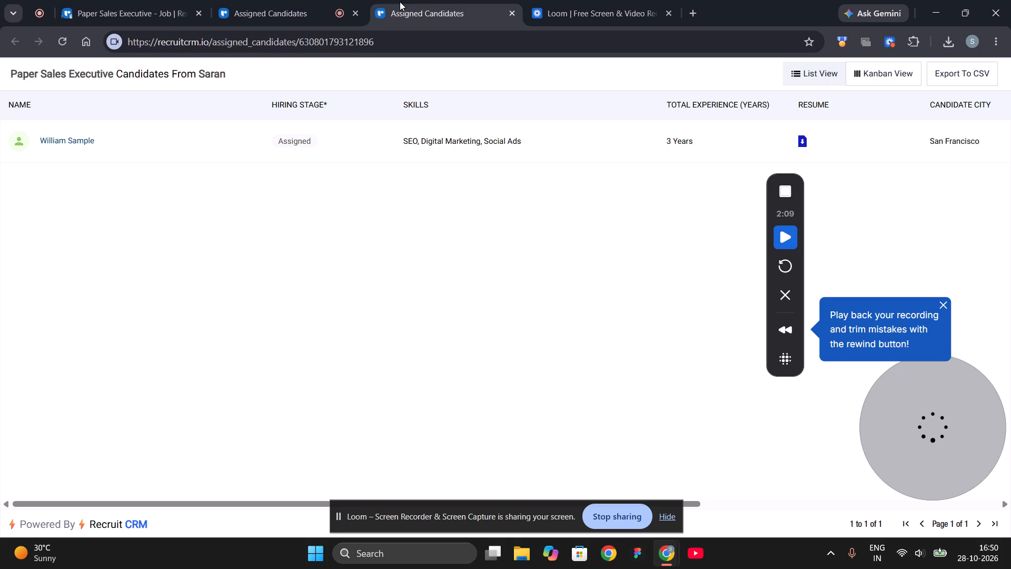
click(305, 0)
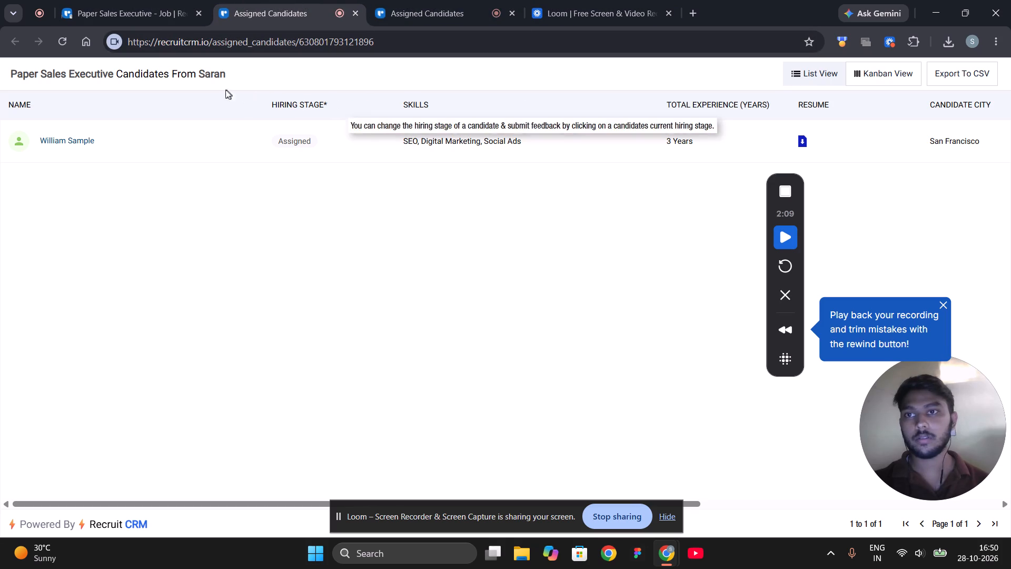
Go back to the Paper Sales Executive job page, resume the recording, and close the Submit Candidates Through dialog.
click(162, 0)
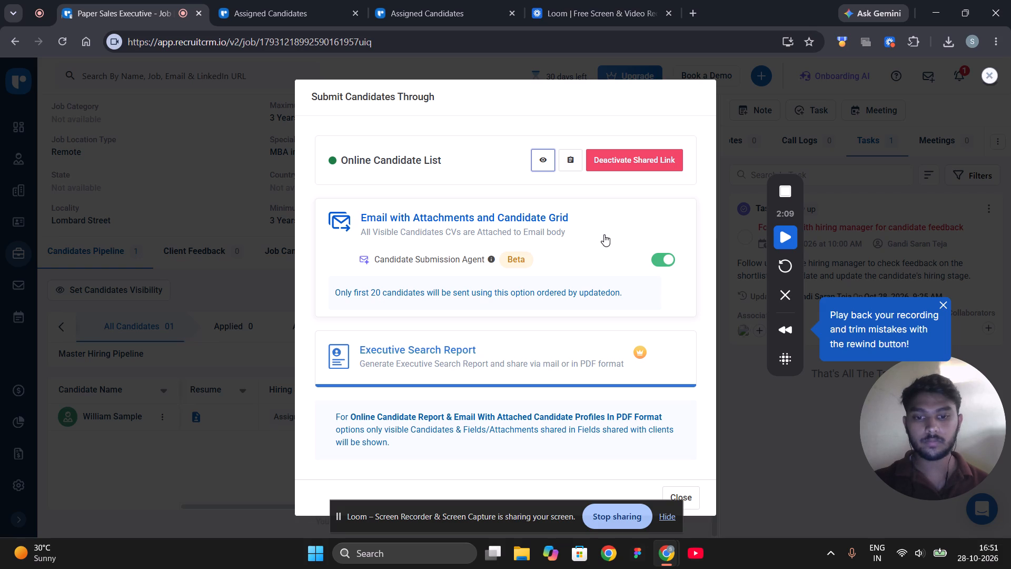
scroll(675, 192, down, 3)
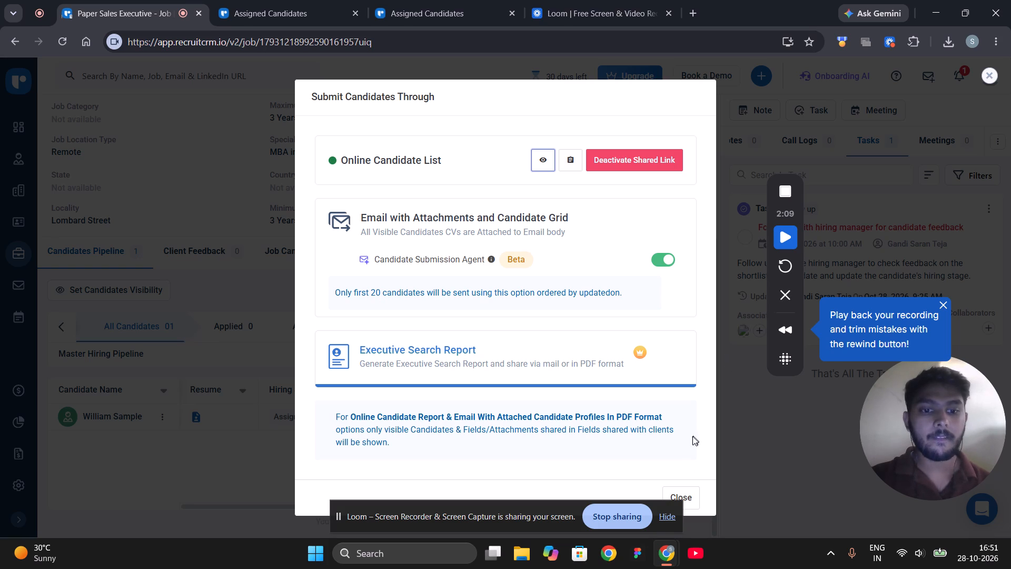
click(792, 237)
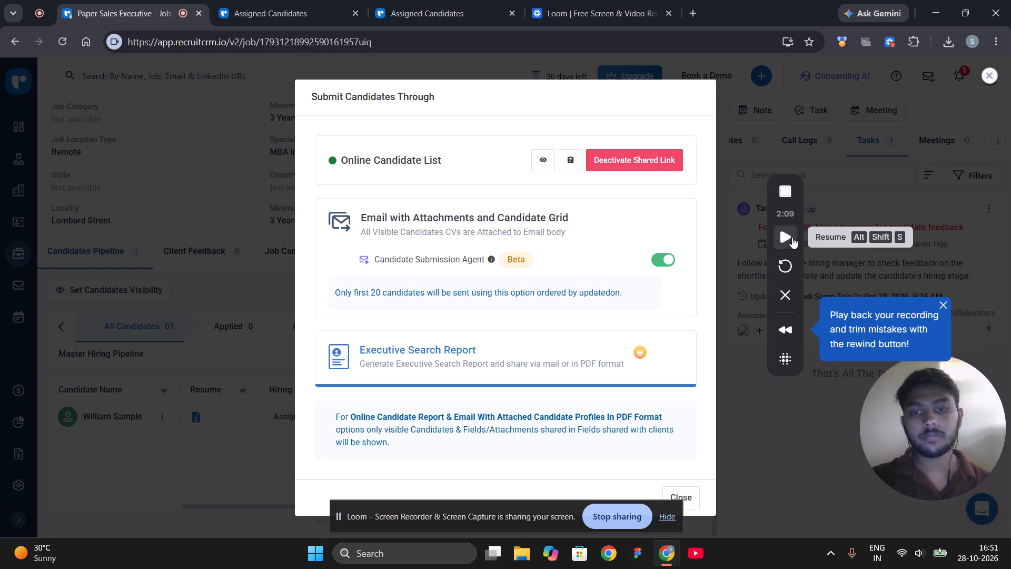
click(687, 491)
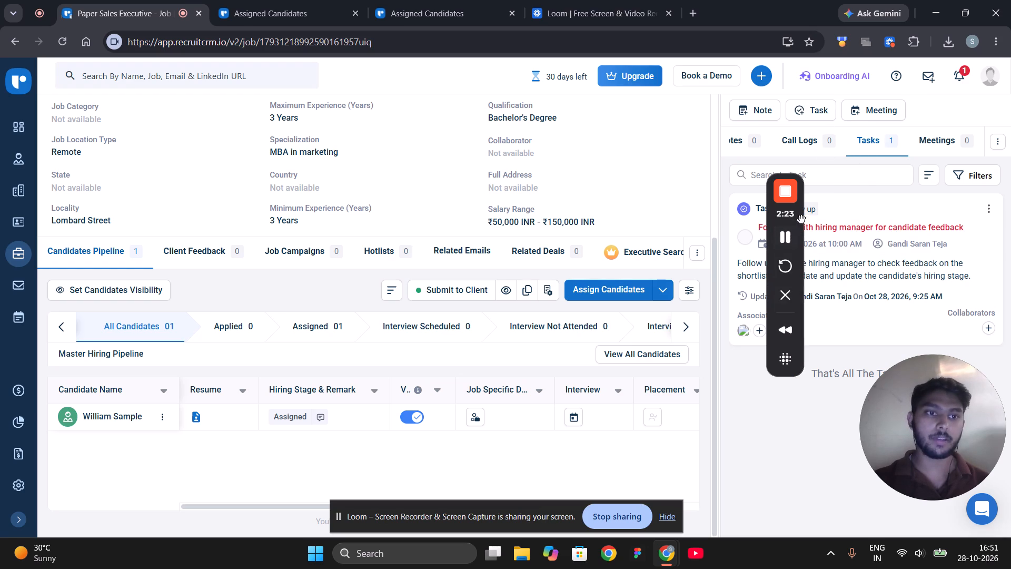
Move the recorder controls away from the follow-up task, present the Add Task form without adding a task, and pause the recording.
drag(800, 222, 508, 218)
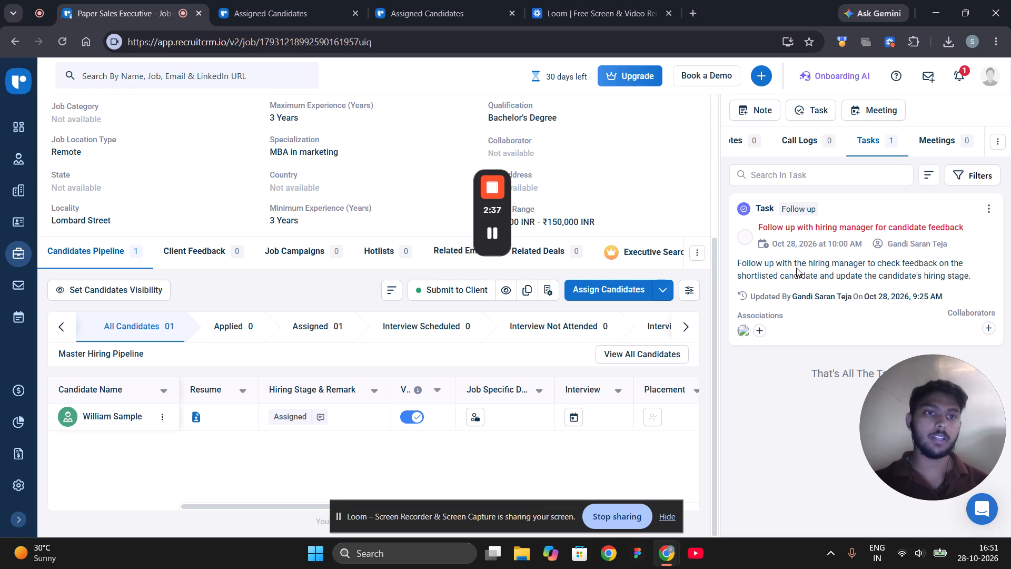
click(817, 116)
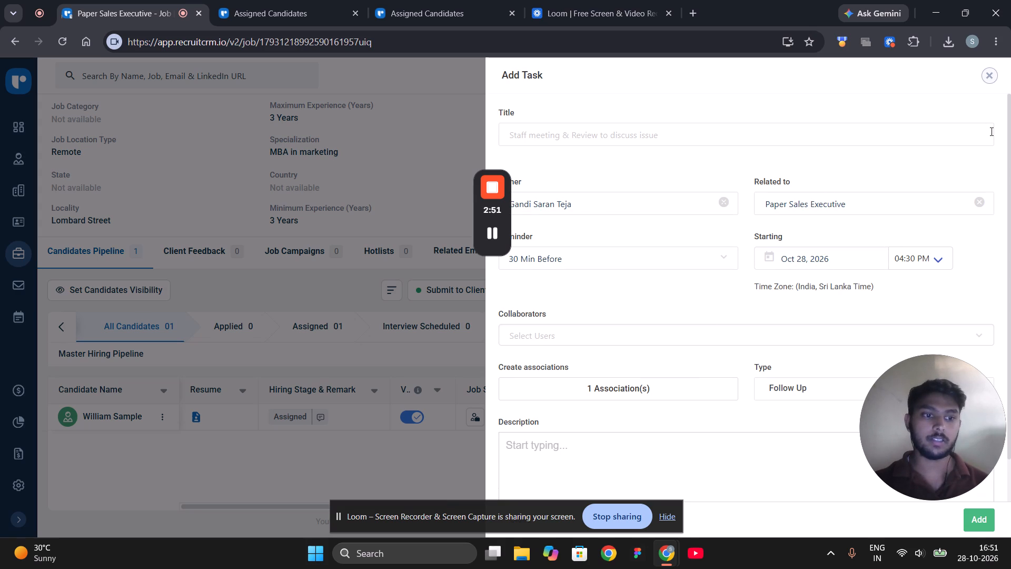
click(990, 70)
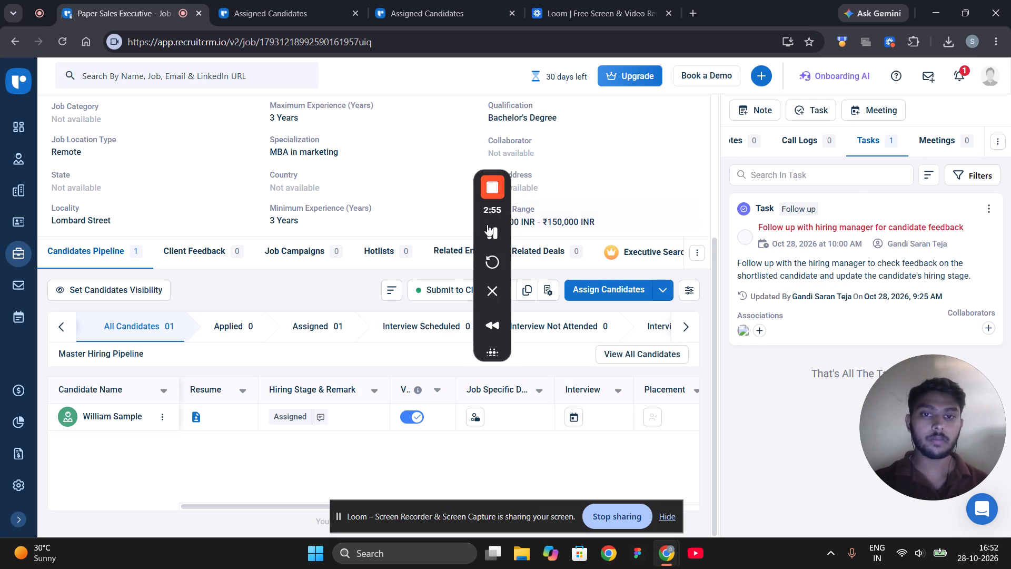
click(494, 236)
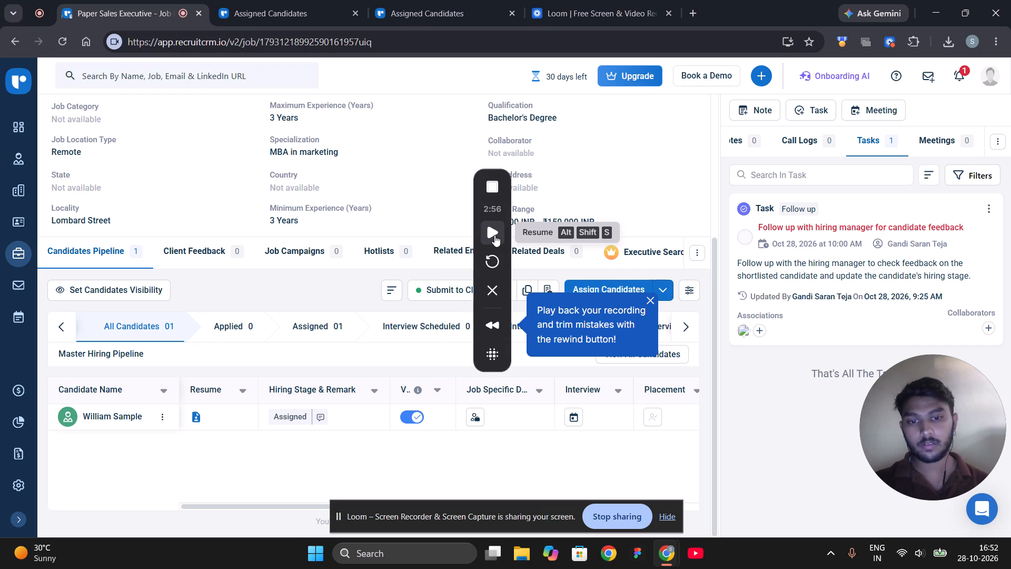
Resume the recording and present the job's Client Feedback section.
click(494, 235)
scroll(413, 326, down, 2)
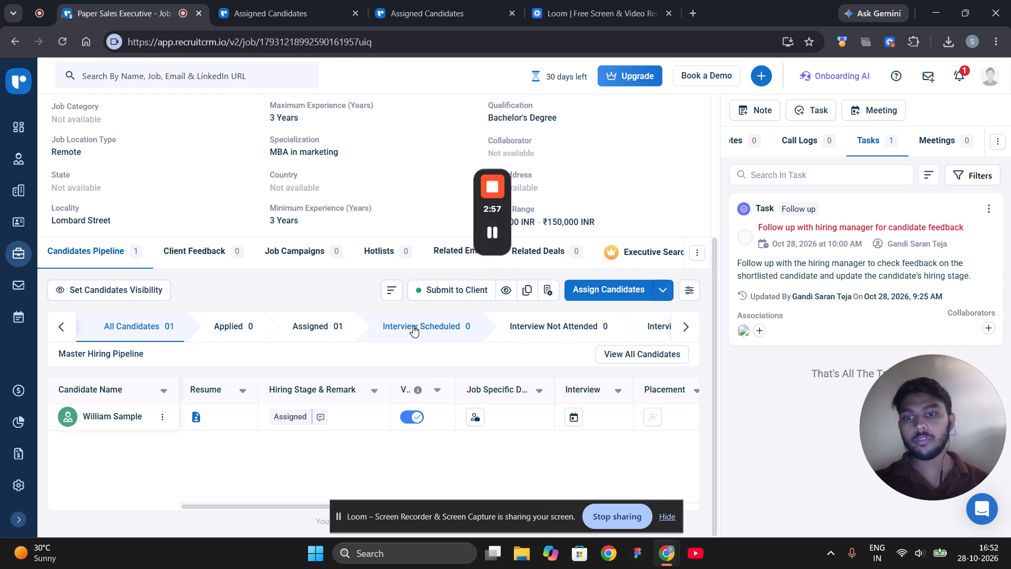
scroll(413, 326, down, 1)
click(214, 257)
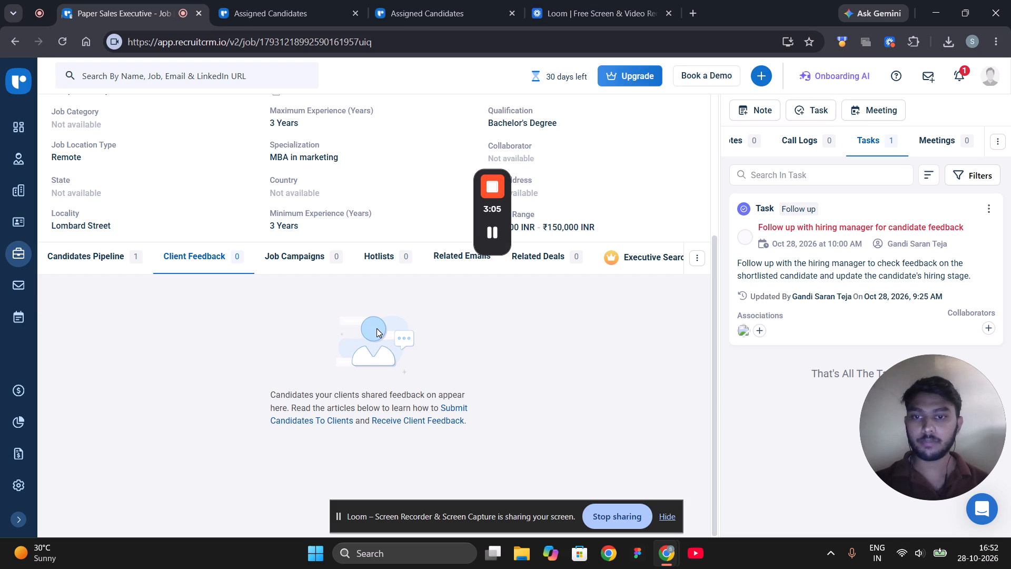
scroll(378, 328, up, 3)
scroll(378, 328, down, 2)
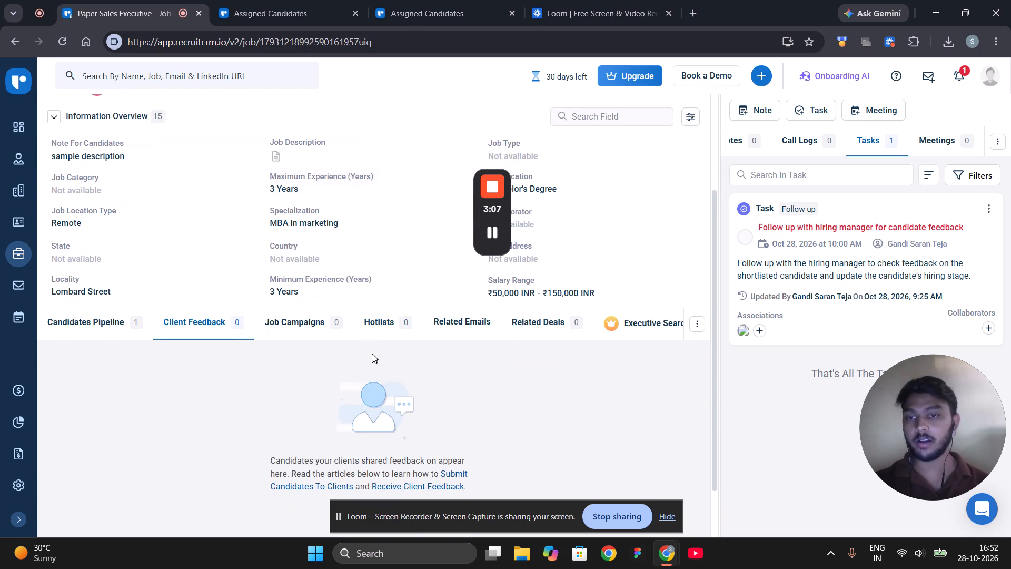
scroll(356, 359, down, 3)
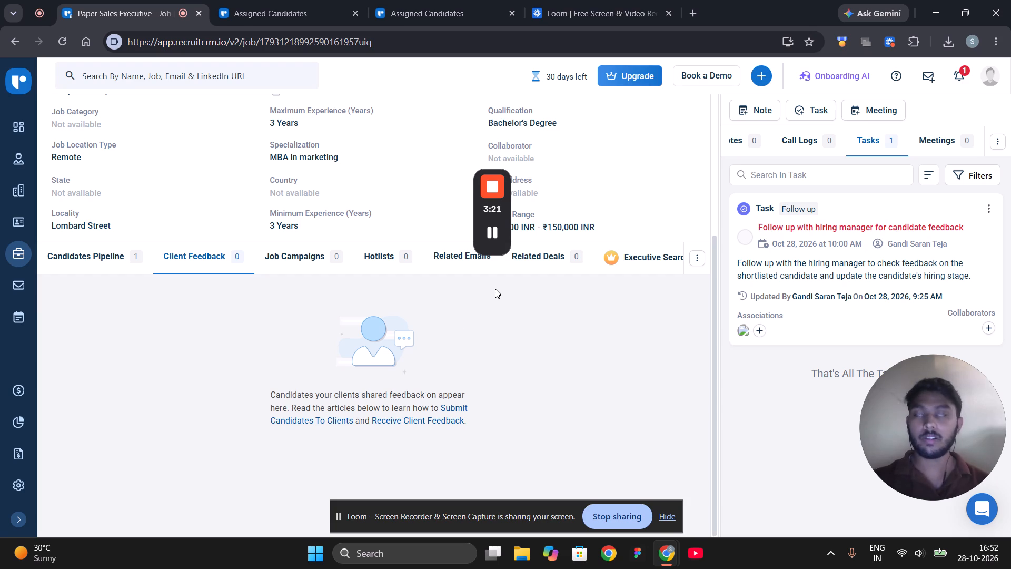
Pause and end the Loom recording.
click(487, 234)
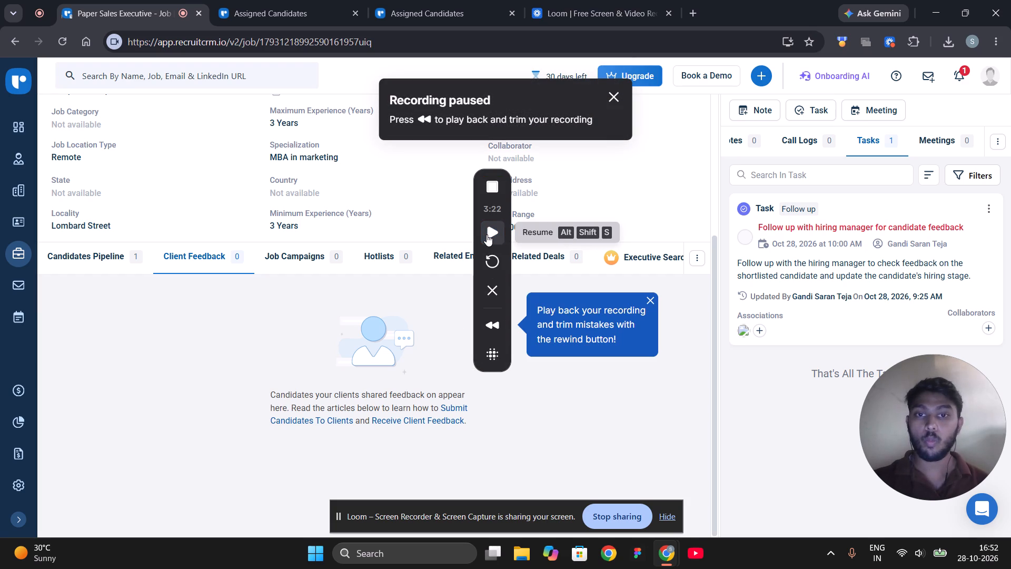
click(491, 195)
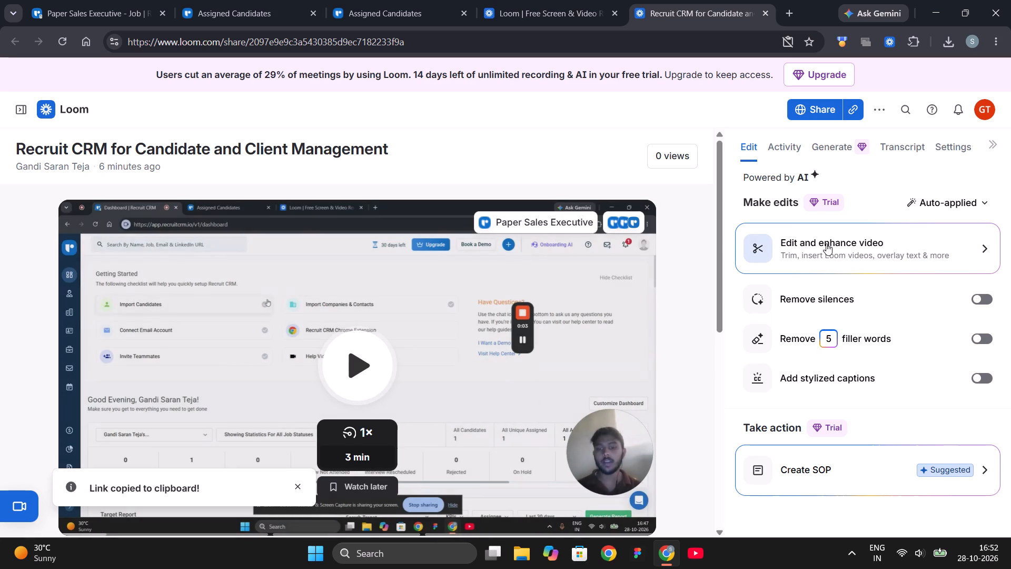
Open the Recruit CRM for Candidate and Client Management recording for editing and dismiss the text-to-speech tip.
click(826, 243)
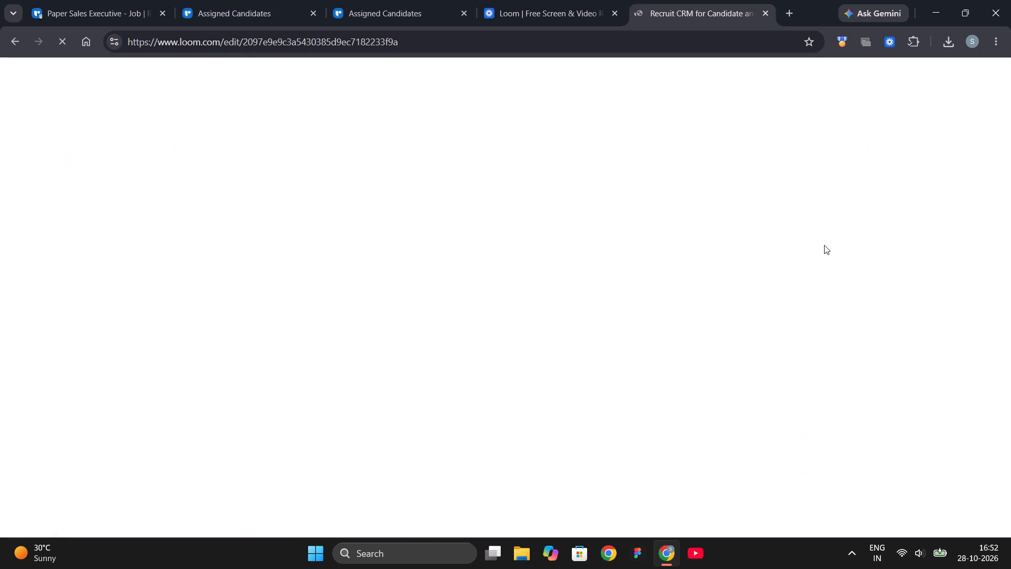
click(574, 0)
click(678, 0)
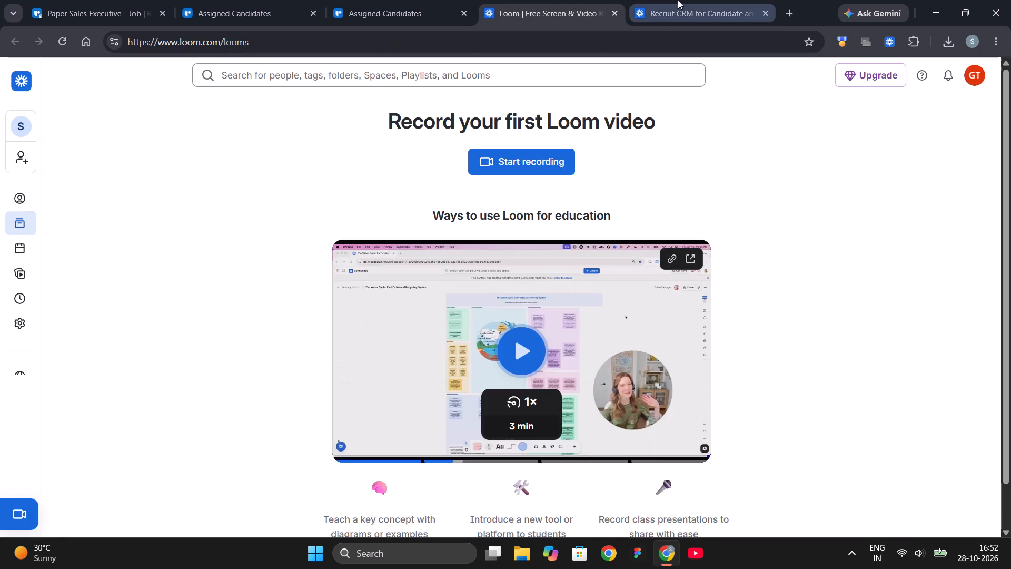
click(429, 433)
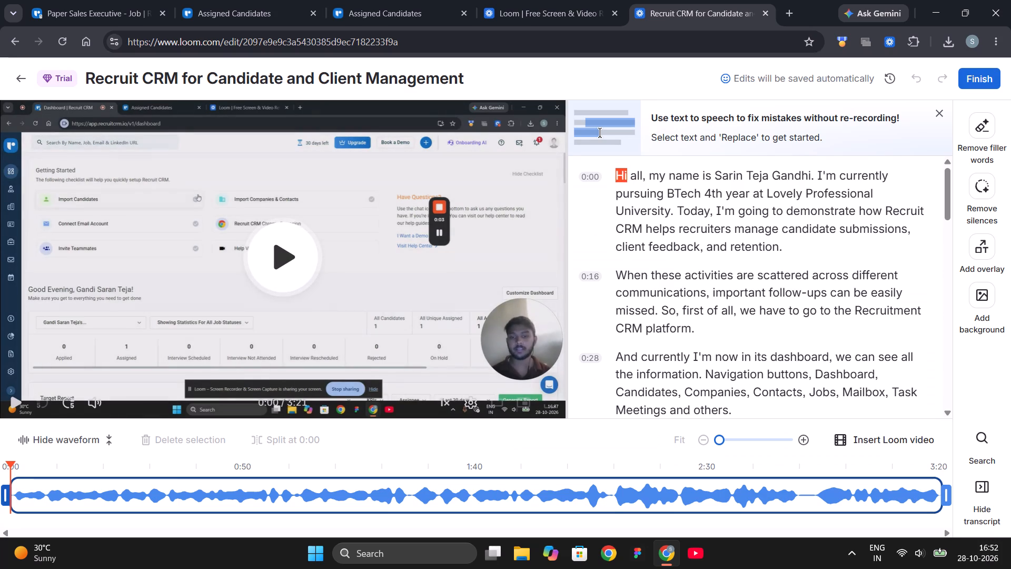
click(940, 105)
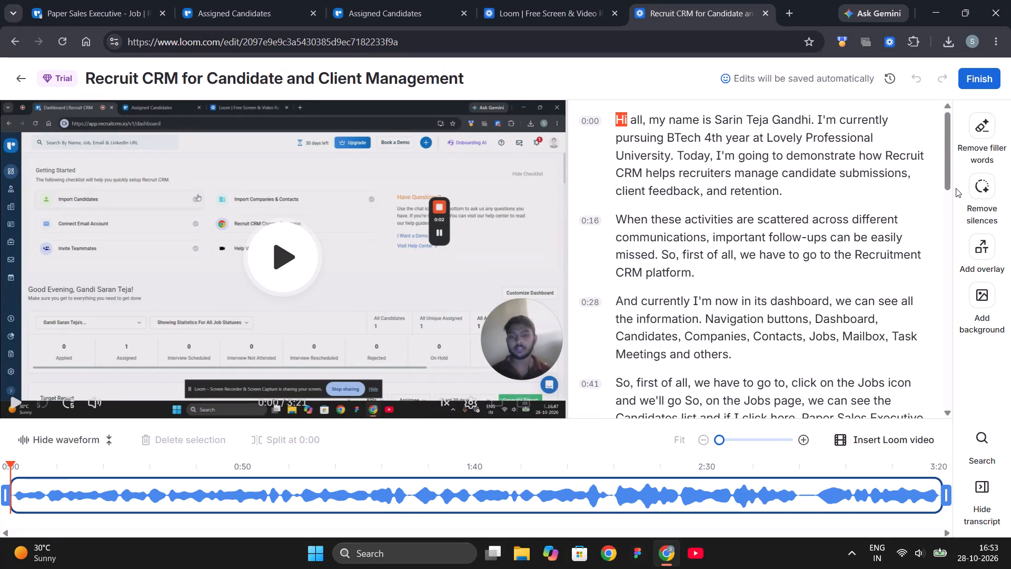
Remove the silences from the recording.
click(979, 194)
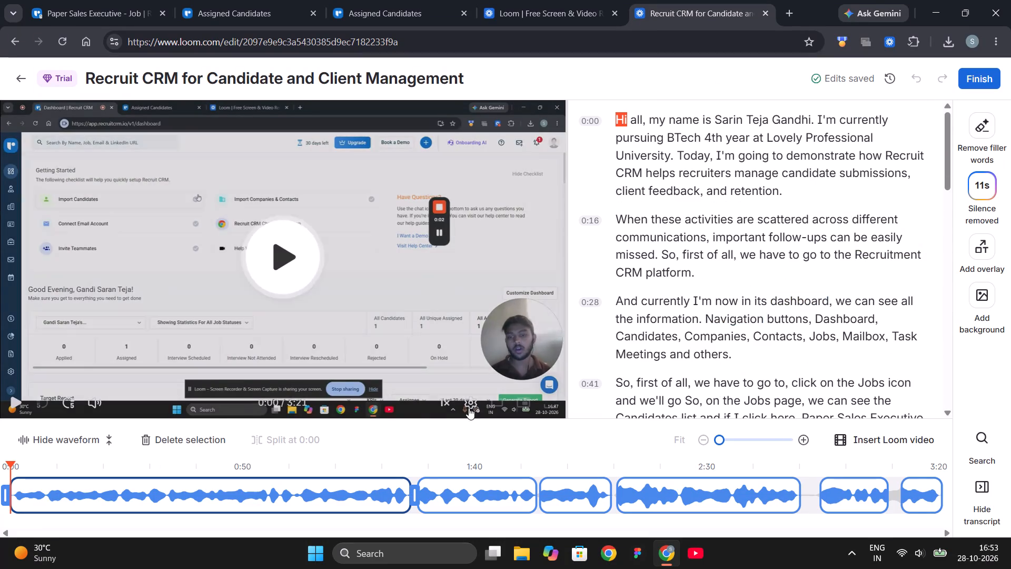
Play the recording from the beginning to review the edit against its transcript and waveform.
click(14, 396)
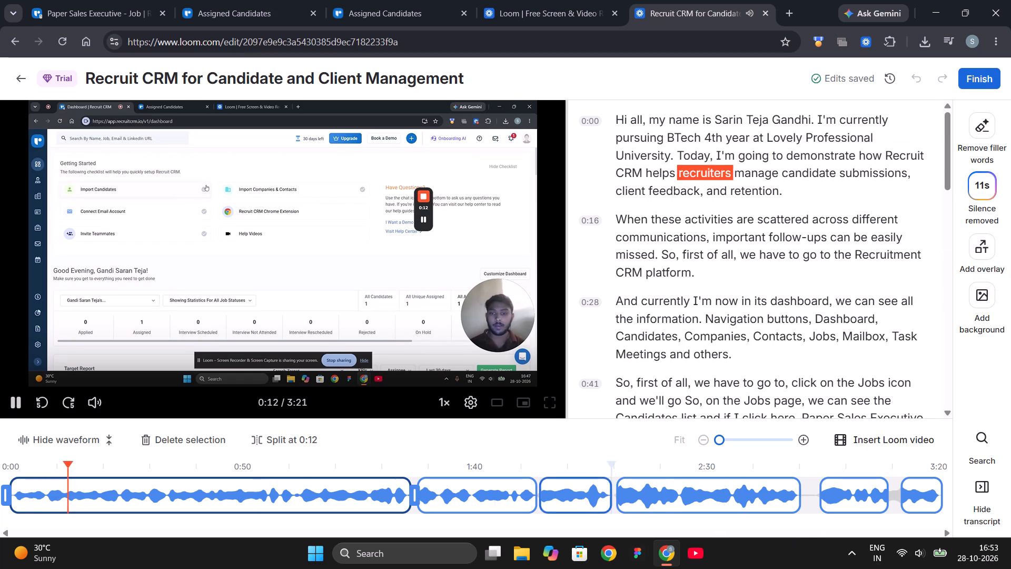
scroll(230, 474, down, 2)
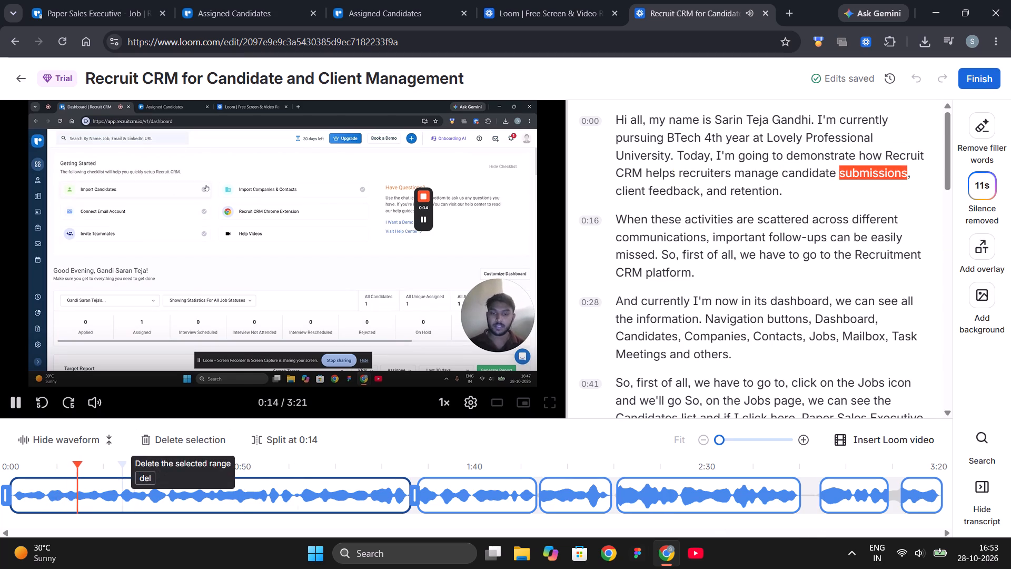
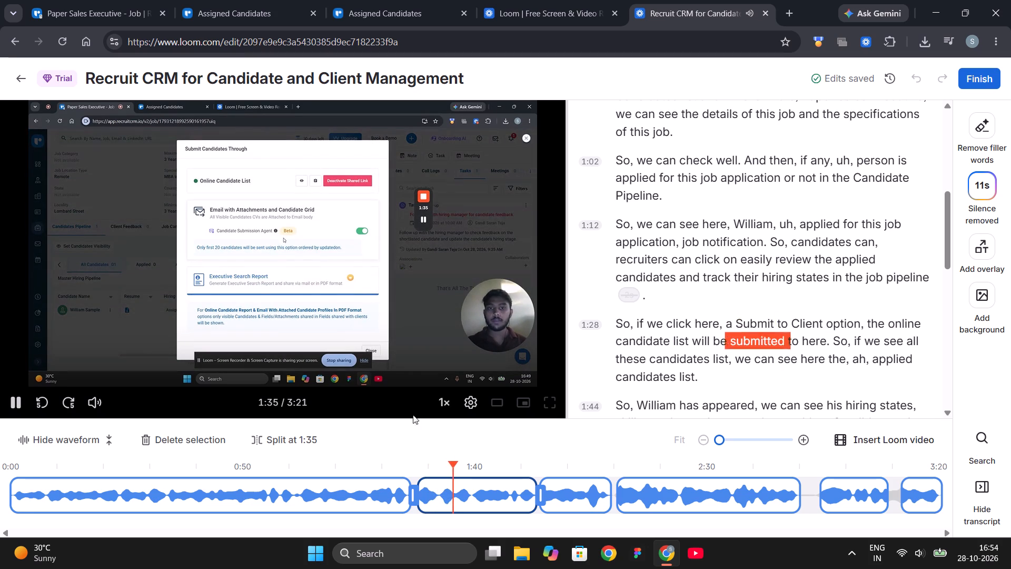
Restore the removed 2-second silence just before 1:28 by extending the second clip's start back to the end of the first clip.
click(440, 495)
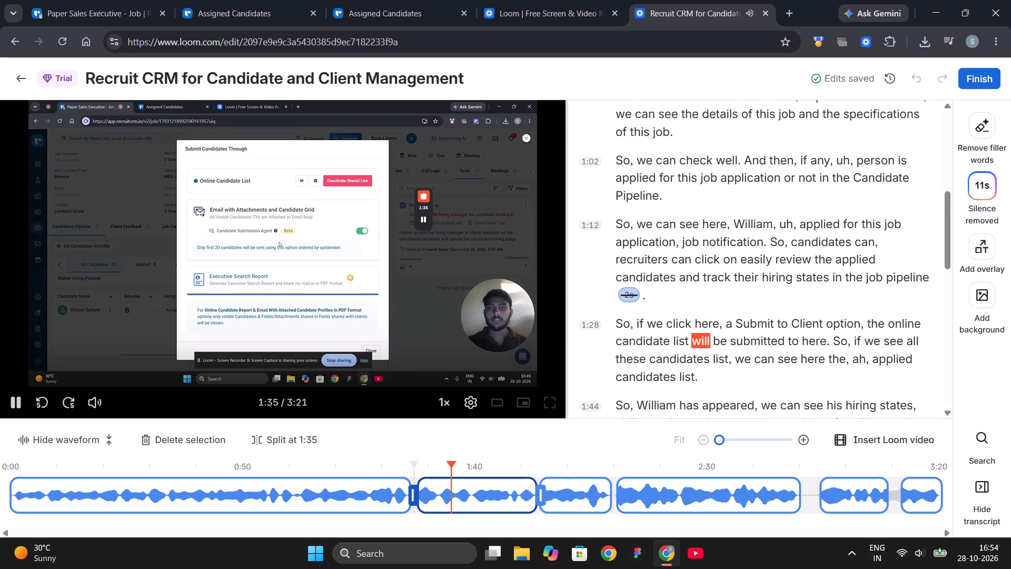
click(414, 497)
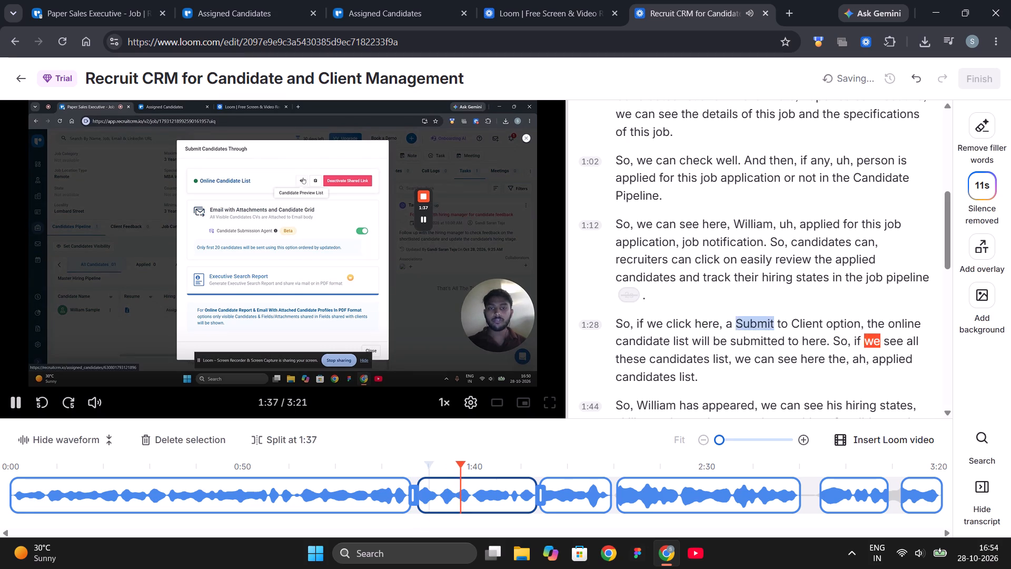
click(430, 511)
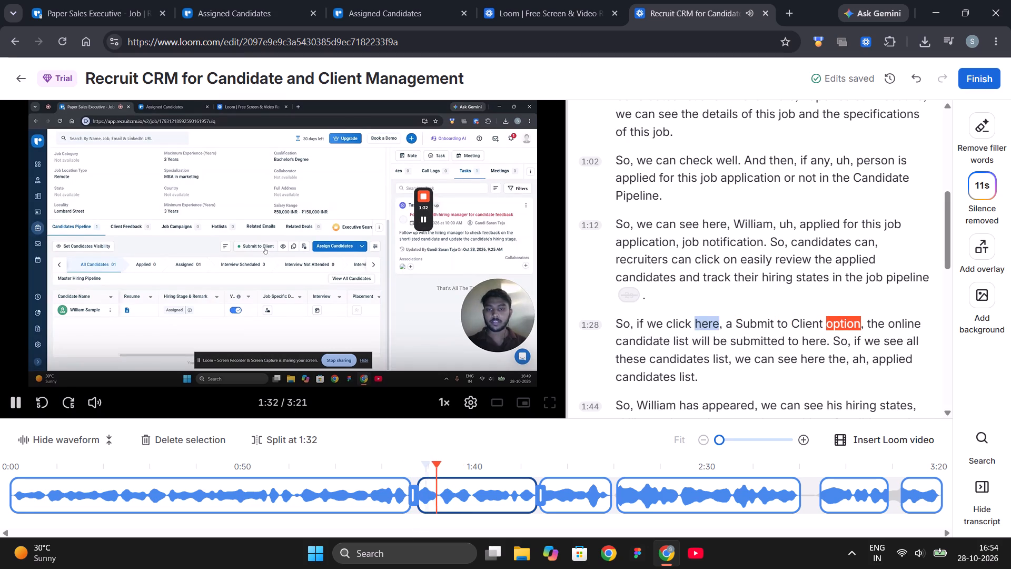
click(403, 471)
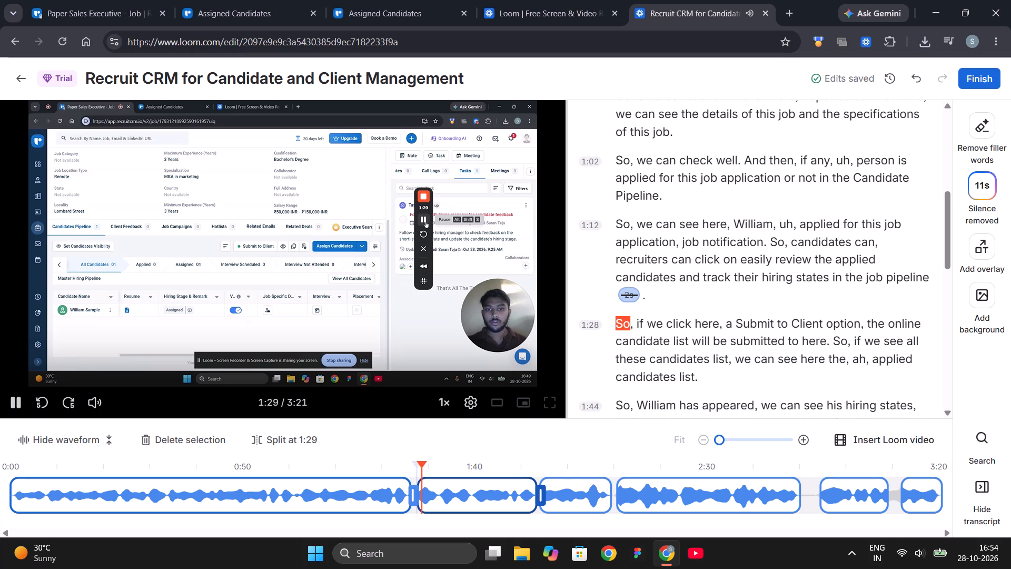
click(413, 494)
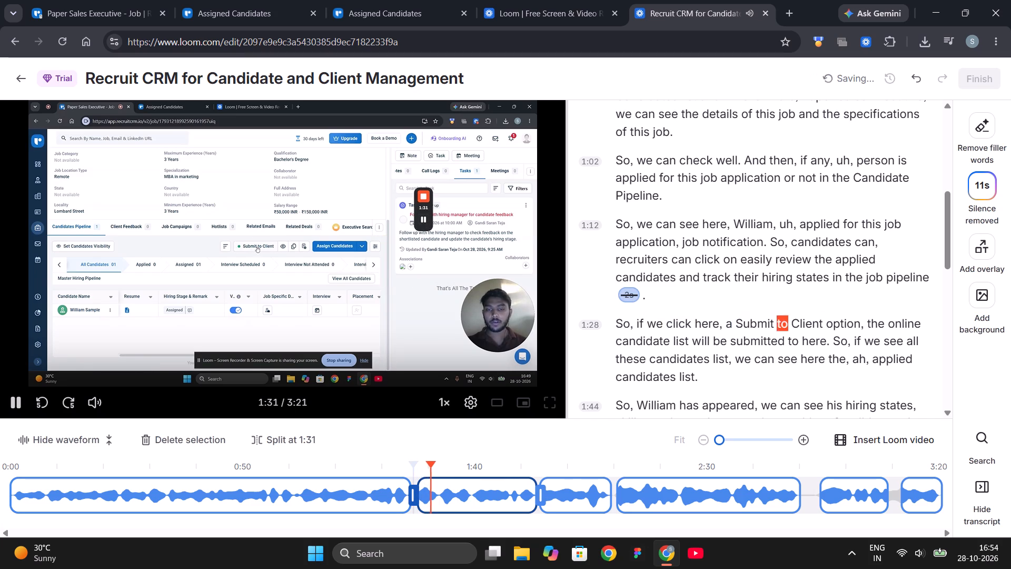
drag(413, 494, 399, 494)
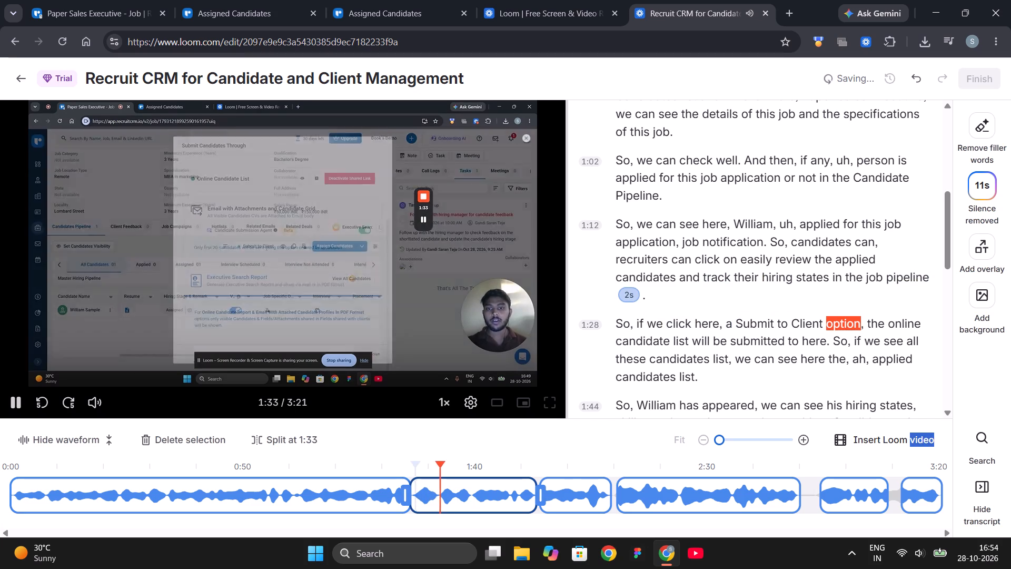
Move playback back to about 1:22 to review the transition across the join between the first two clips.
drag(453, 466, 439, 466)
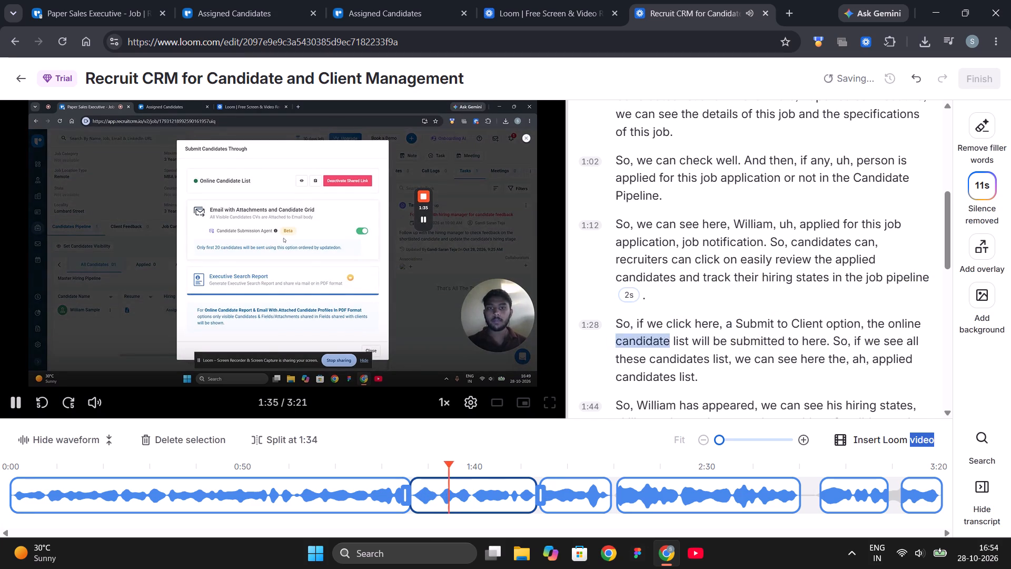
drag(439, 466, 385, 468)
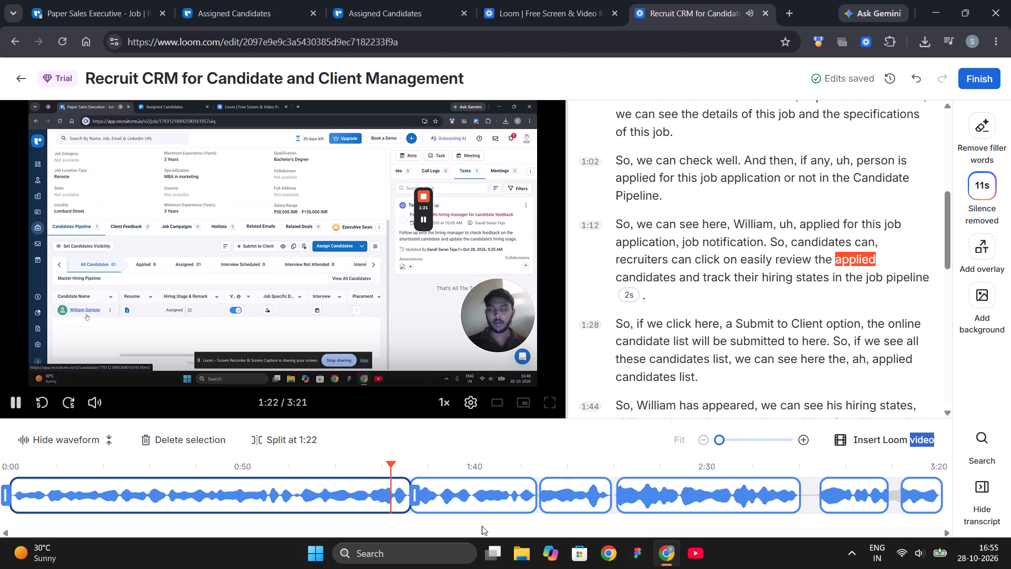
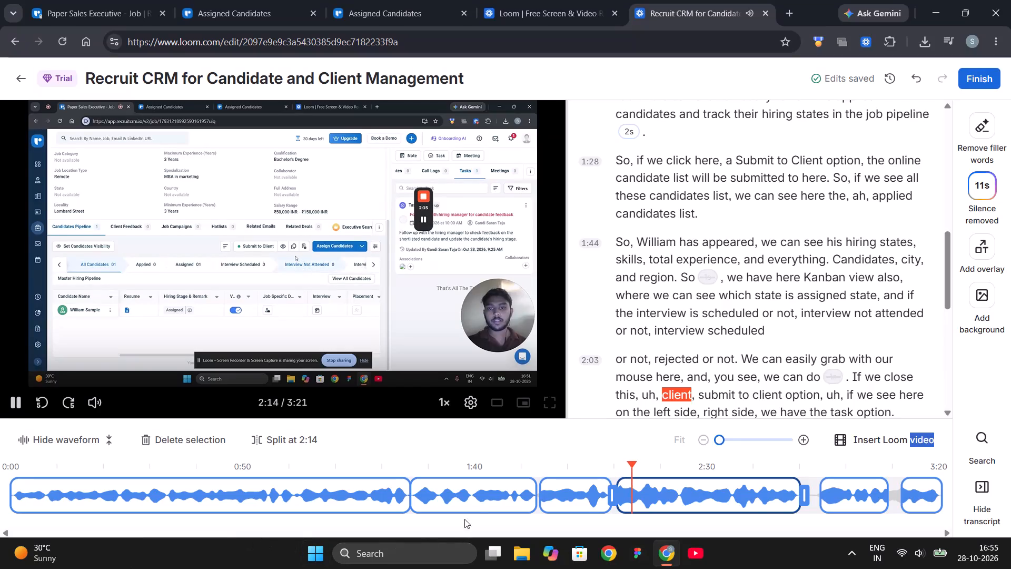
Restore the removed 1-second silence before "we have here Kanban view" by extending the third clip's start back to the second clip's end.
click(547, 495)
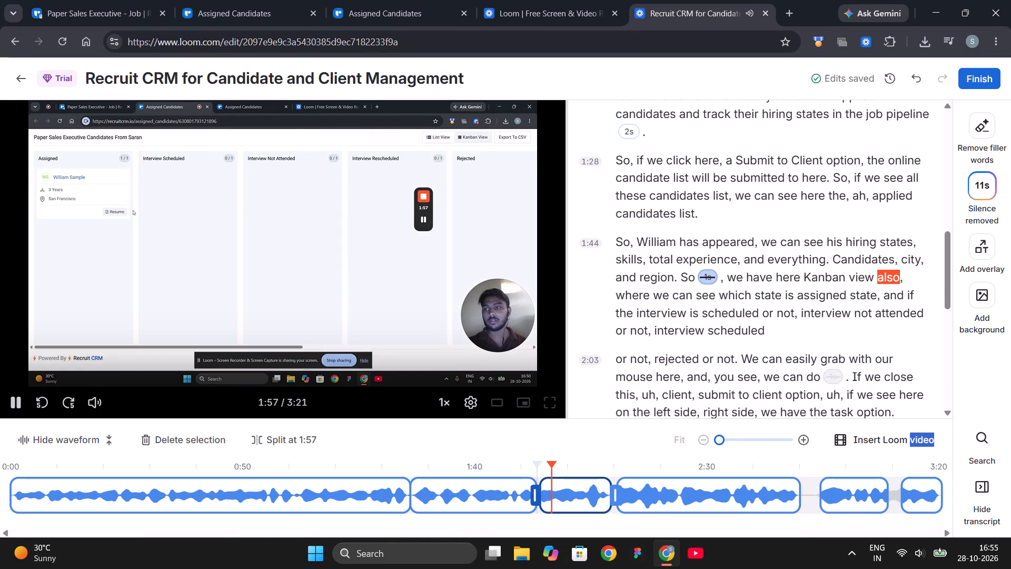
drag(541, 498, 533, 499)
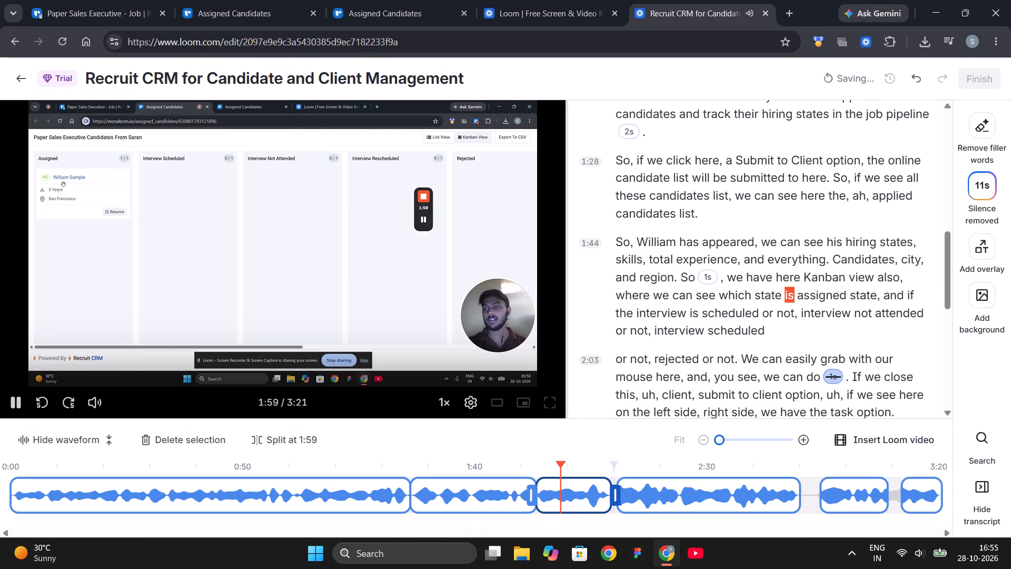
Restore the removed 1-second silence after "we can do" by extending the fourth clip's start back to the third clip's end.
click(620, 503)
click(645, 483)
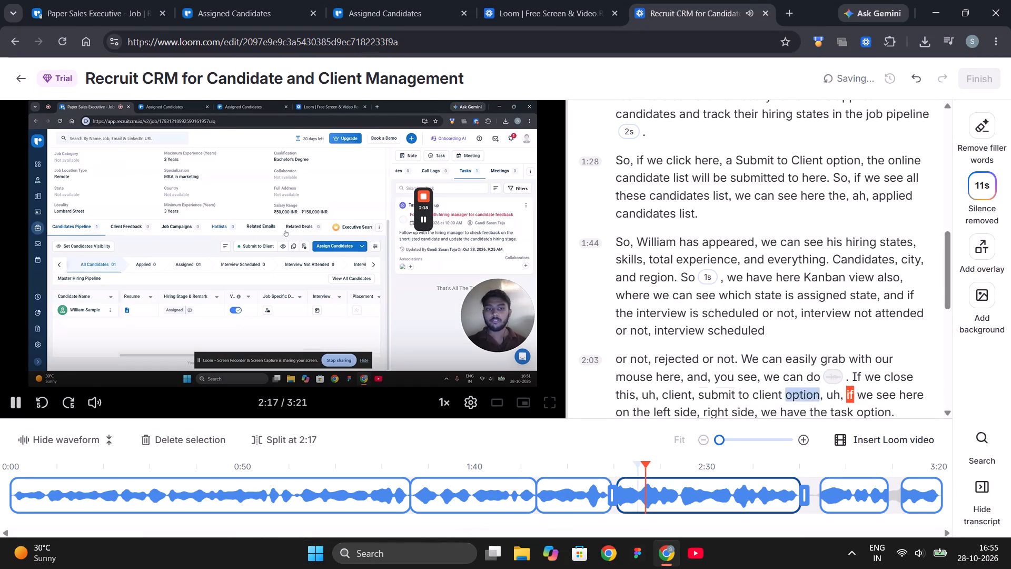
drag(617, 494, 607, 496)
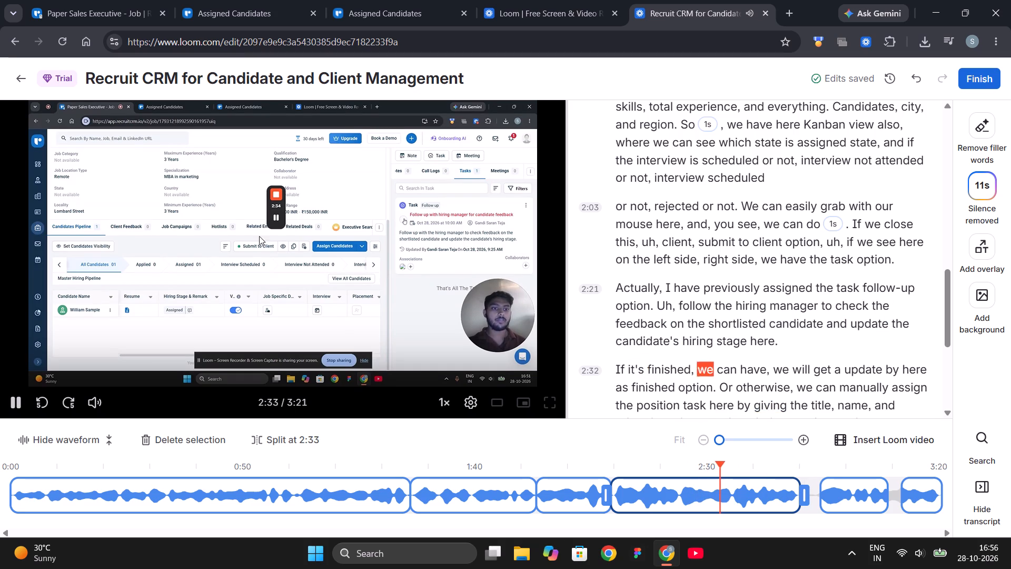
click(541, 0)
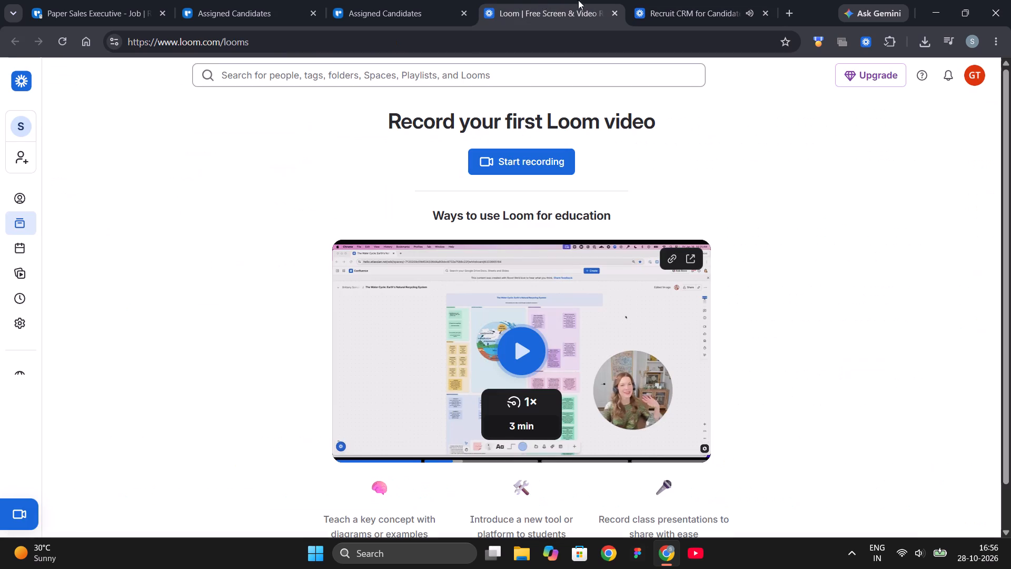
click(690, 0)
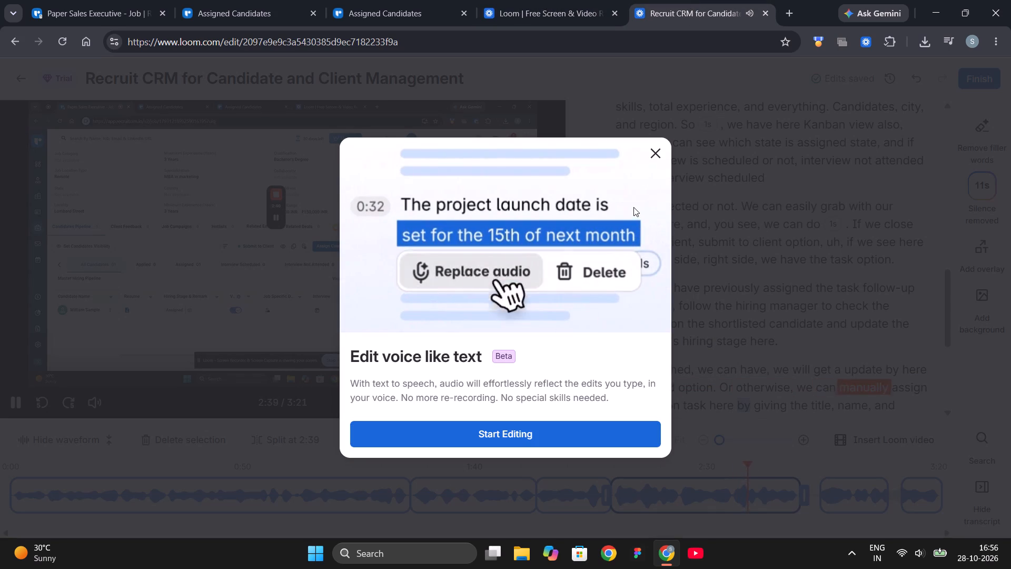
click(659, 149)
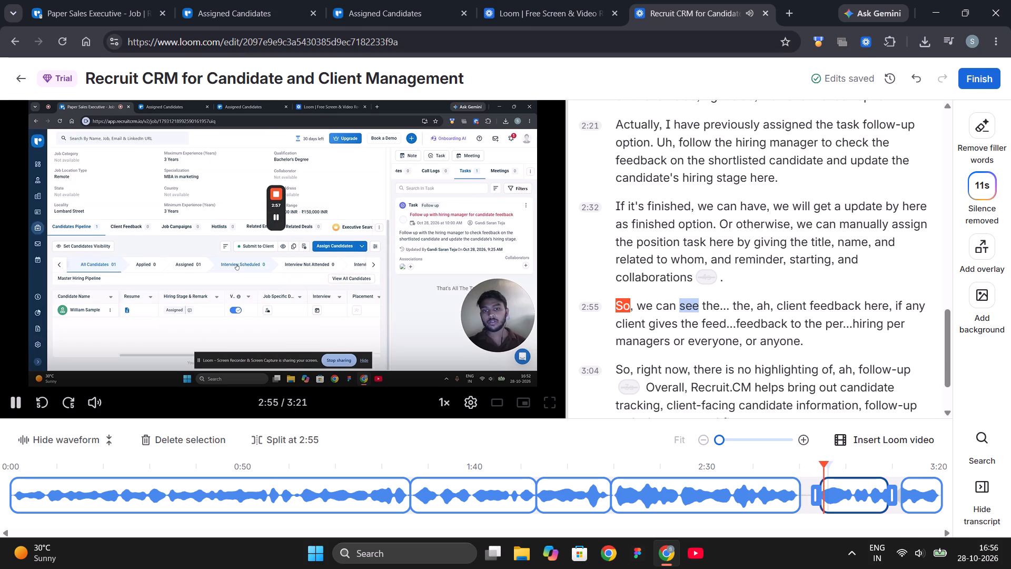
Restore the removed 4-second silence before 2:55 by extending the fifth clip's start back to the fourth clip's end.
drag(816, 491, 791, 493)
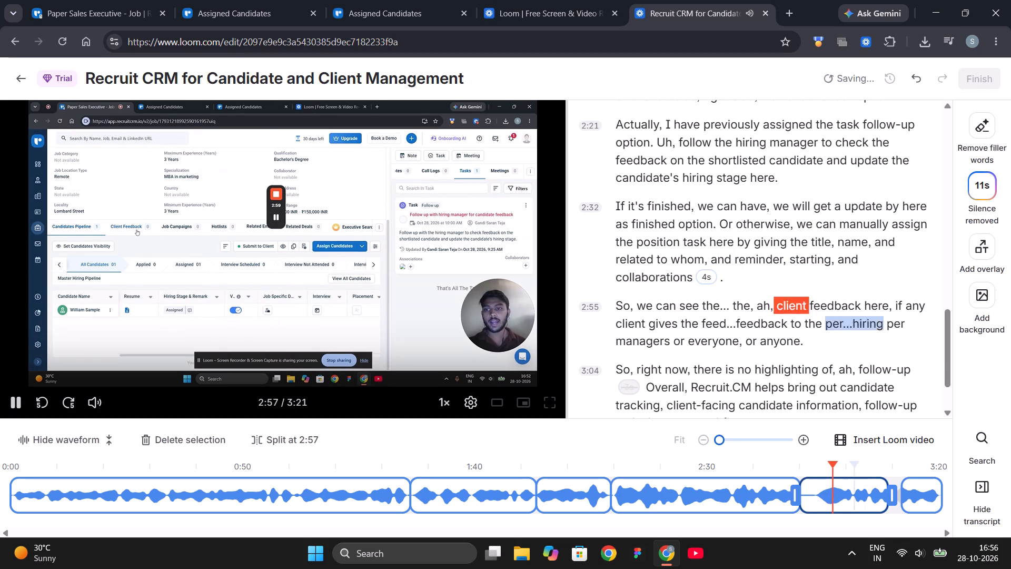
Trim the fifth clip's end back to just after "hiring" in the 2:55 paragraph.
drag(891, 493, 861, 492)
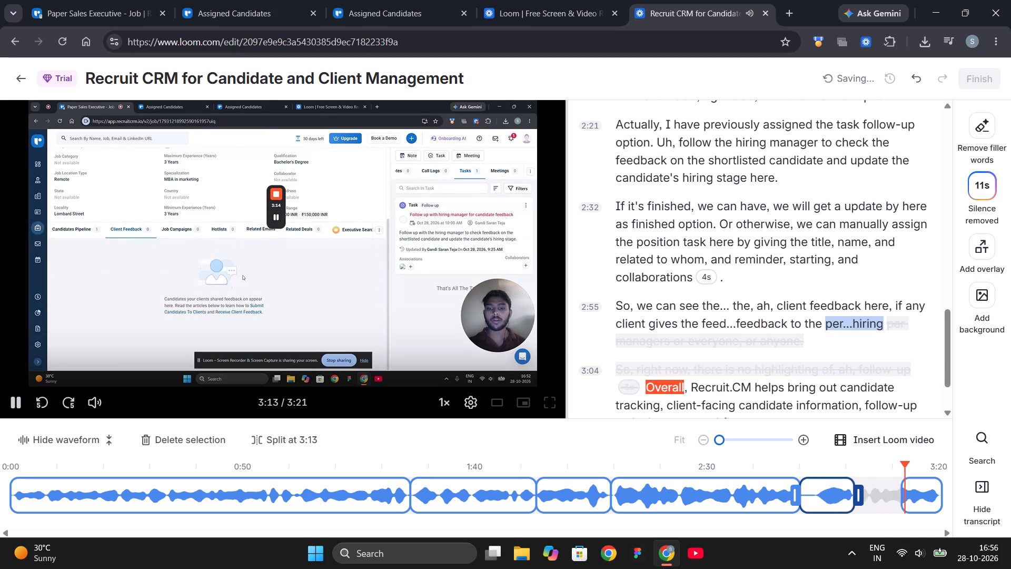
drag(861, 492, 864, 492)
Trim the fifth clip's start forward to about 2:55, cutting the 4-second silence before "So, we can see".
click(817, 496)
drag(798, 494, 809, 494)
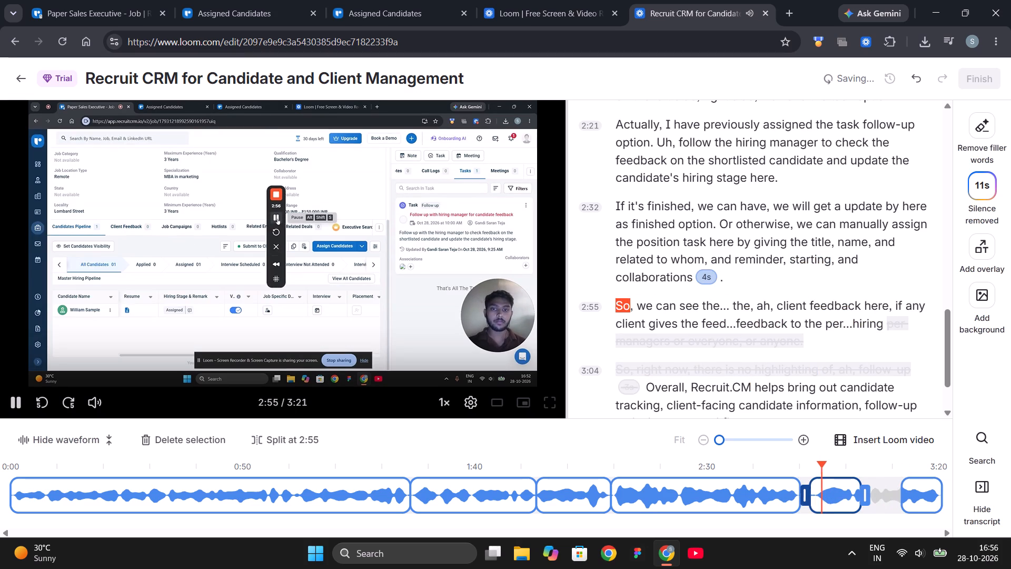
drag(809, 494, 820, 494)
Extend the fifth clip's start back to the fourth clip's end, restoring the 4-second silence after "collaborations".
drag(847, 497, 829, 501)
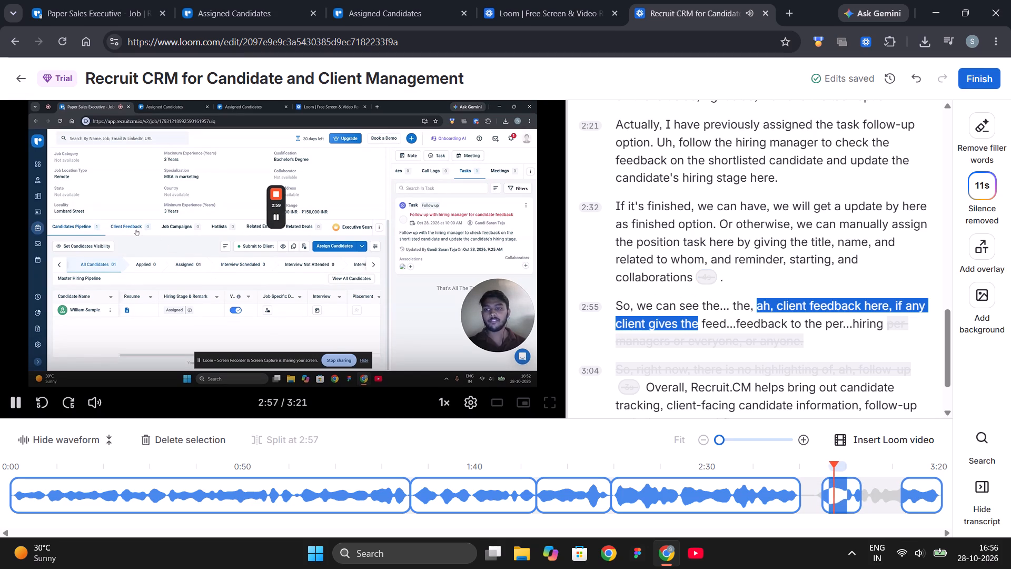
drag(827, 493, 802, 494)
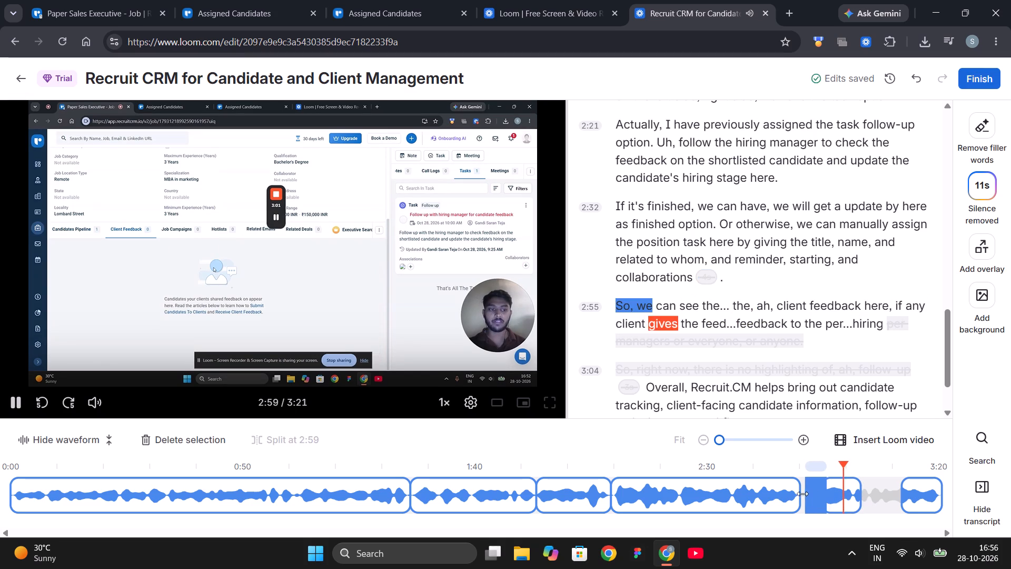
drag(802, 494, 804, 492)
click(858, 488)
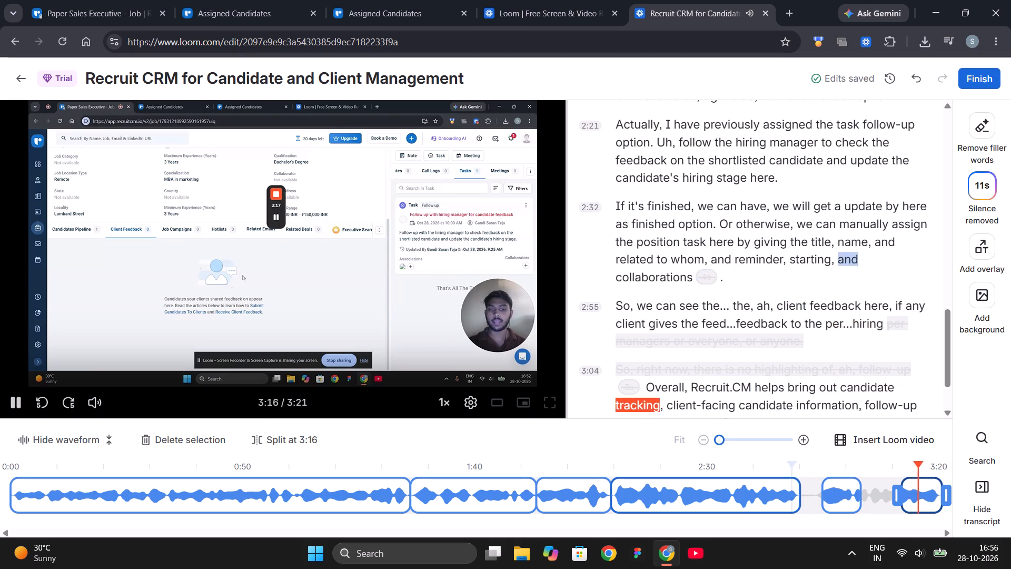
click(828, 487)
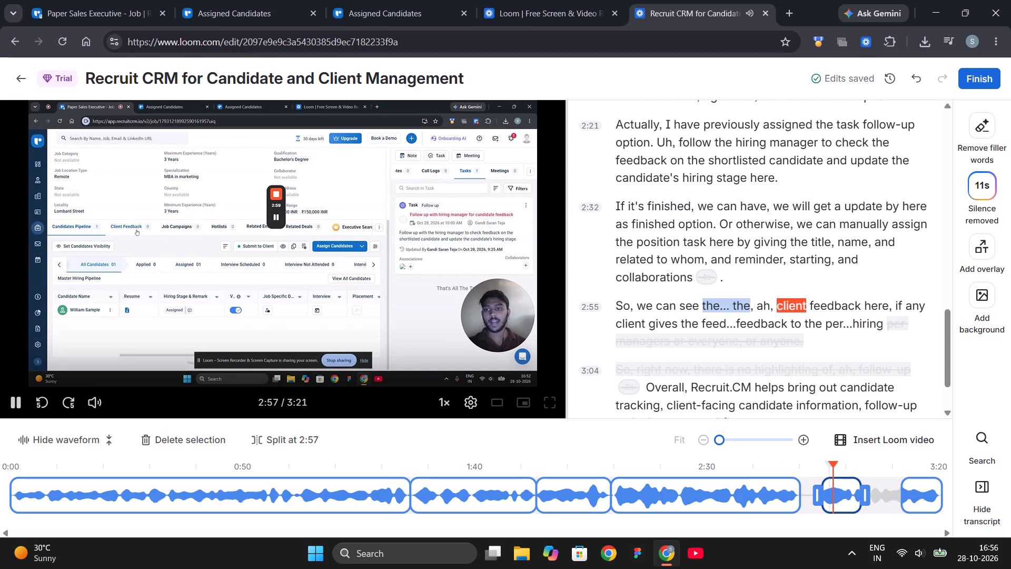
drag(817, 488, 795, 492)
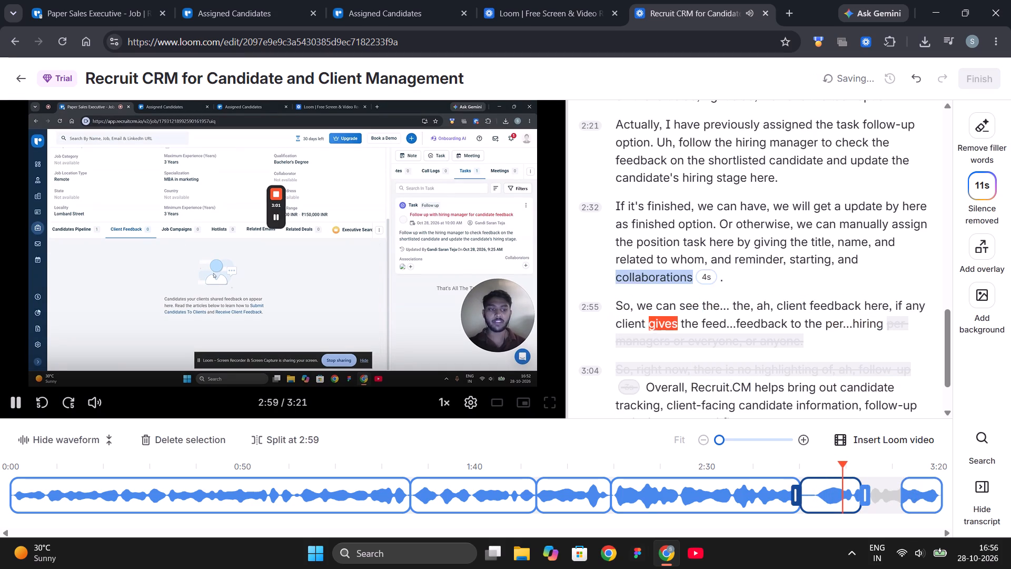
drag(795, 492, 794, 492)
Trim the fifth clip's end back to about 2:56, just after "So, we can see".
drag(863, 490, 812, 503)
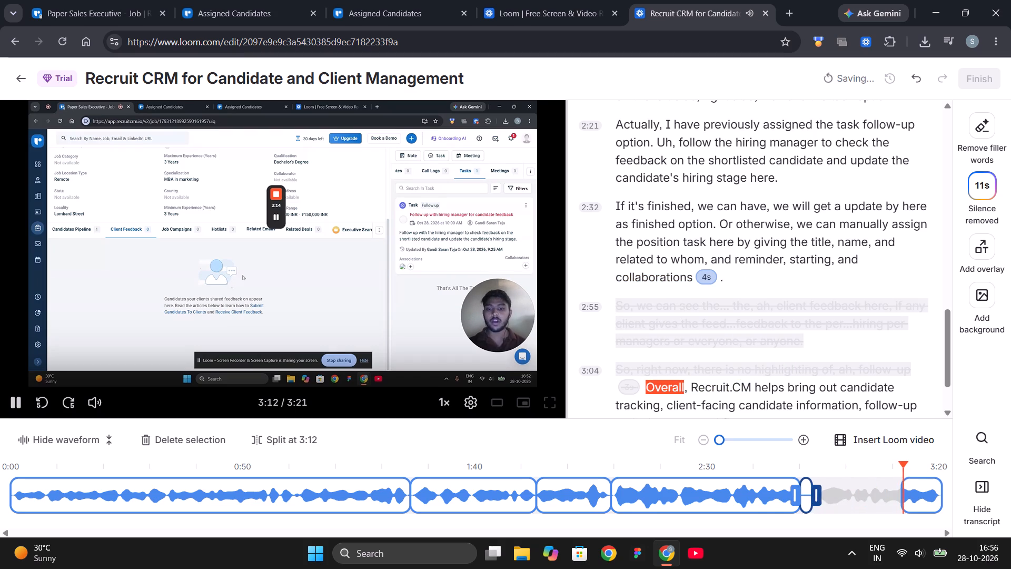
drag(812, 503, 832, 497)
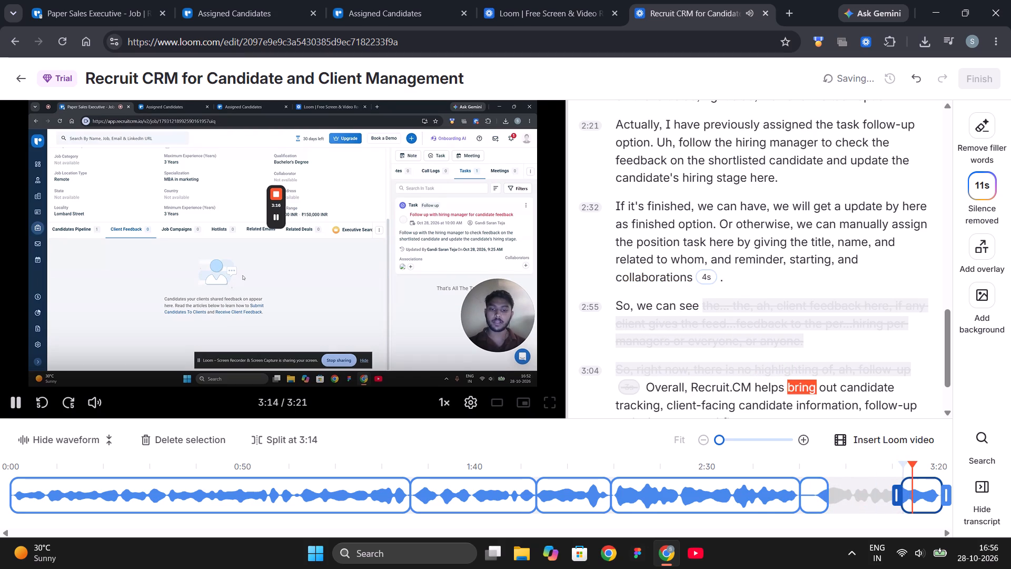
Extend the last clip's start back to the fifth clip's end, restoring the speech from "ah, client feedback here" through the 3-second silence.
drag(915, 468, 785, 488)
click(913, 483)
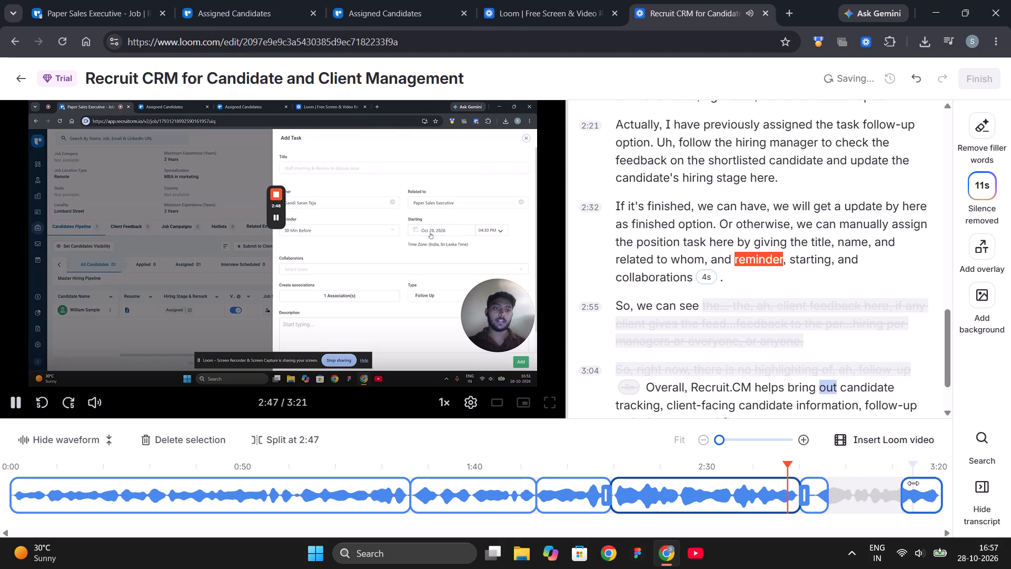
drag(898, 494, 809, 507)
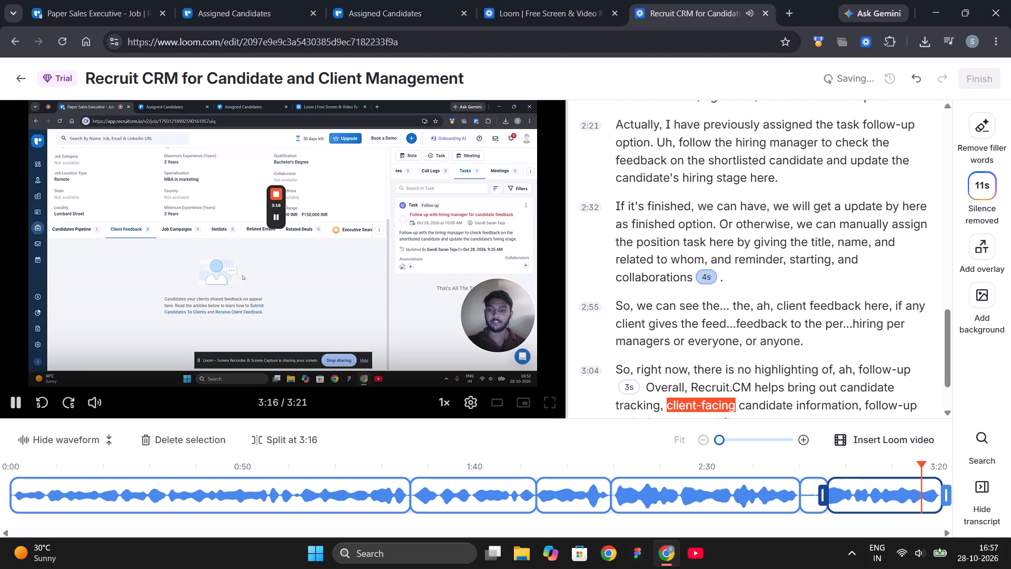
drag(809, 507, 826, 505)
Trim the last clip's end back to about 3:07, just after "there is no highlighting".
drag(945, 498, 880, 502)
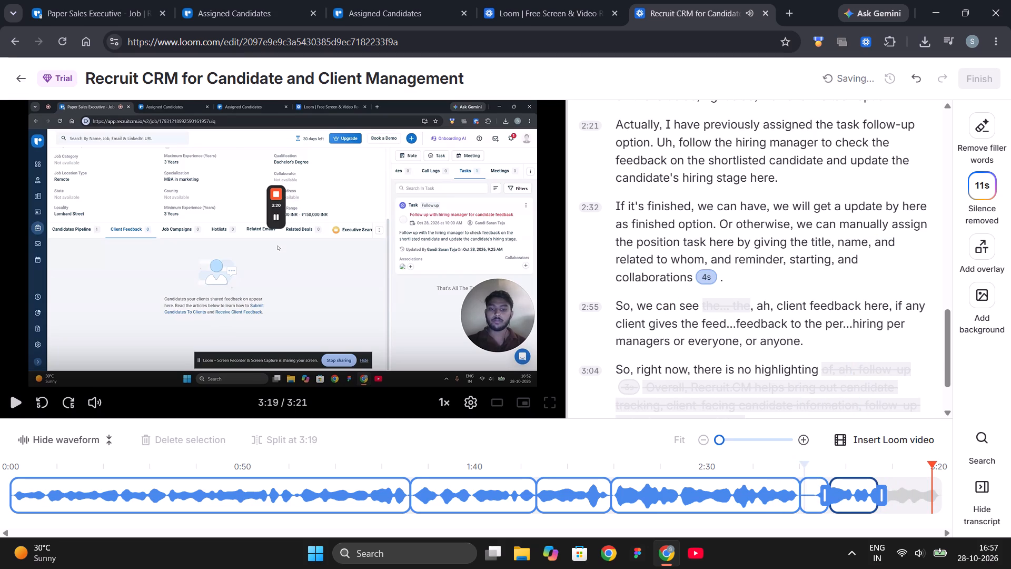
Move playback to 2:46 and play through the last clips to review their transitions.
click(808, 463)
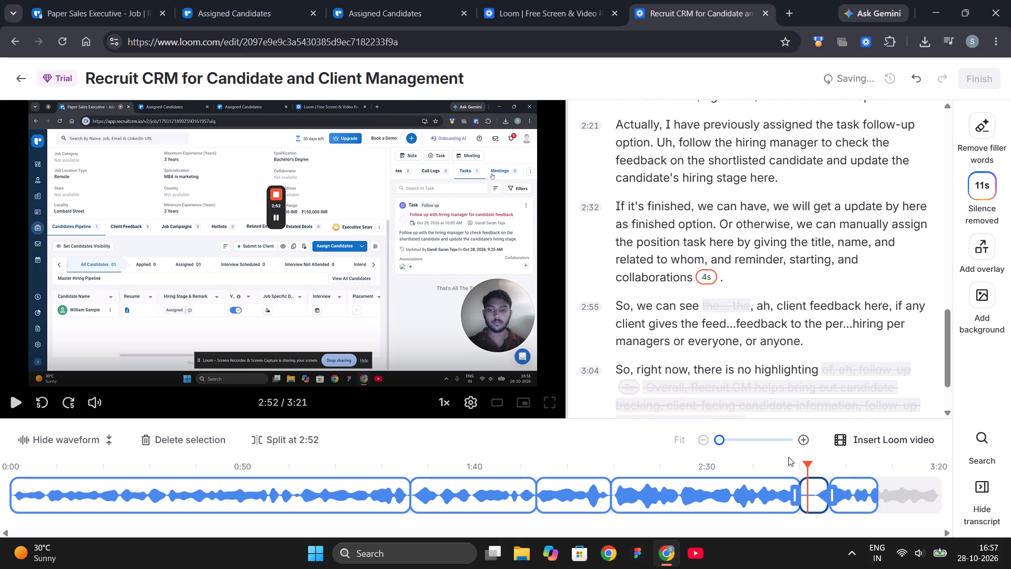
click(788, 457)
drag(808, 462, 780, 464)
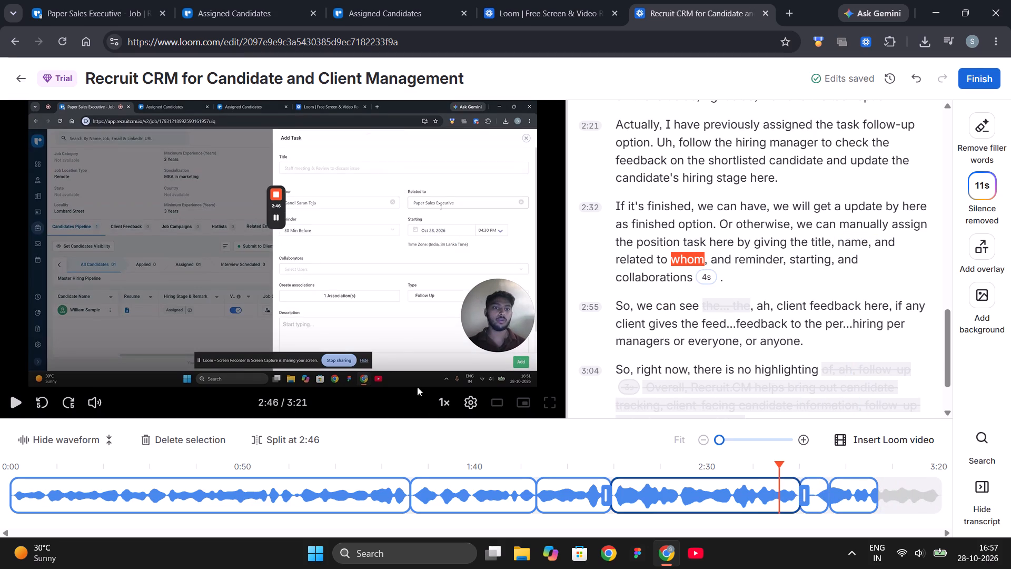
click(12, 405)
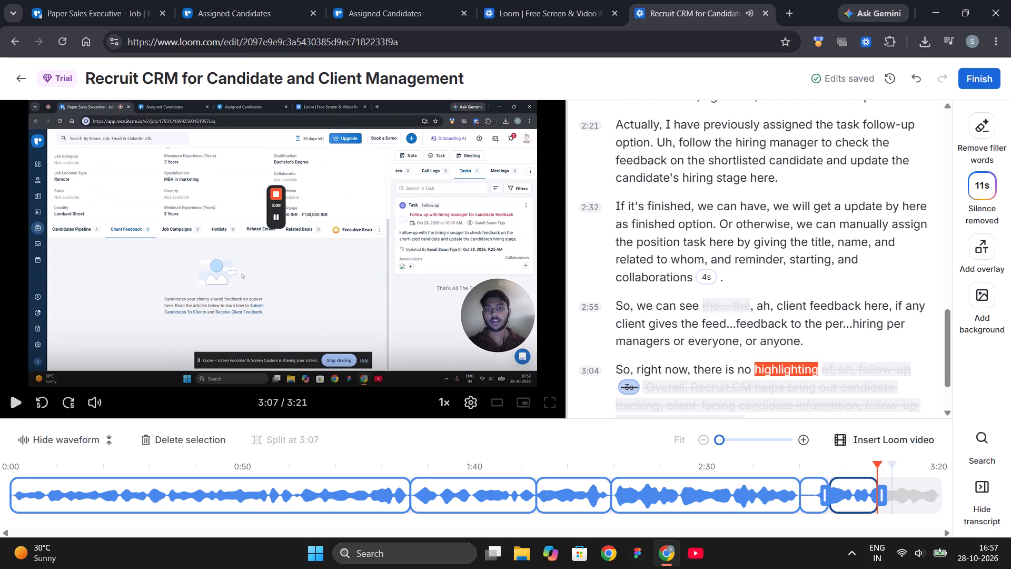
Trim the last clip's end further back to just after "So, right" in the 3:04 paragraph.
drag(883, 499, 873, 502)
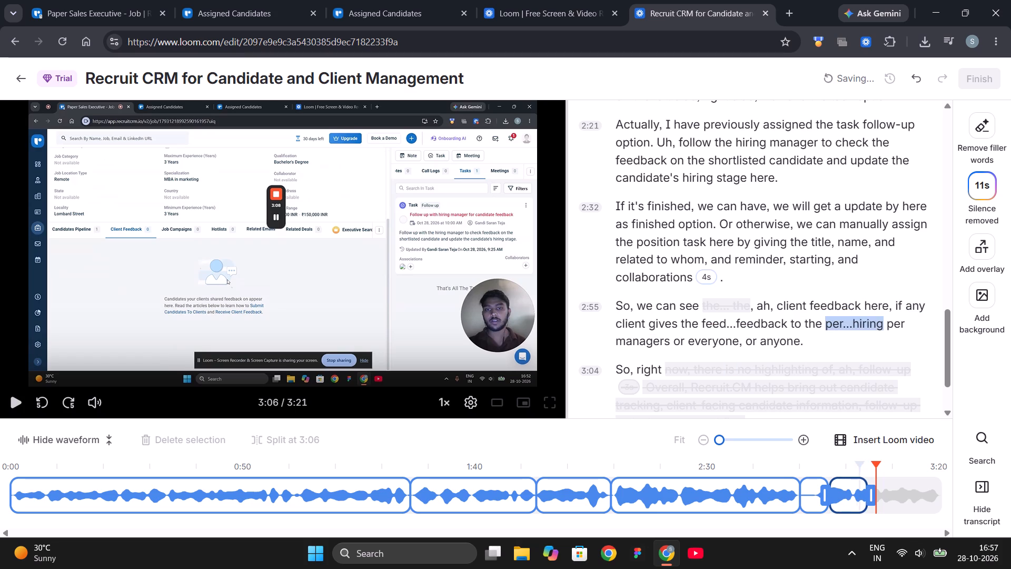
Delete the last clip, from "ah, client feedback here" through "So, right".
click(852, 496)
right_click(852, 495)
click(852, 495)
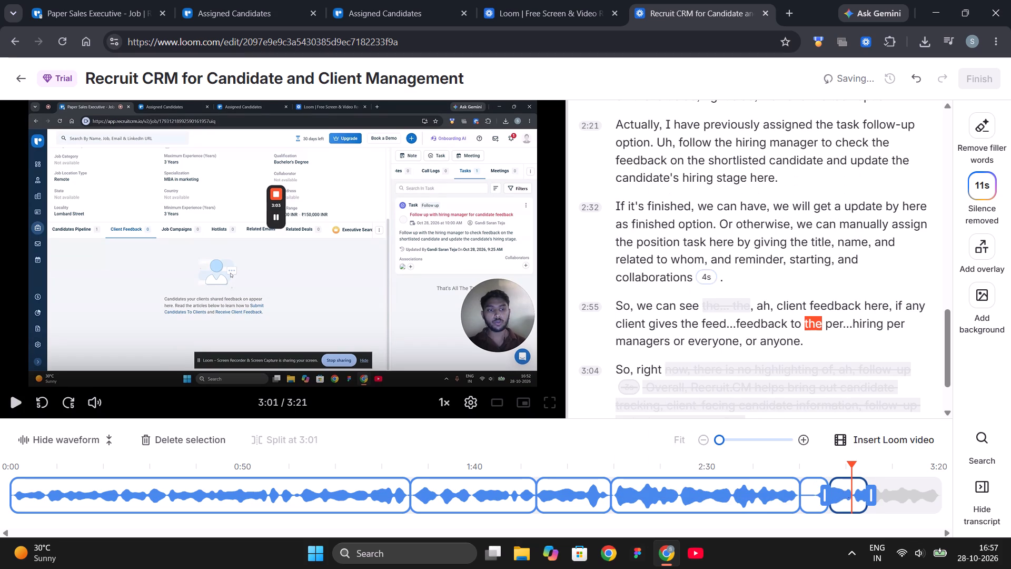
click(199, 435)
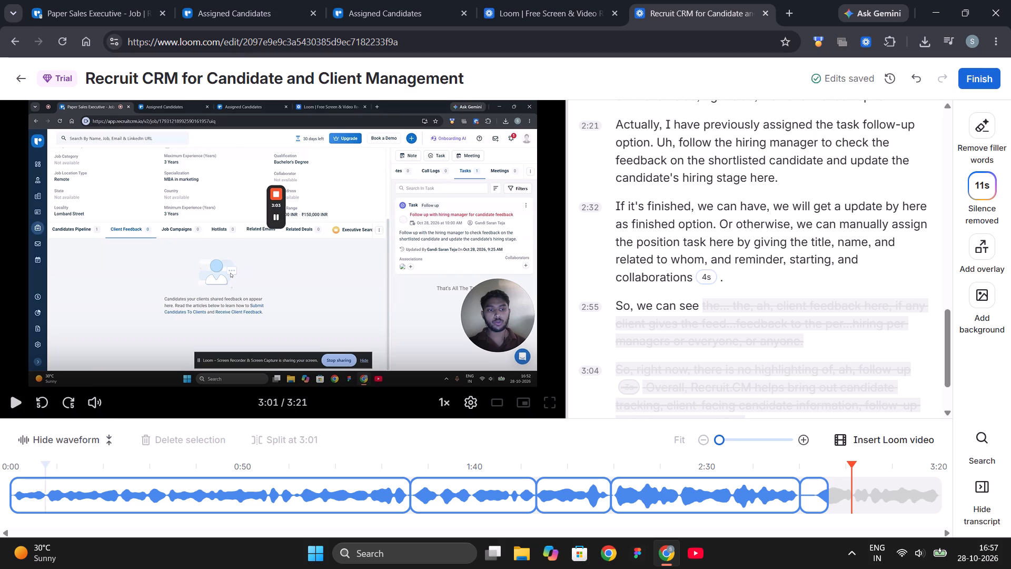
Return playback to 0:00 and play the edited recording from the beginning.
click(19, 405)
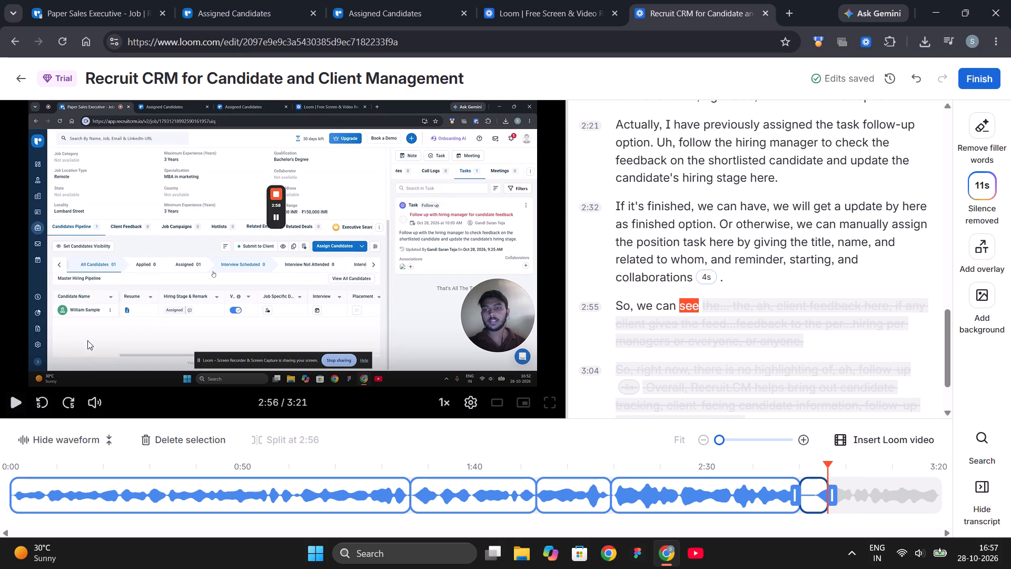
click(15, 398)
click(84, 334)
drag(826, 459, 310, 486)
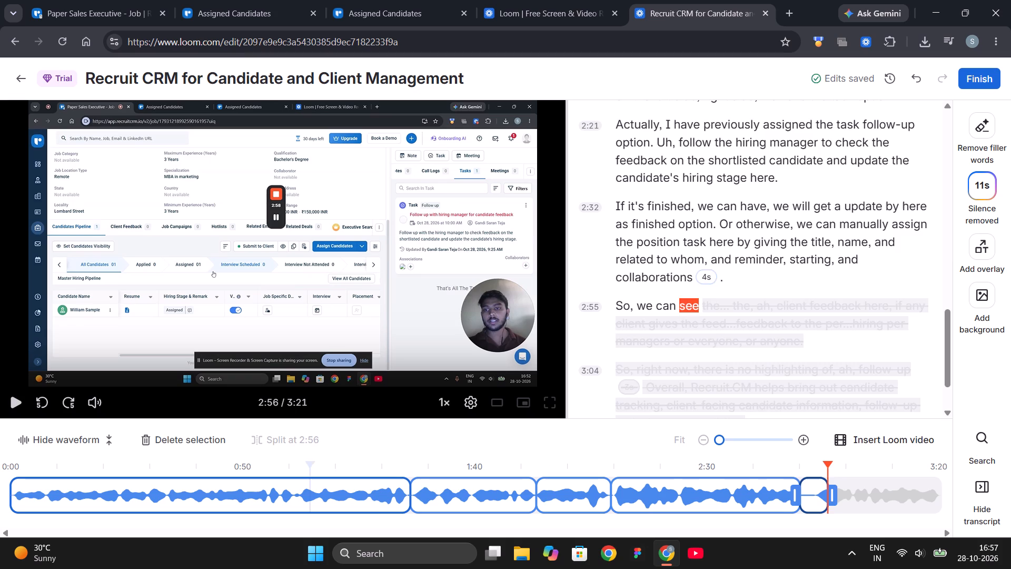
drag(310, 486, 330, 477)
drag(330, 461, 321, 465)
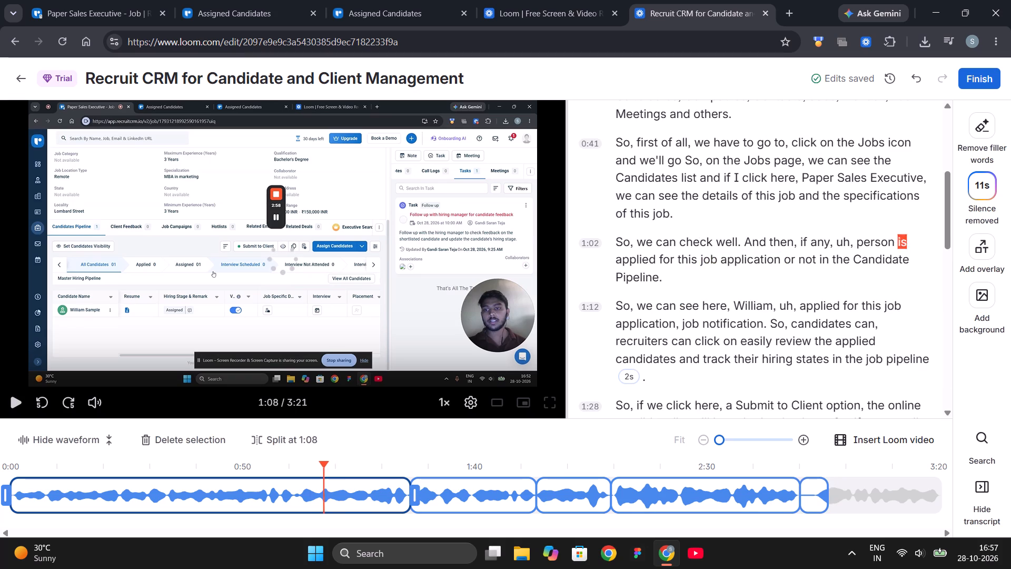
drag(321, 465, 0, 470)
click(24, 405)
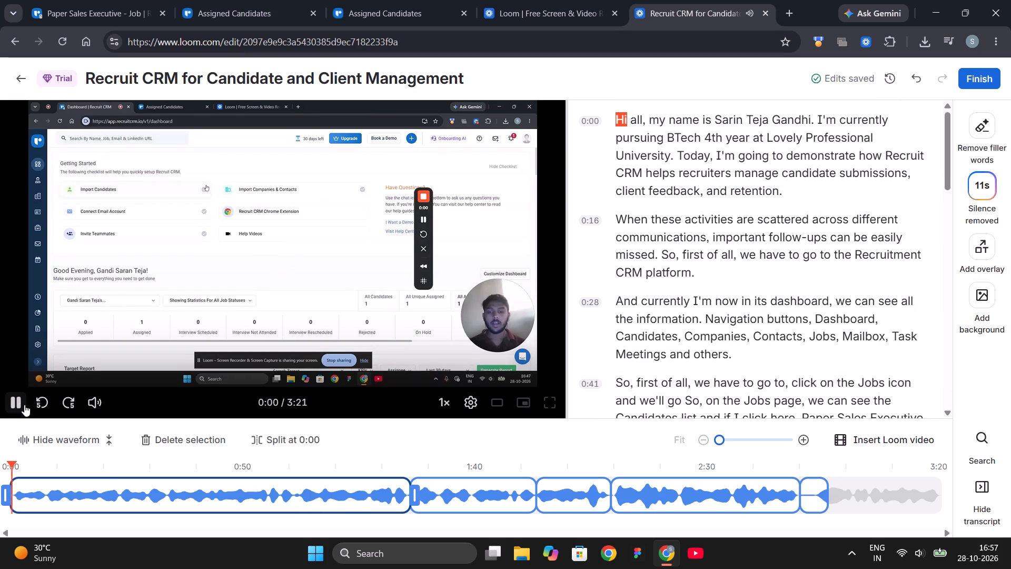
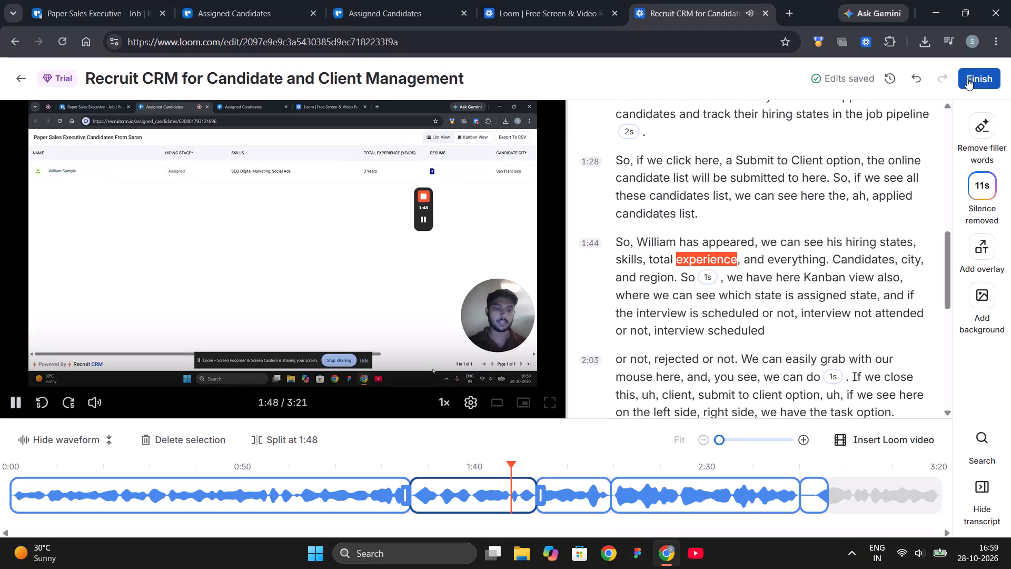
Finish editing the recording and go to its share page.
click(967, 79)
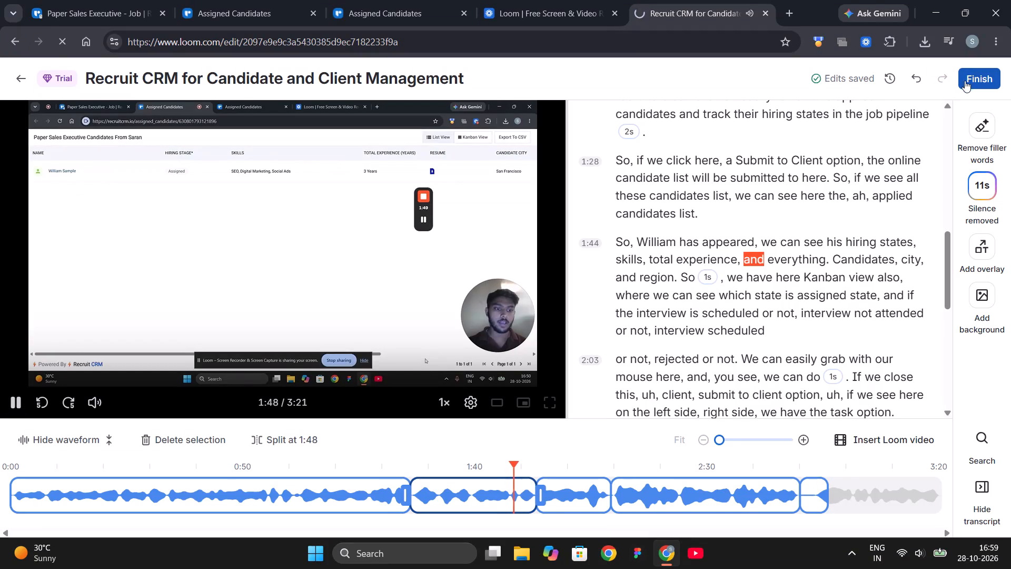
scroll(748, 242, up, 6)
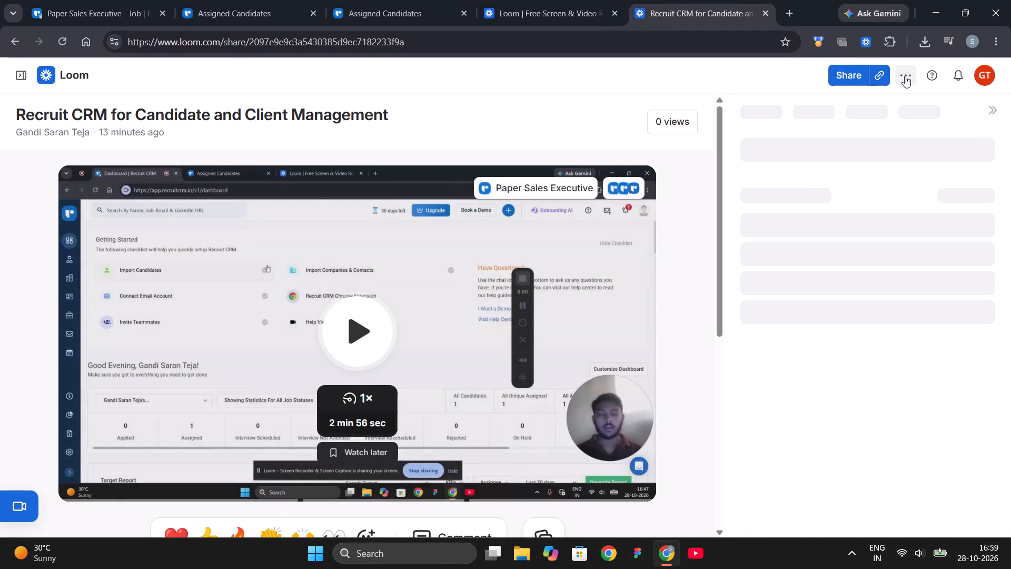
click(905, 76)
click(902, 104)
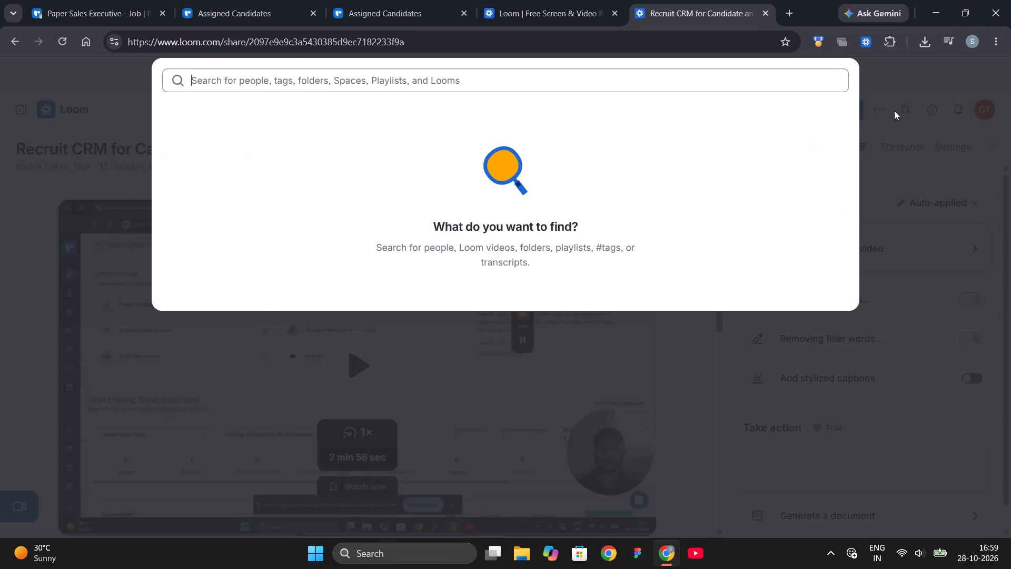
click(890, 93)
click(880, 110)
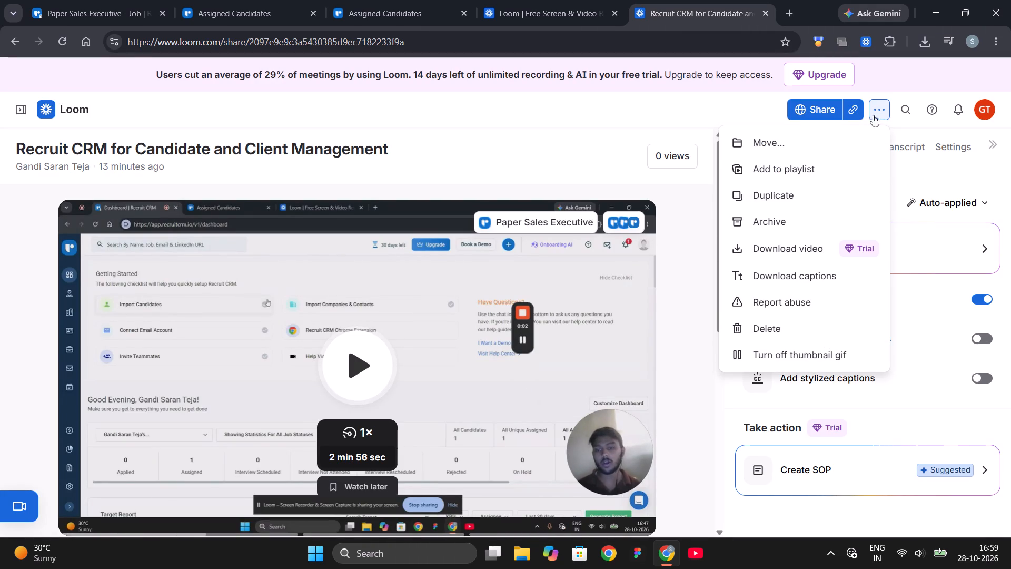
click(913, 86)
Set the recording's general access to Restricted and copy its share link.
click(818, 105)
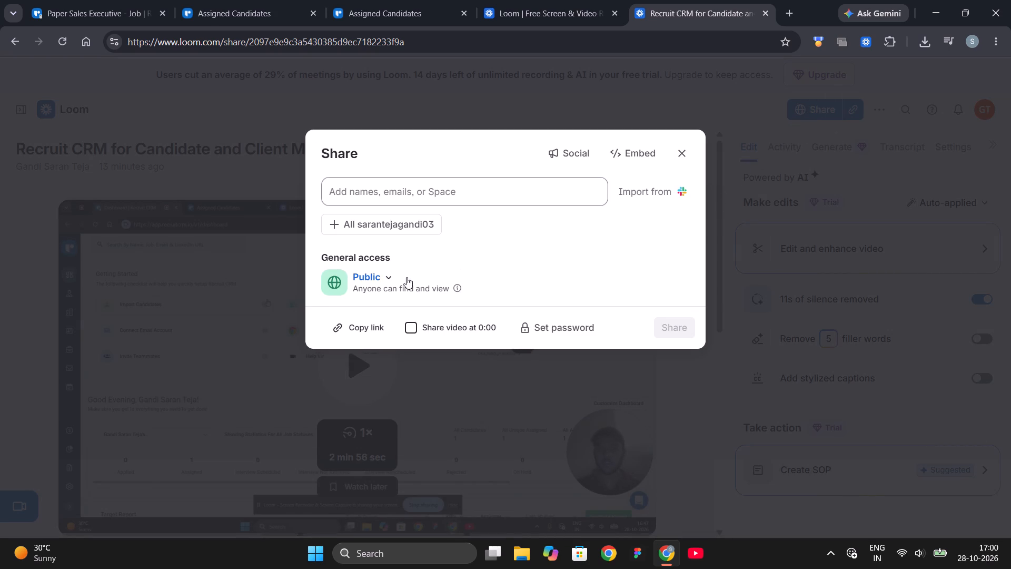
click(385, 273)
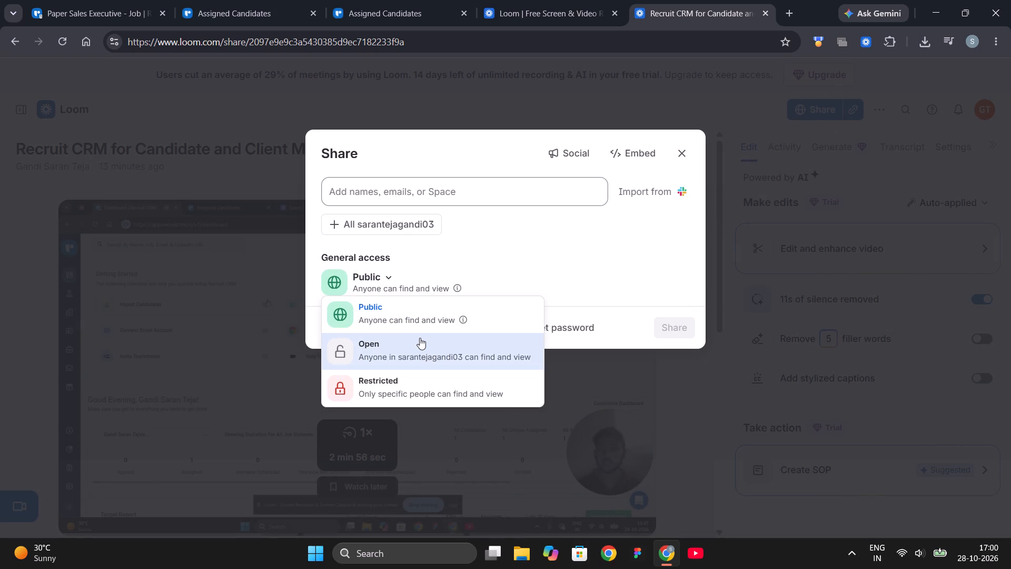
click(469, 397)
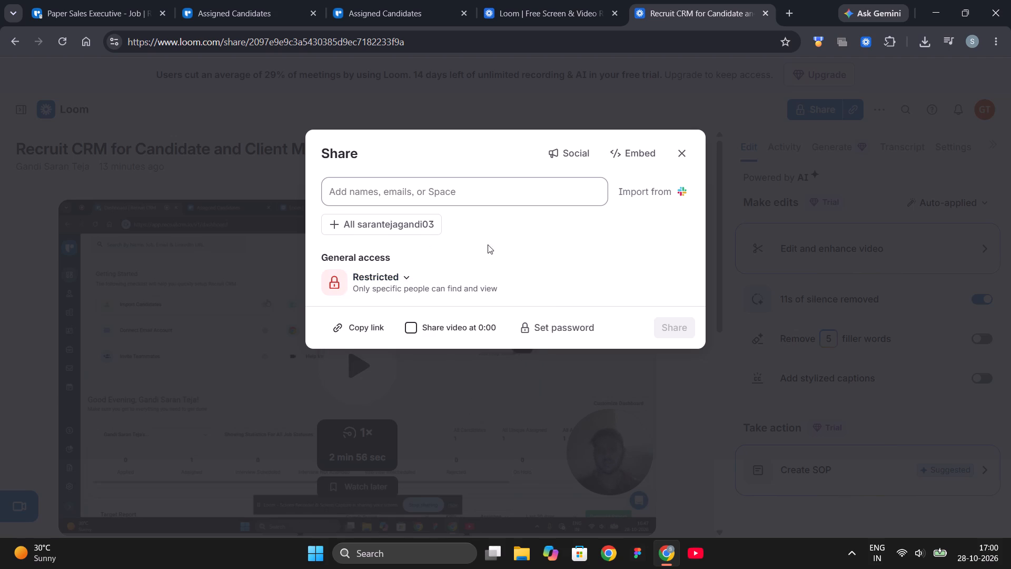
click(341, 322)
click(520, 280)
click(683, 153)
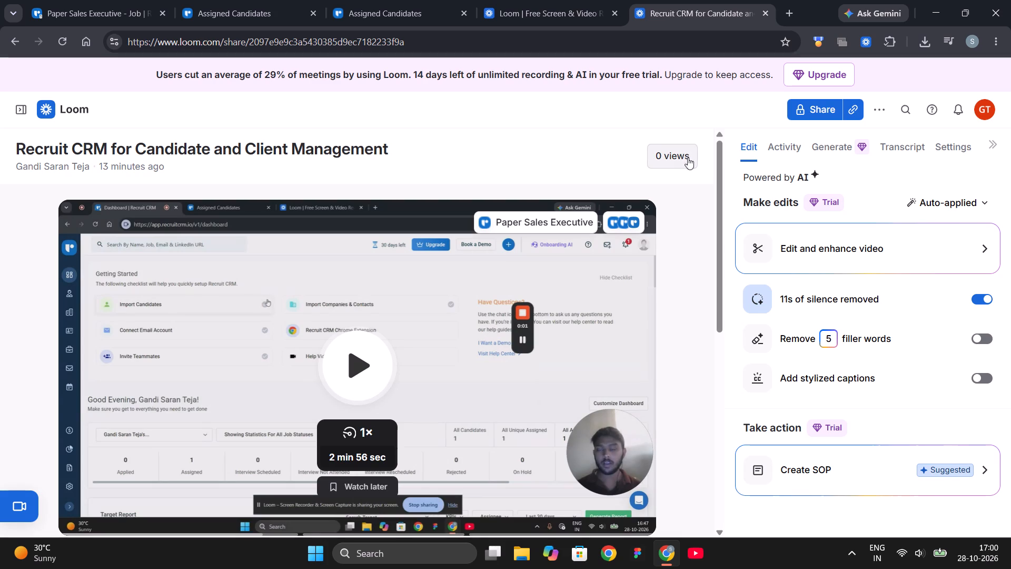
Look over the recording's share page, including its summary, links and chapters.
scroll(780, 256, down, 4)
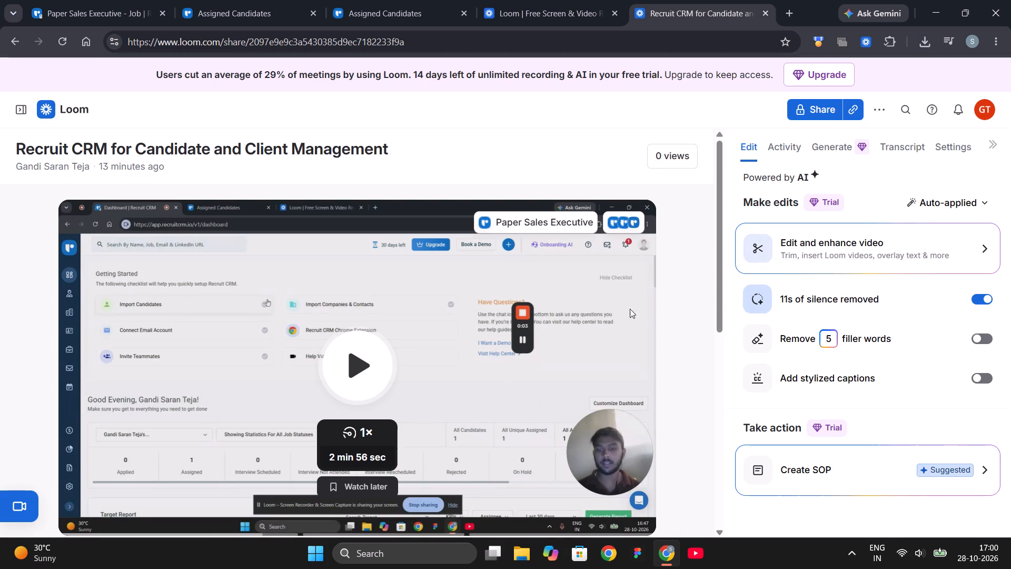
scroll(454, 341, down, 4)
scroll(460, 382, up, 5)
scroll(490, 387, down, 5)
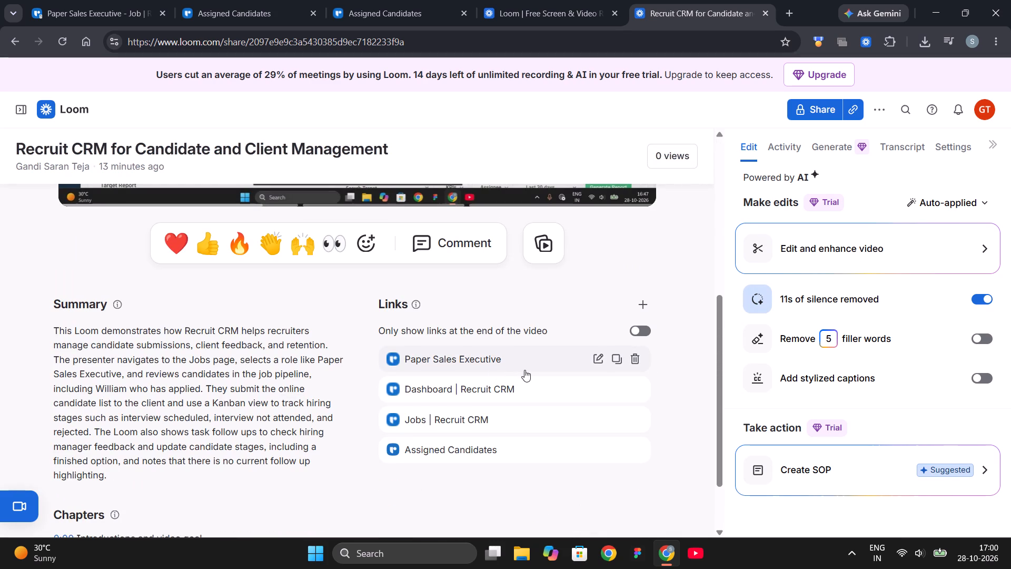
scroll(532, 371, up, 4)
scroll(538, 379, down, 2)
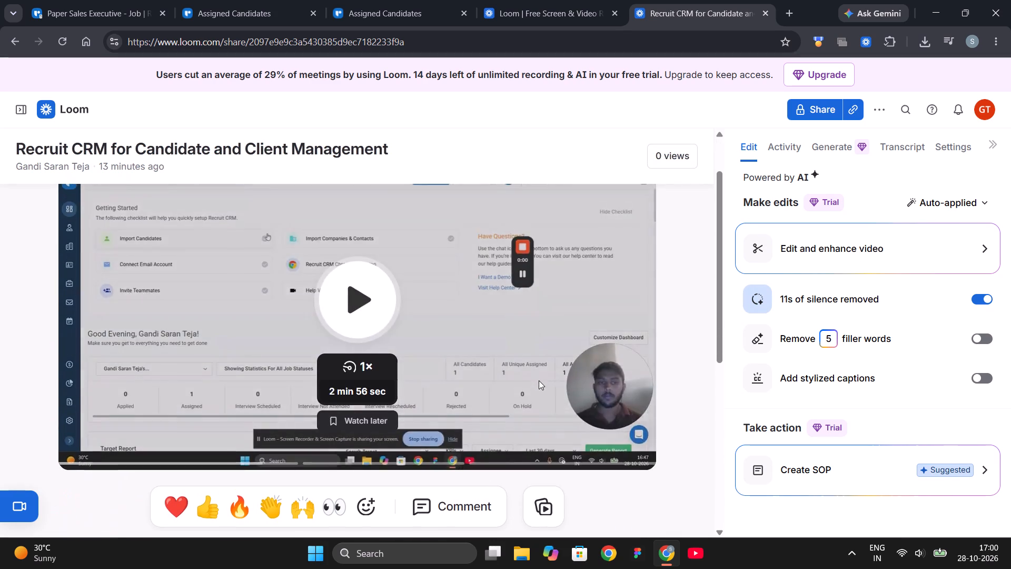
scroll(539, 380, down, 1)
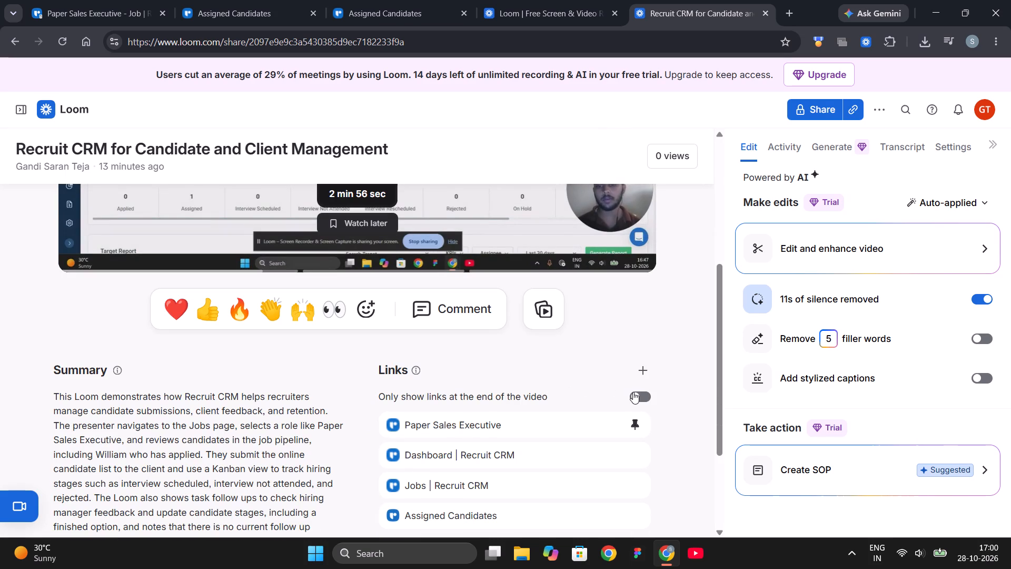
scroll(648, 377, up, 5)
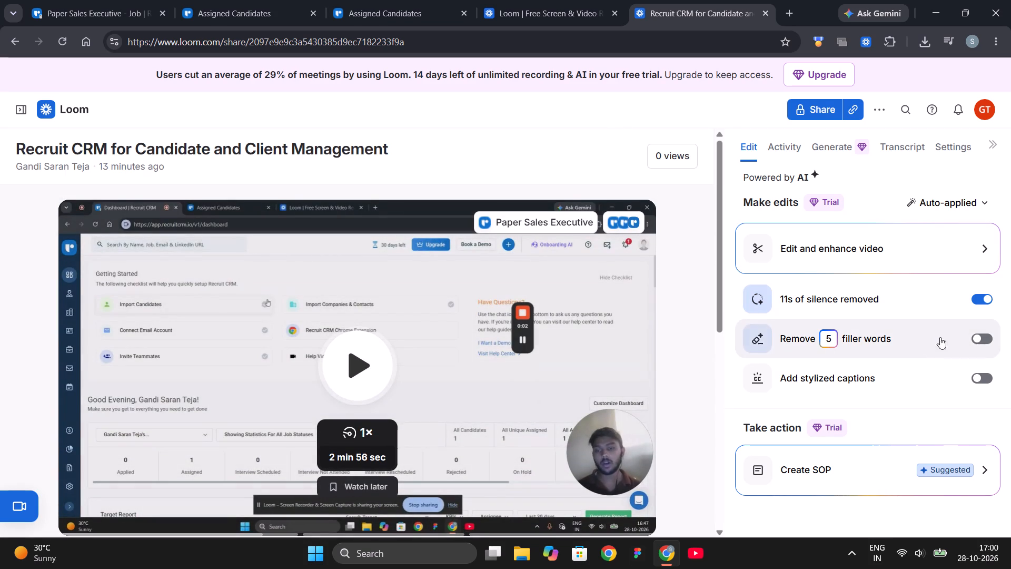
Remove the filler words from the recording.
click(983, 335)
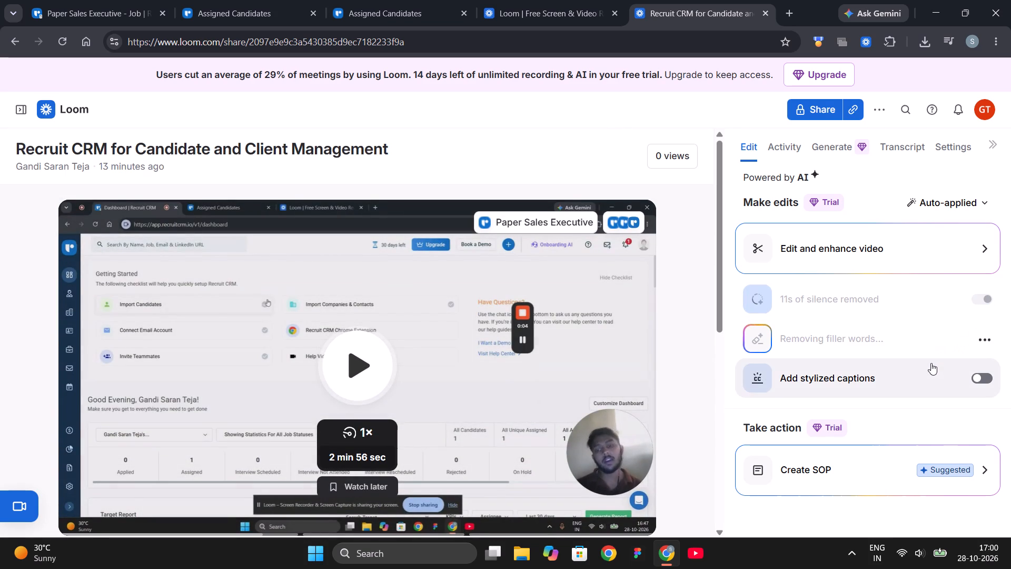
scroll(928, 366, down, 2)
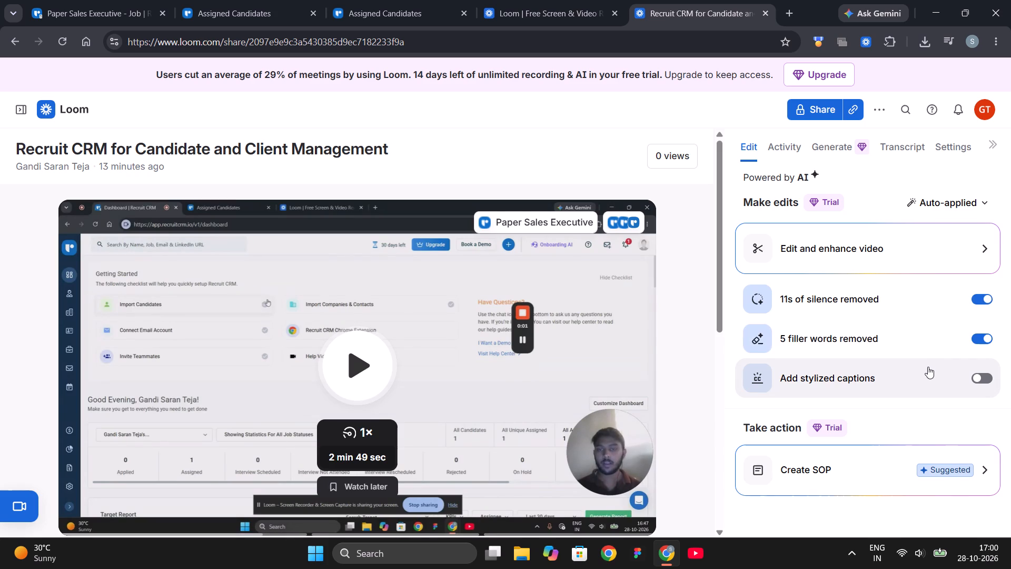
scroll(908, 389, up, 5)
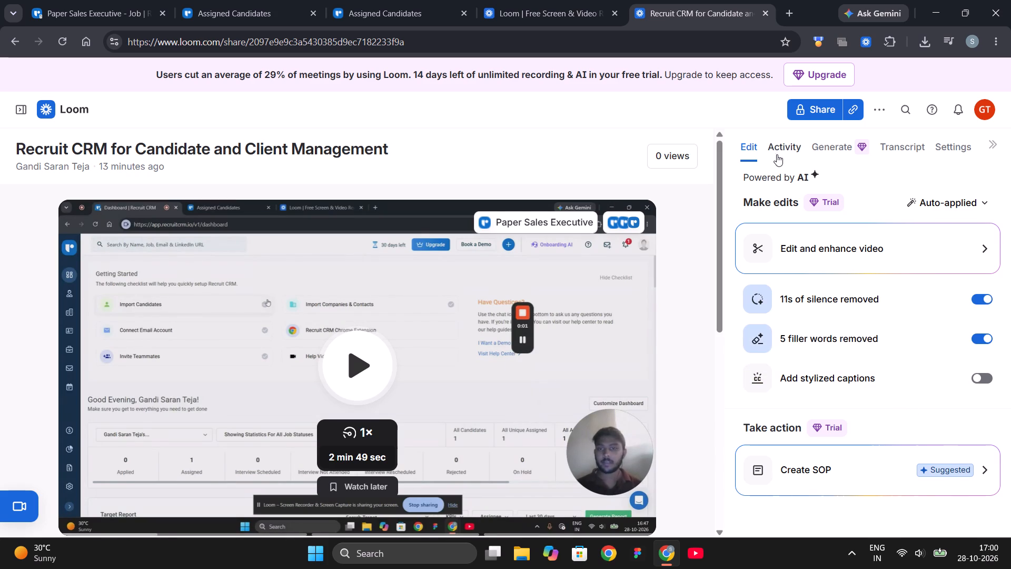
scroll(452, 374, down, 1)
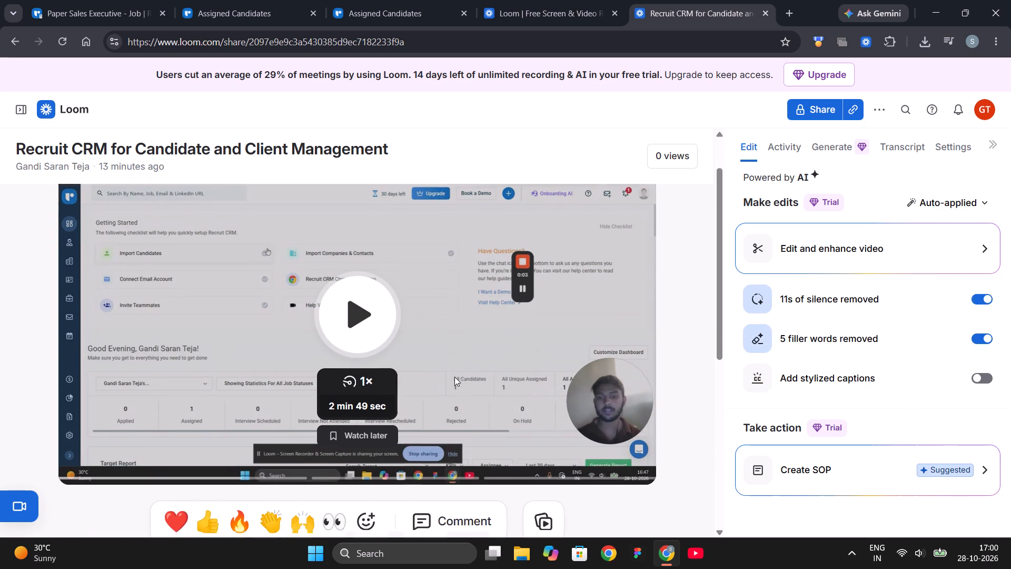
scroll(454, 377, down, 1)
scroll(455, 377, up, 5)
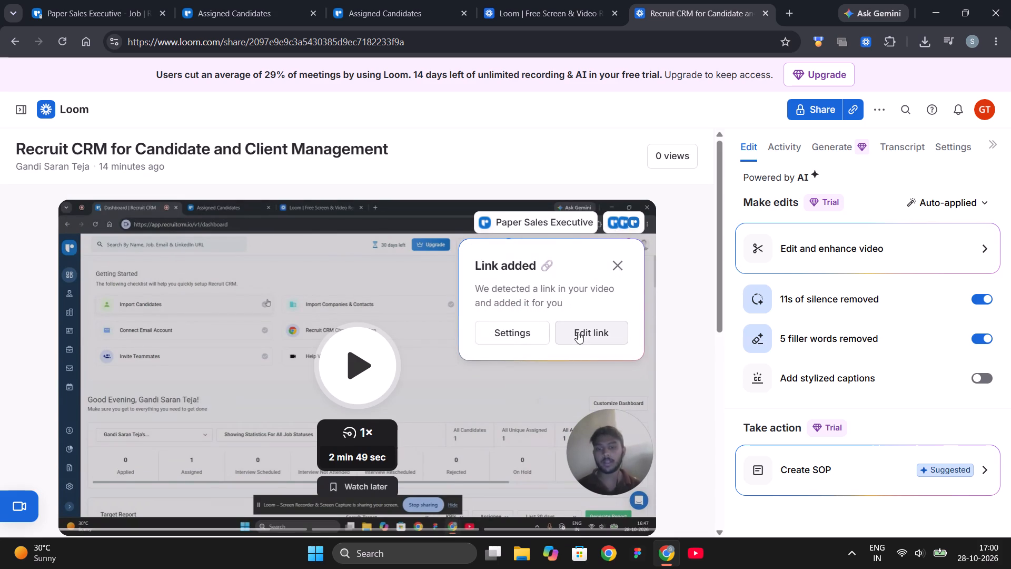
Open the bookmarked CSA Assignment Form- 2027 in a new tab and check its Task 1 Loom video requirements.
click(547, 0)
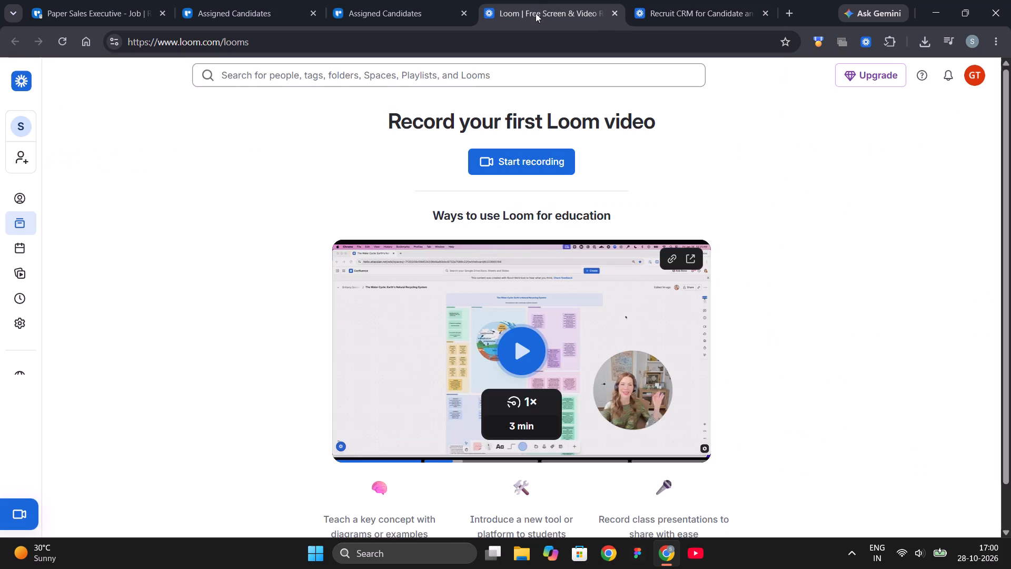
click(377, 0)
click(797, 9)
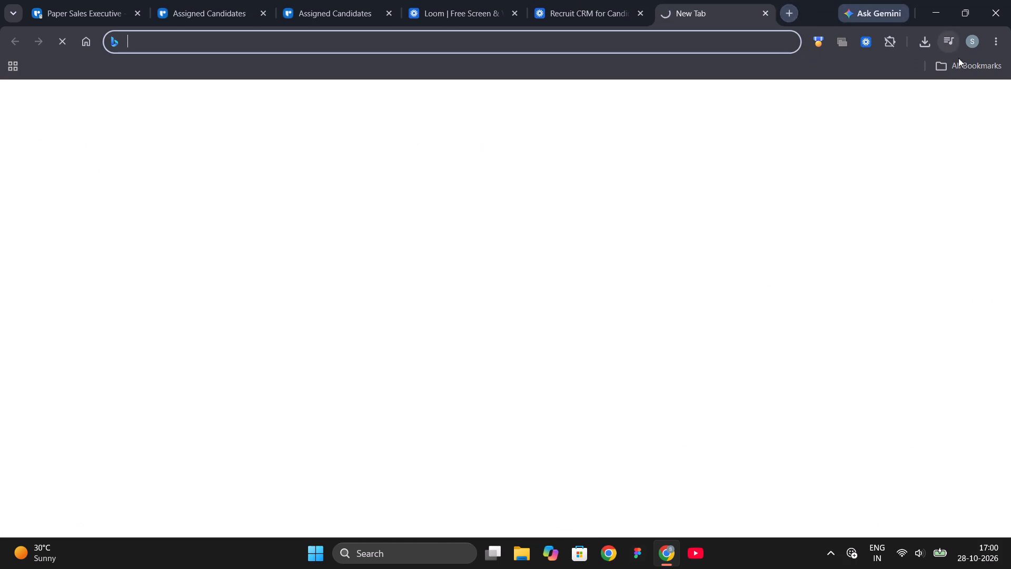
click(963, 63)
scroll(937, 295, down, 20)
scroll(937, 295, down, 11)
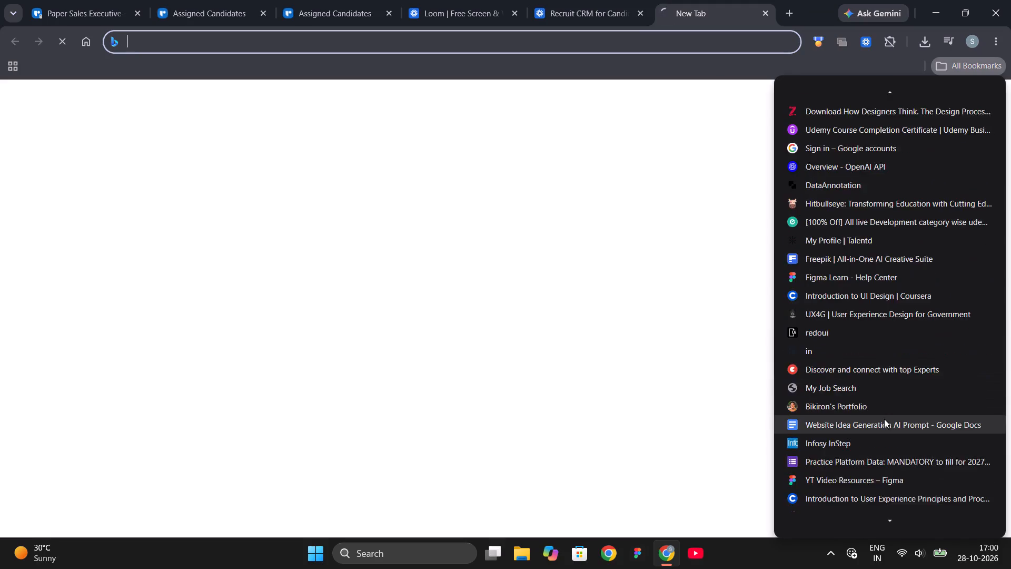
scroll(884, 419, down, 20)
scroll(884, 419, down, 20)
scroll(884, 419, down, 3)
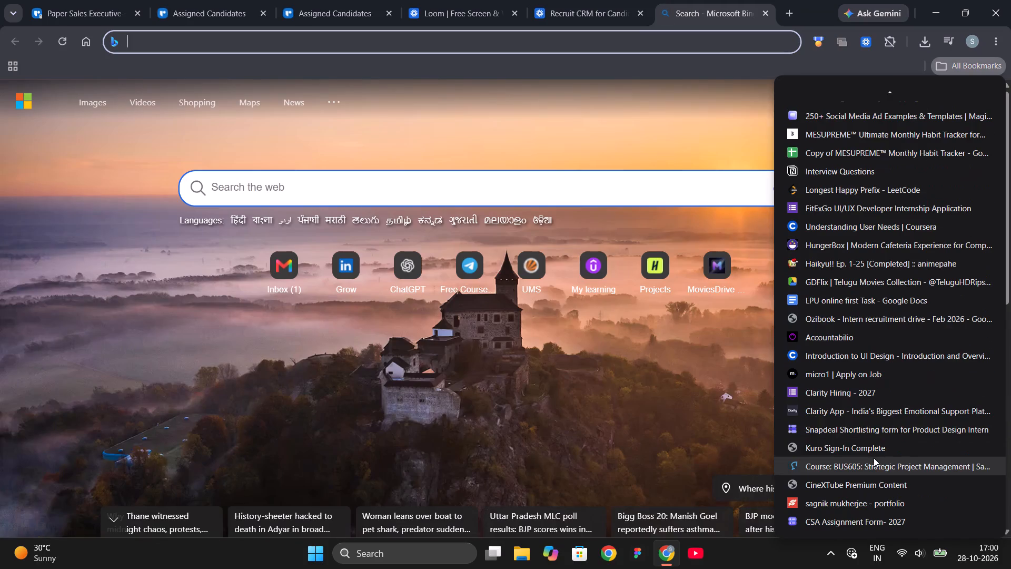
scroll(874, 458, down, 3)
click(853, 521)
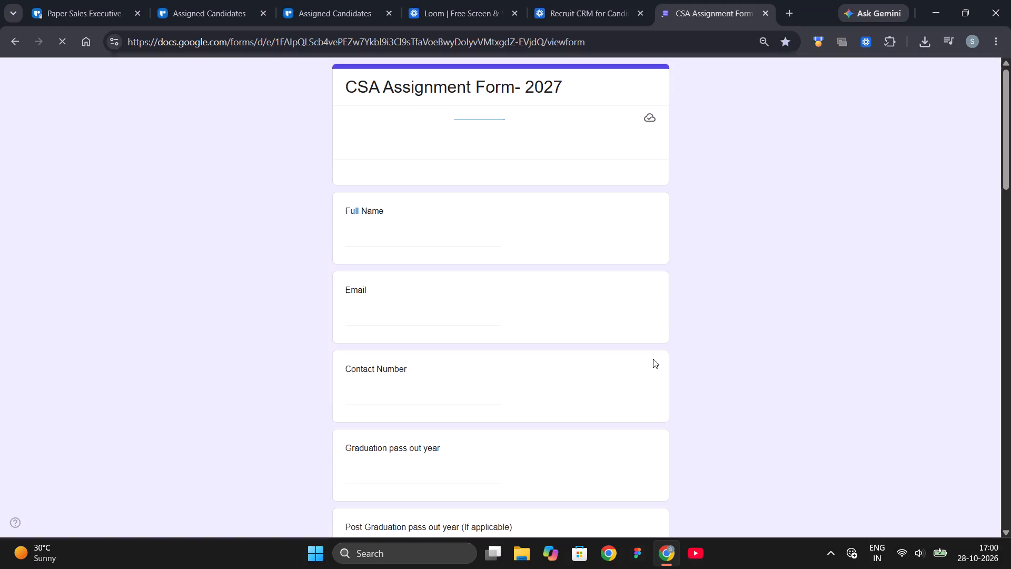
scroll(473, 326, down, 7)
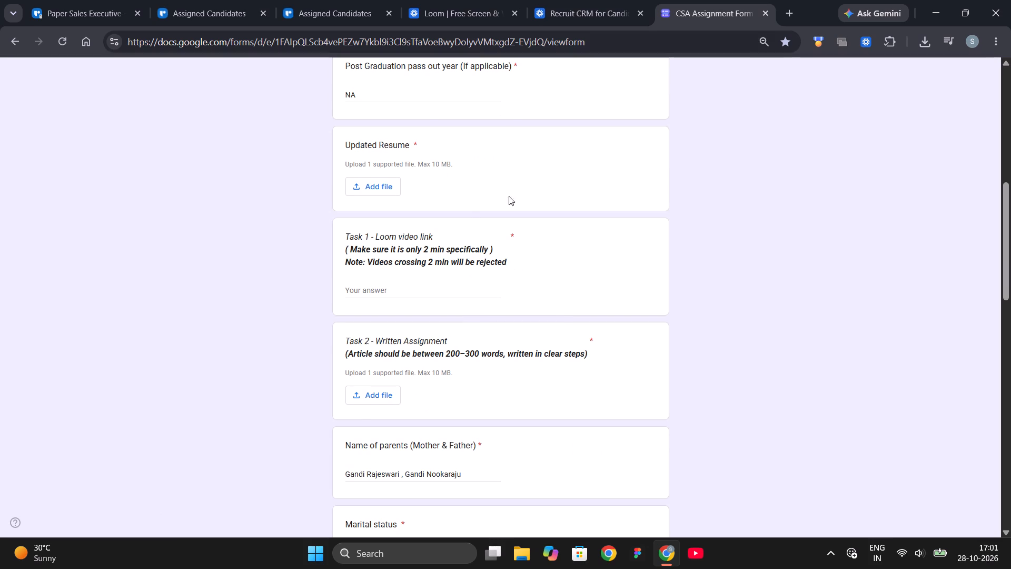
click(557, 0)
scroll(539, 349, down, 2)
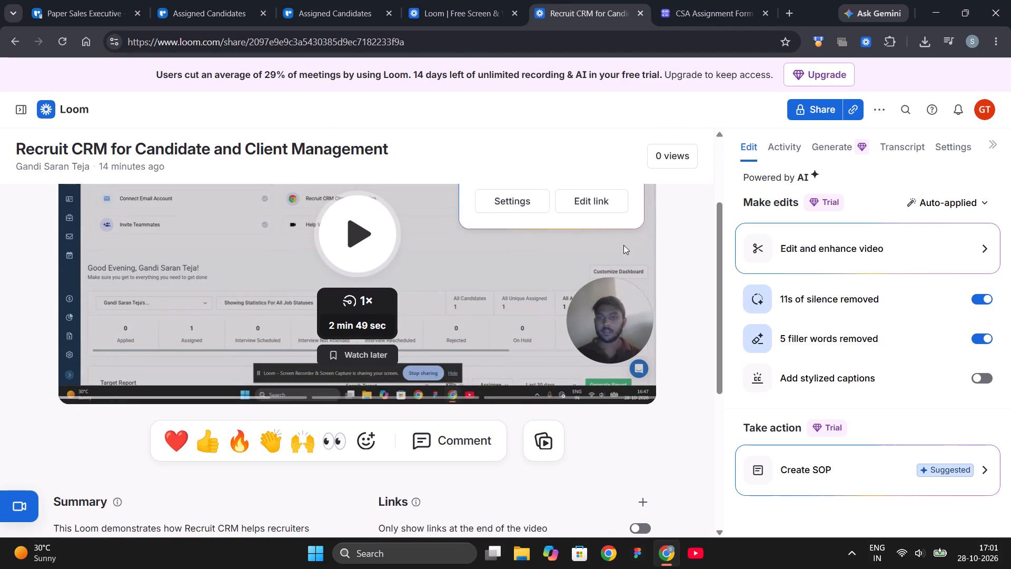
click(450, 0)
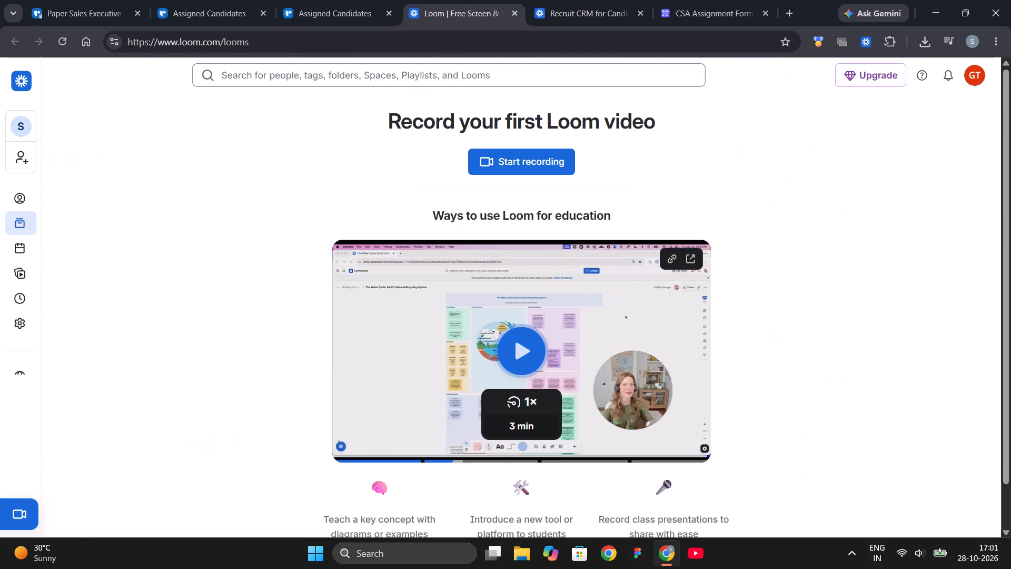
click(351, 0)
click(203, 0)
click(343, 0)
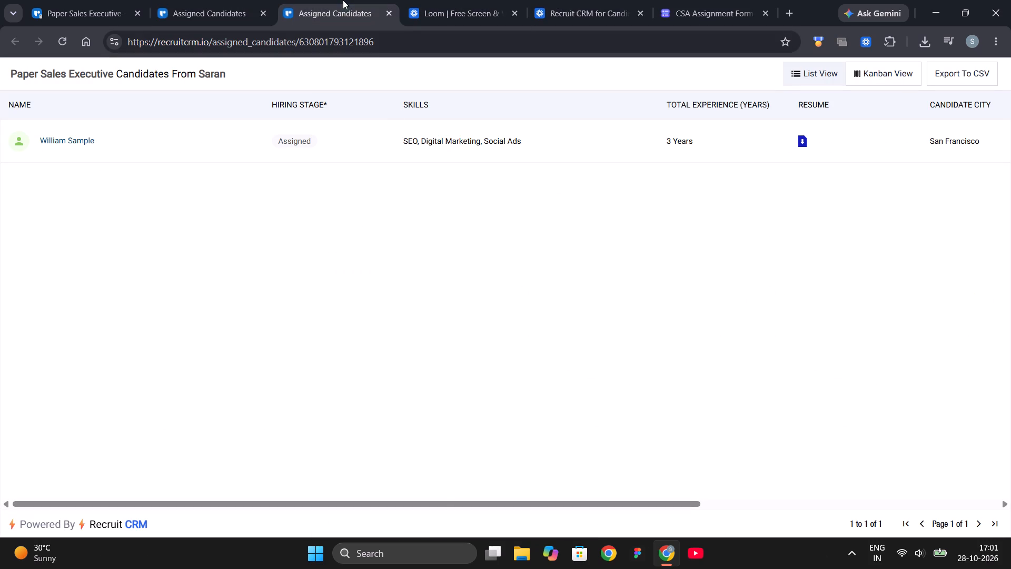
Go back to the Paper Sales Executive job in Recruit CRM and return to the dashboard.
click(137, 0)
scroll(315, 190, up, 4)
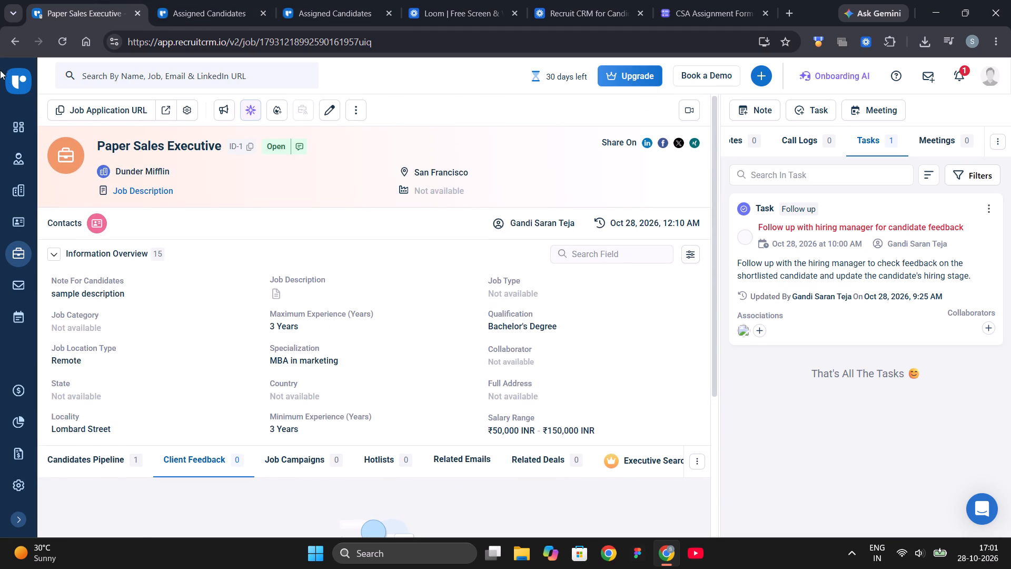
double_click(18, 82)
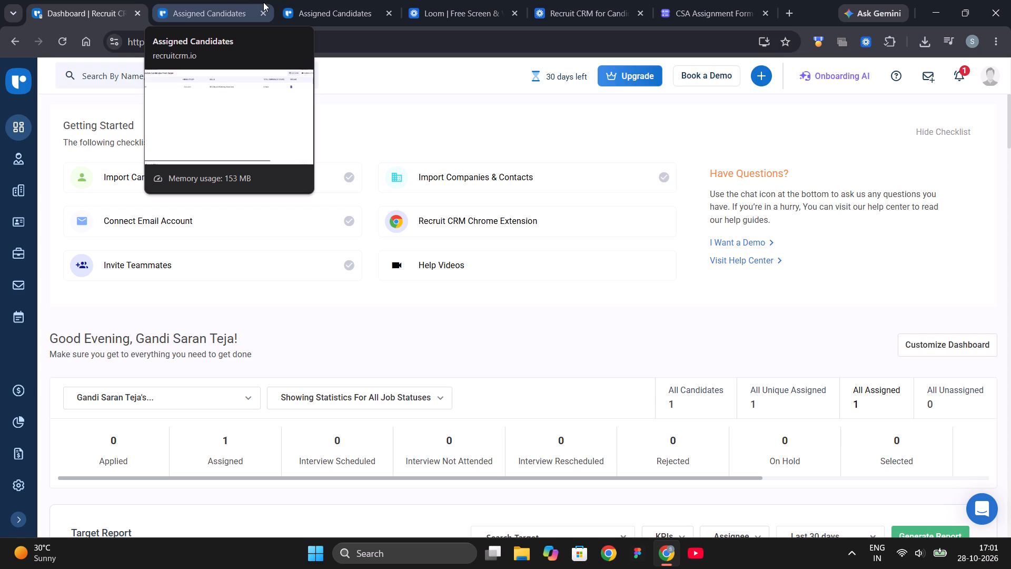
click(381, 120)
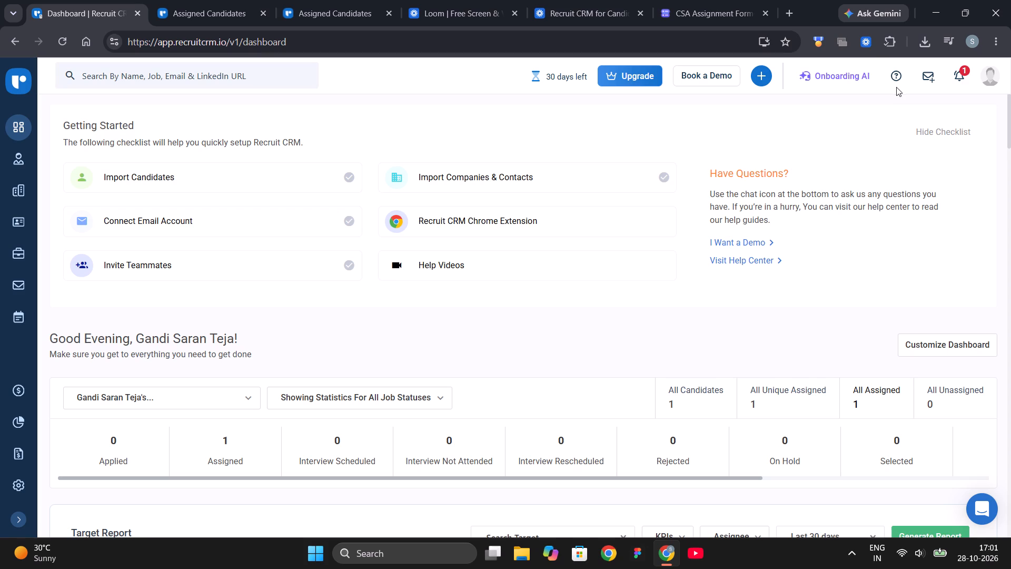
Start a Loom recording from the Recruit CRM dashboard and select the entire screen as the sharing source.
click(868, 49)
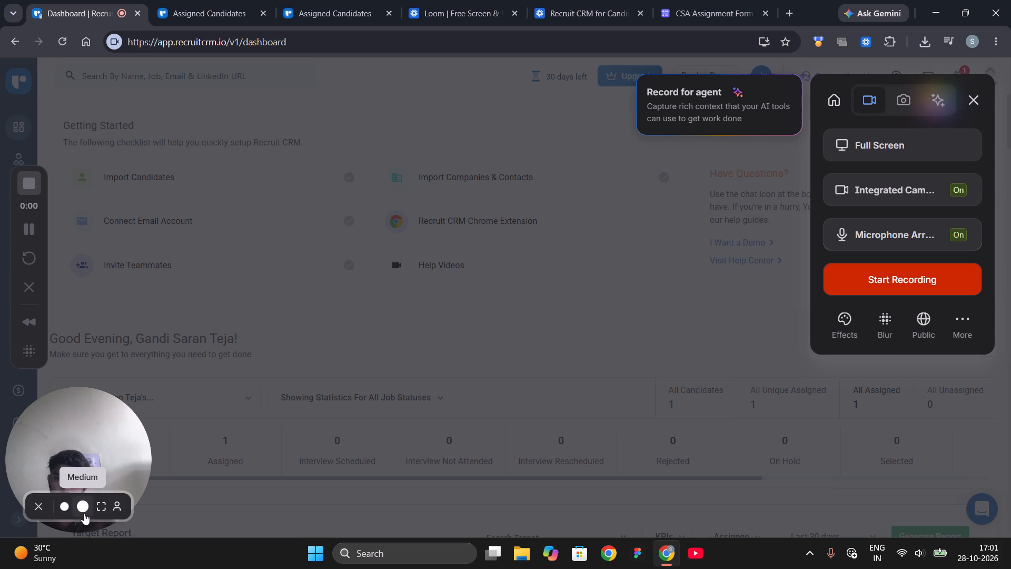
click(853, 266)
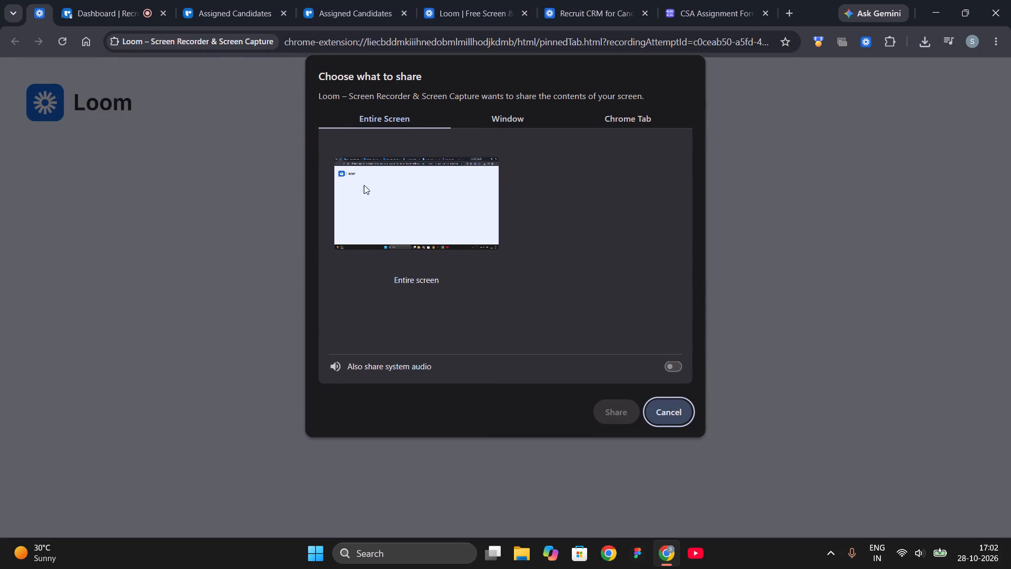
click(428, 189)
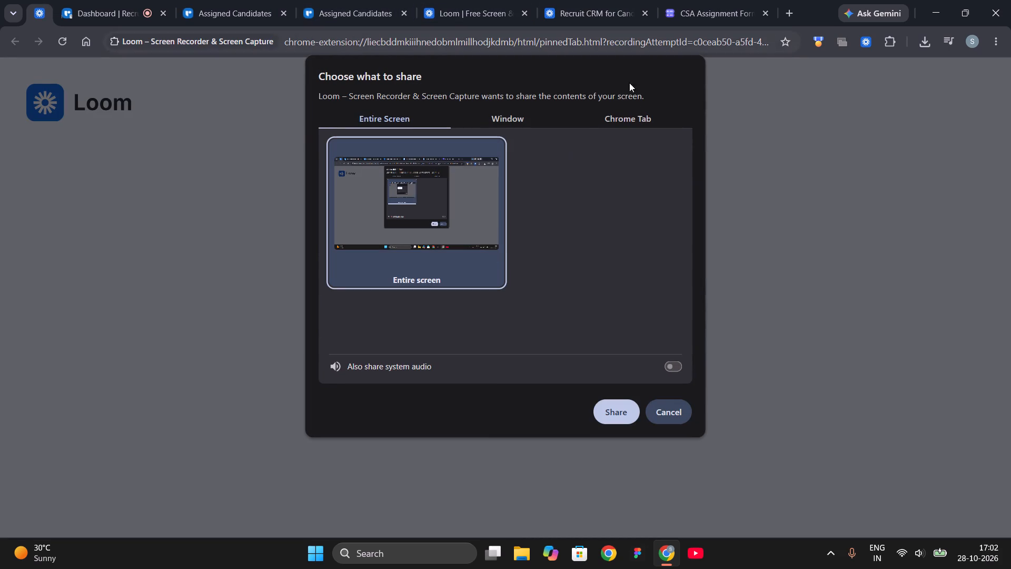
Close the tabs of the earlier Loom recording and the CSA Assignment Form, and return to the Recruit CRM dashboard.
click(582, 0)
click(643, 16)
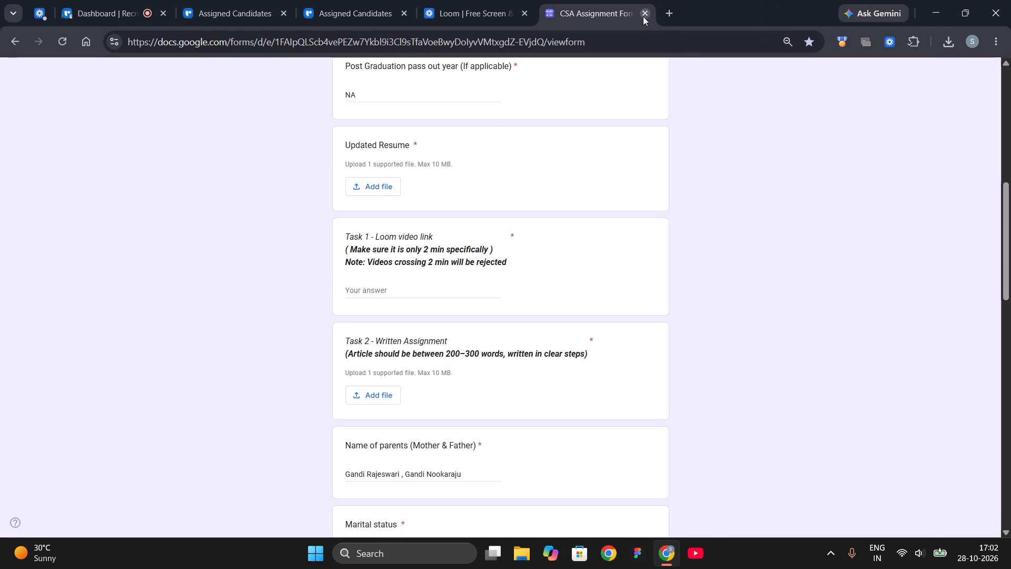
click(643, 16)
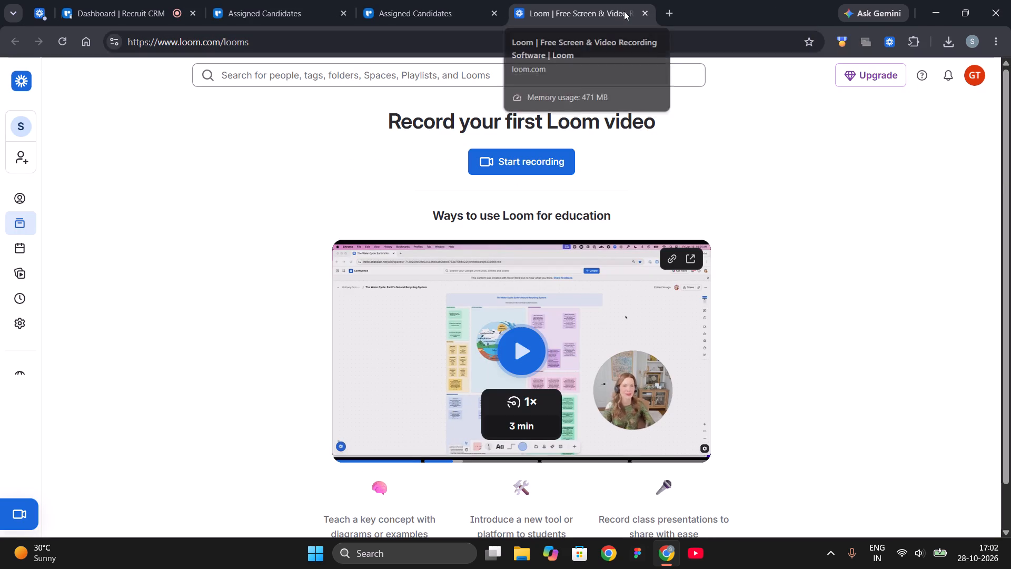
click(471, 0)
click(269, 0)
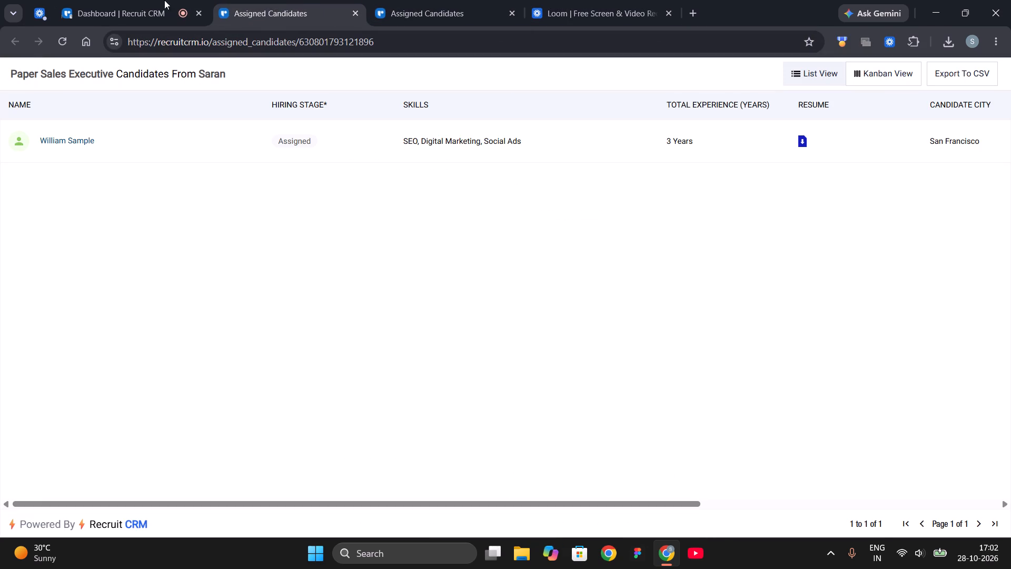
click(146, 0)
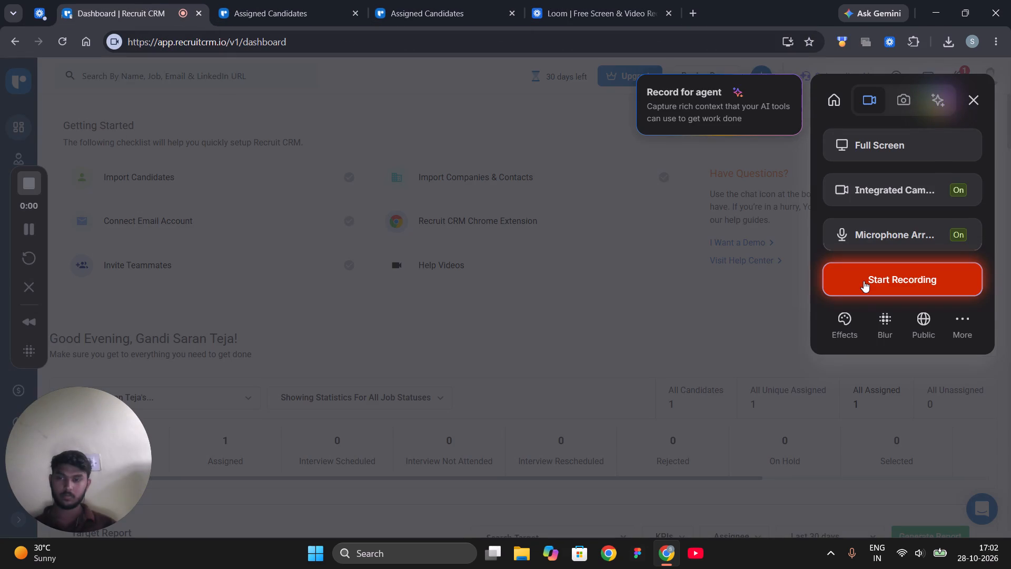
Start the full-screen Loom recording with the camera and microphone on, sharing the entire screen.
click(864, 281)
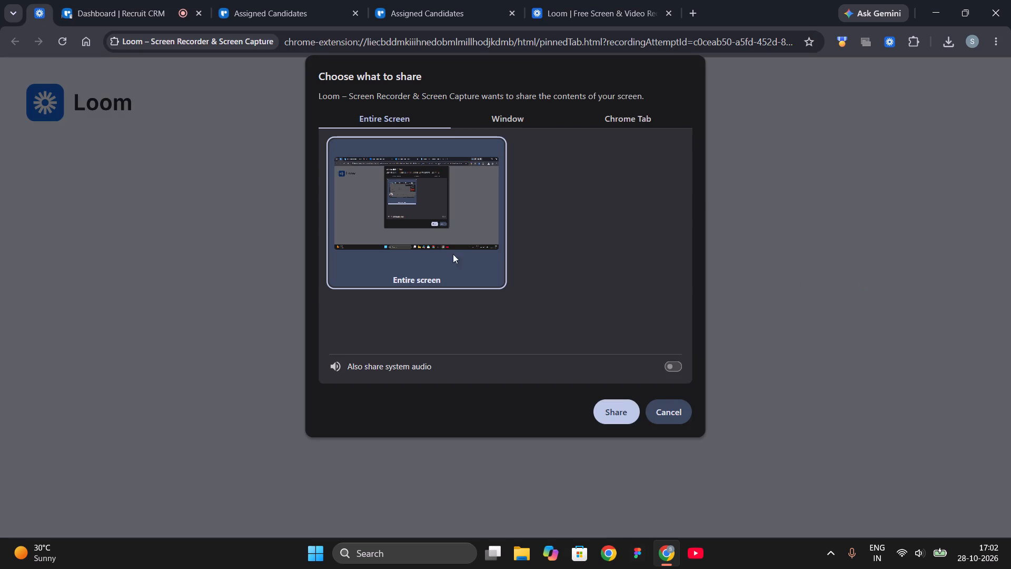
click(606, 407)
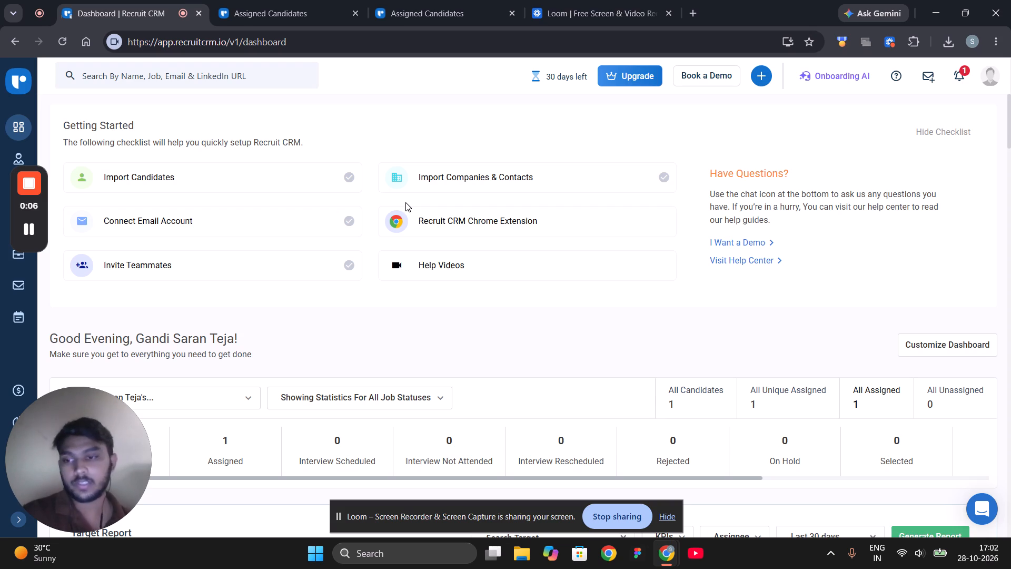
Pause the recording, discard the current take and restart it from the beginning.
click(32, 228)
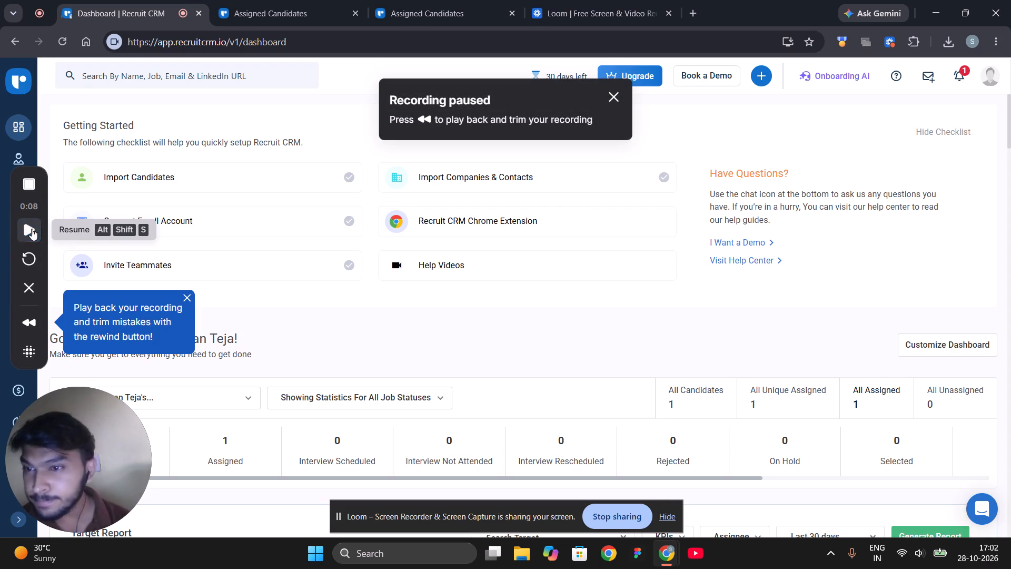
click(29, 251)
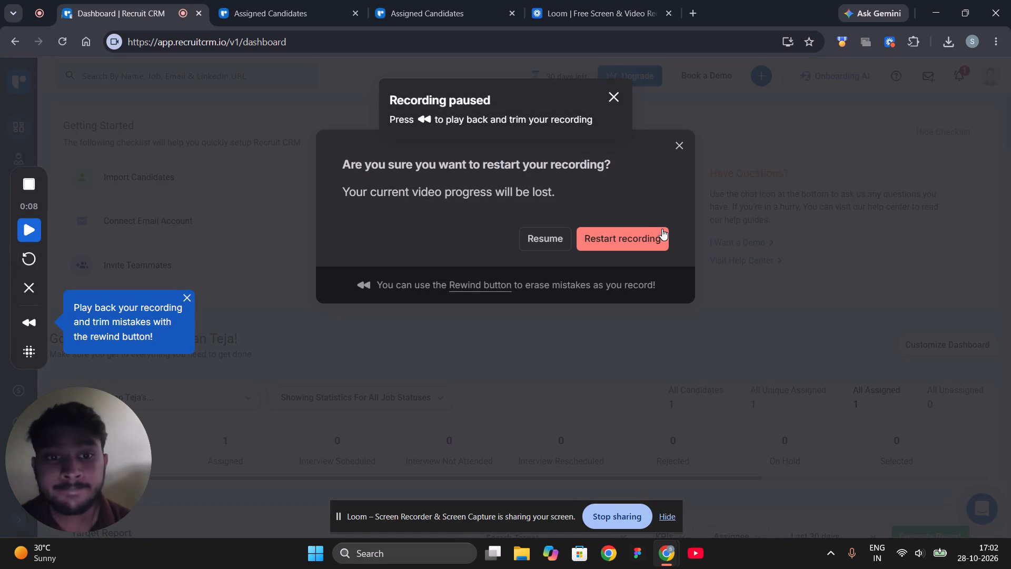
click(658, 229)
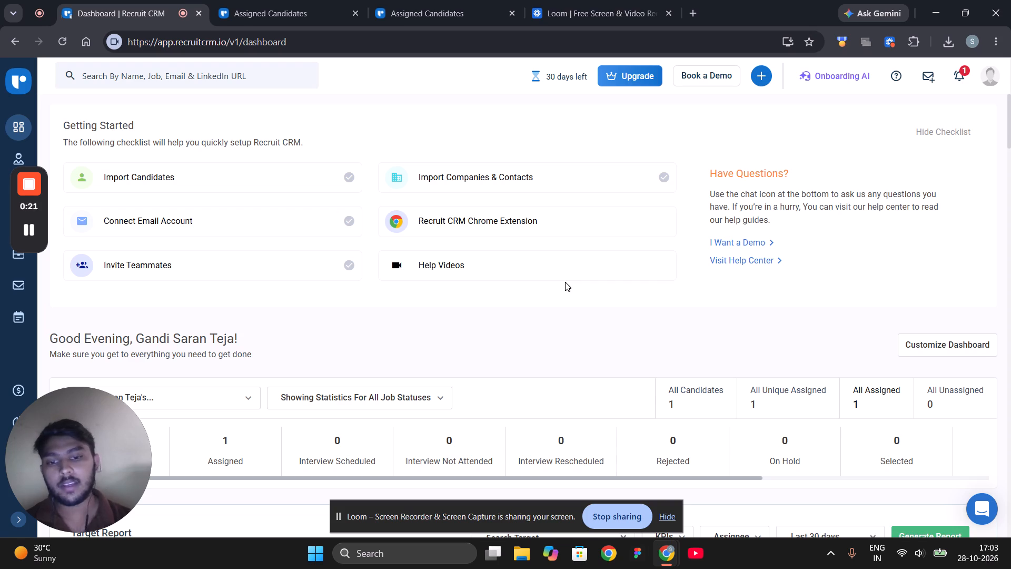
Present the dashboard in the recording and move the recording controls off the navigation sidebar to the opposite side of the page.
scroll(523, 278, down, 1)
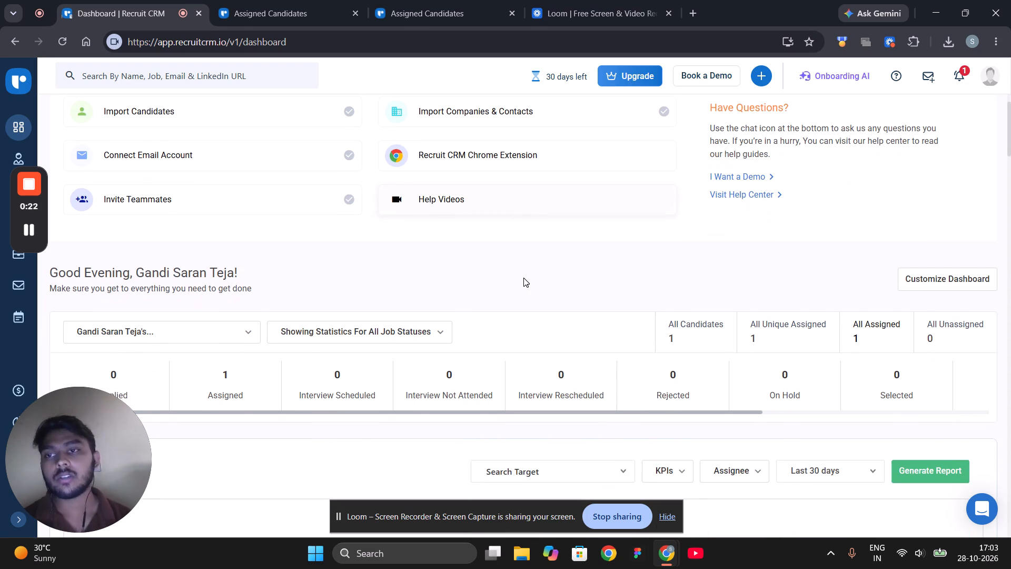
scroll(523, 278, up, 2)
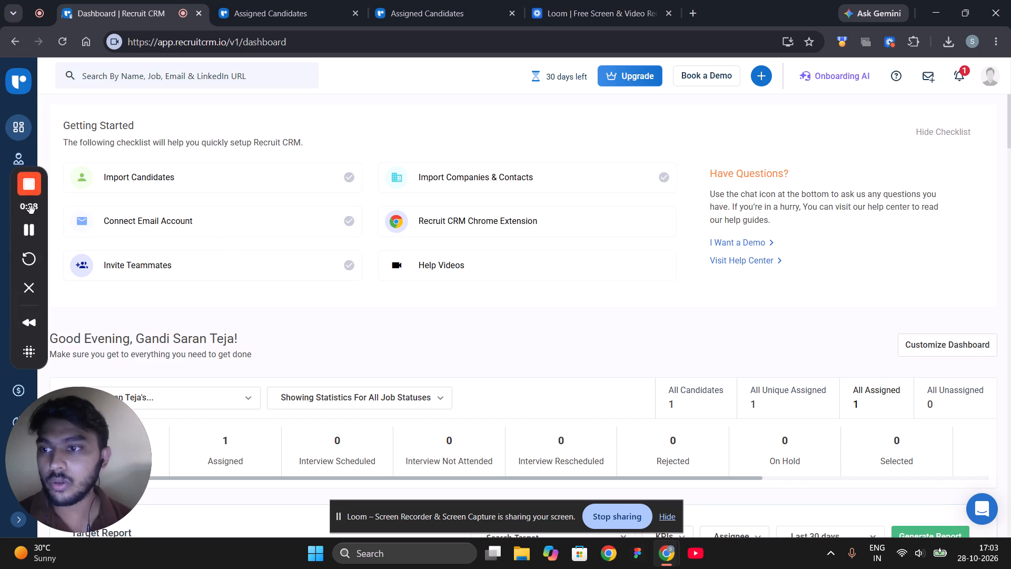
drag(43, 231, 961, 236)
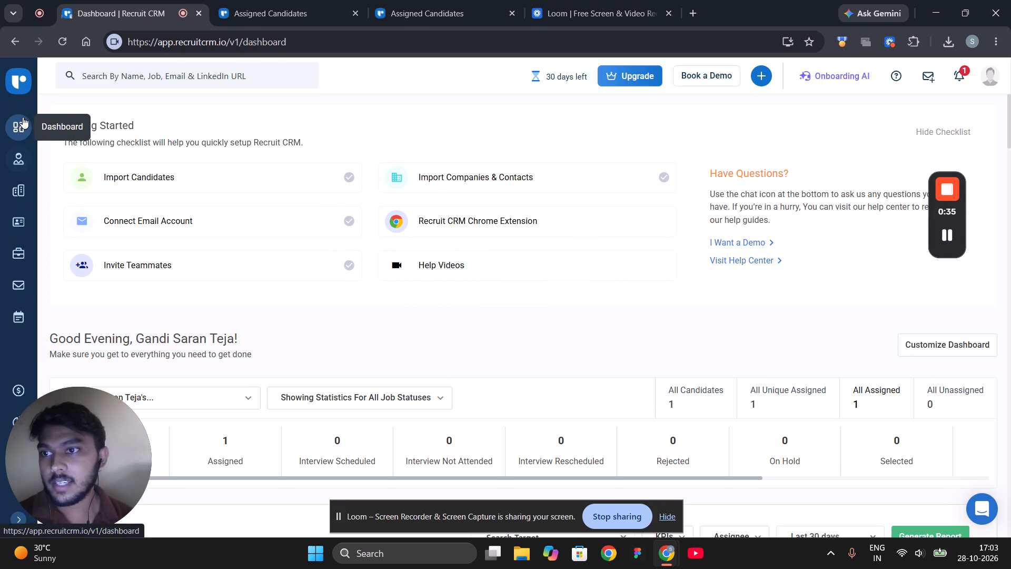
Open the Paper Sales Executive job in the recording and show its details and Candidates Pipeline.
click(15, 257)
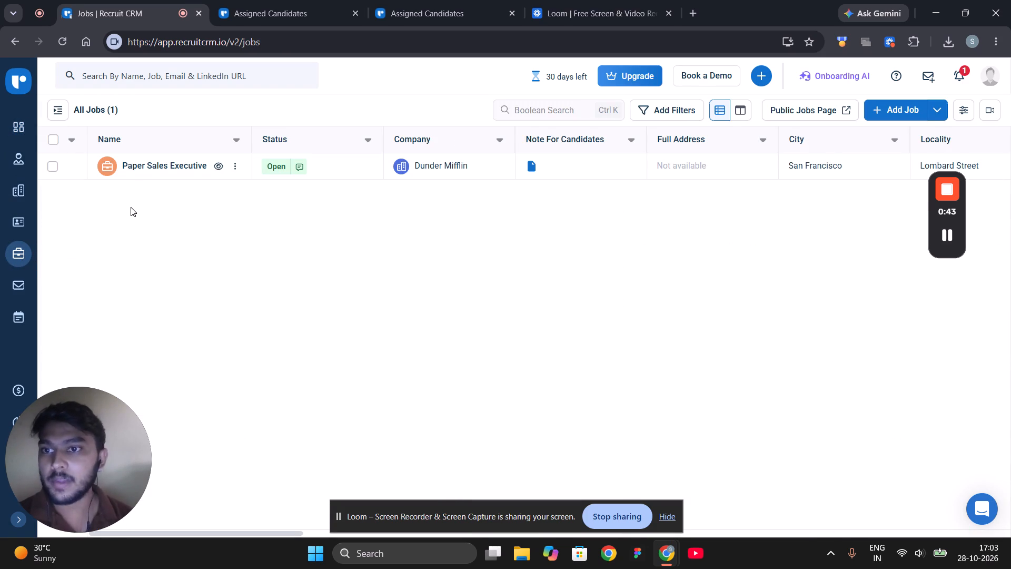
click(177, 163)
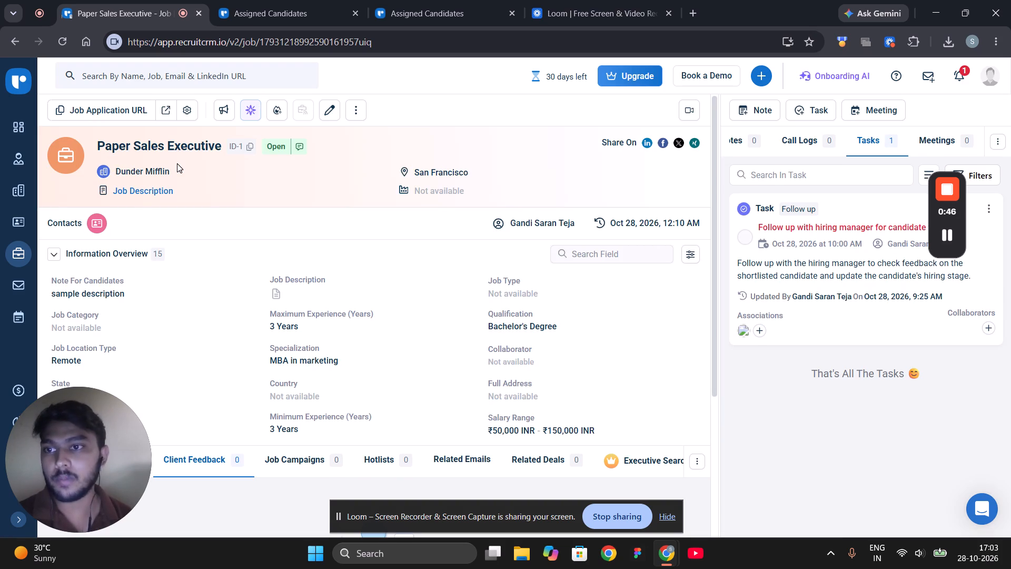
scroll(177, 163, down, 2)
scroll(237, 217, down, 1)
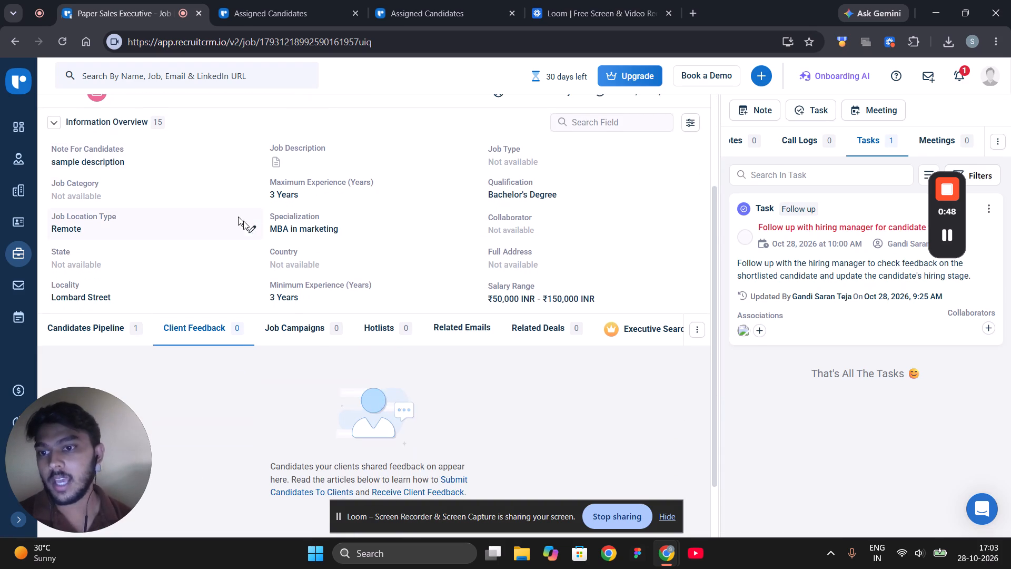
scroll(243, 221, down, 1)
scroll(218, 220, up, 2)
scroll(210, 234, down, 2)
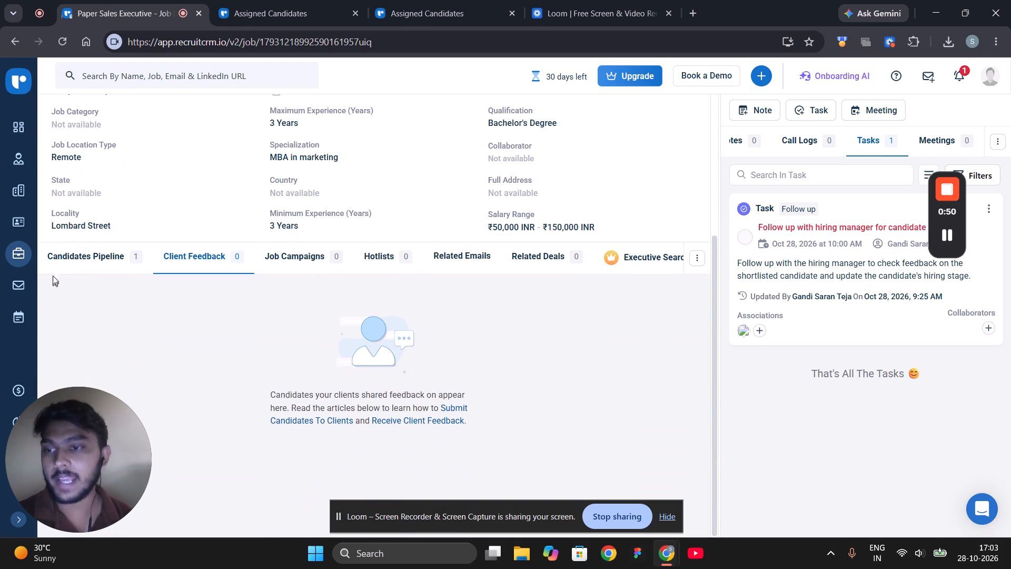
click(64, 264)
scroll(203, 292, down, 2)
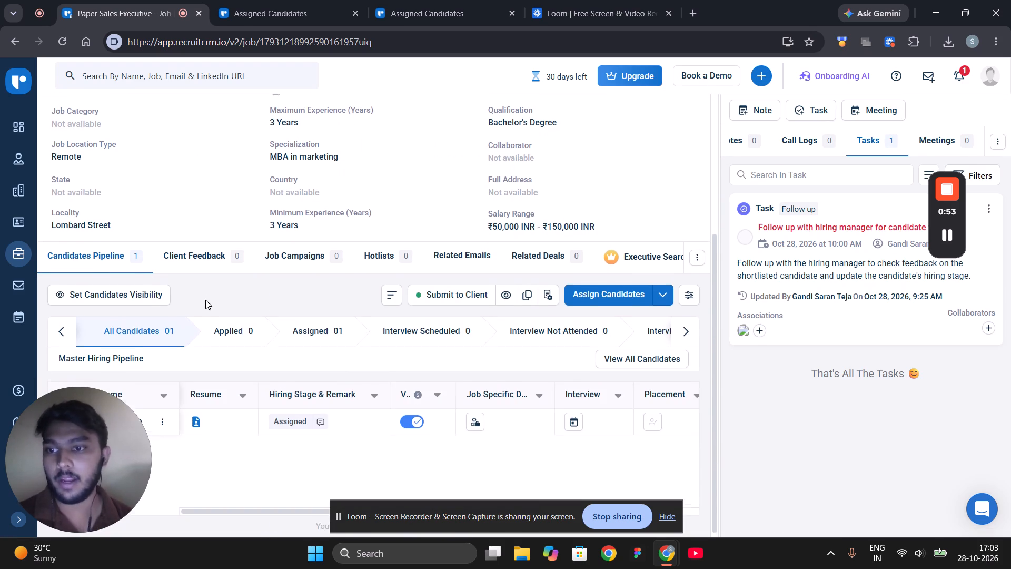
scroll(205, 300, down, 3)
scroll(192, 375, down, 2)
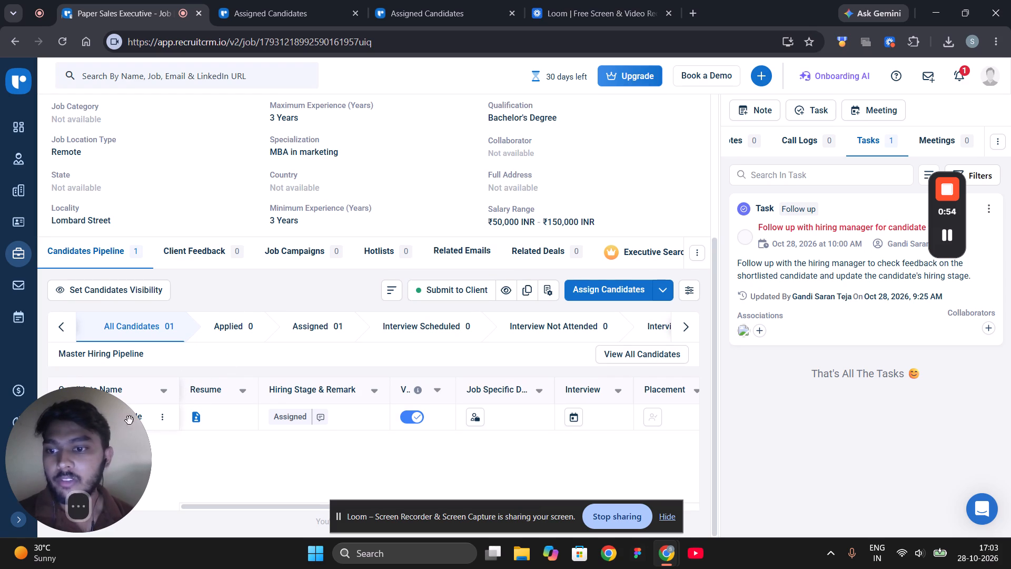
Move the camera bubble away from the candidate names in the pipeline table.
click(146, 416)
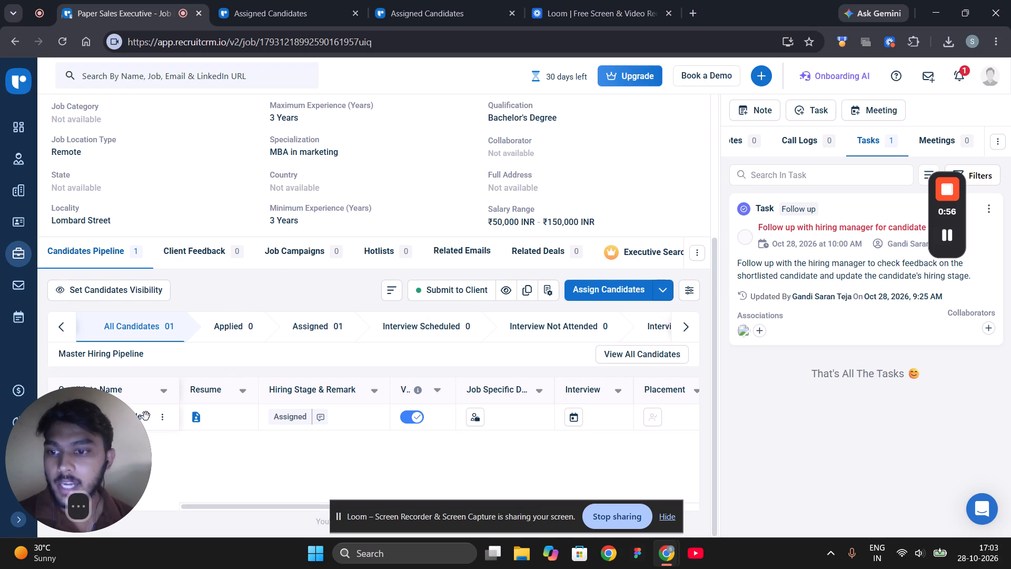
drag(115, 418, 165, 444)
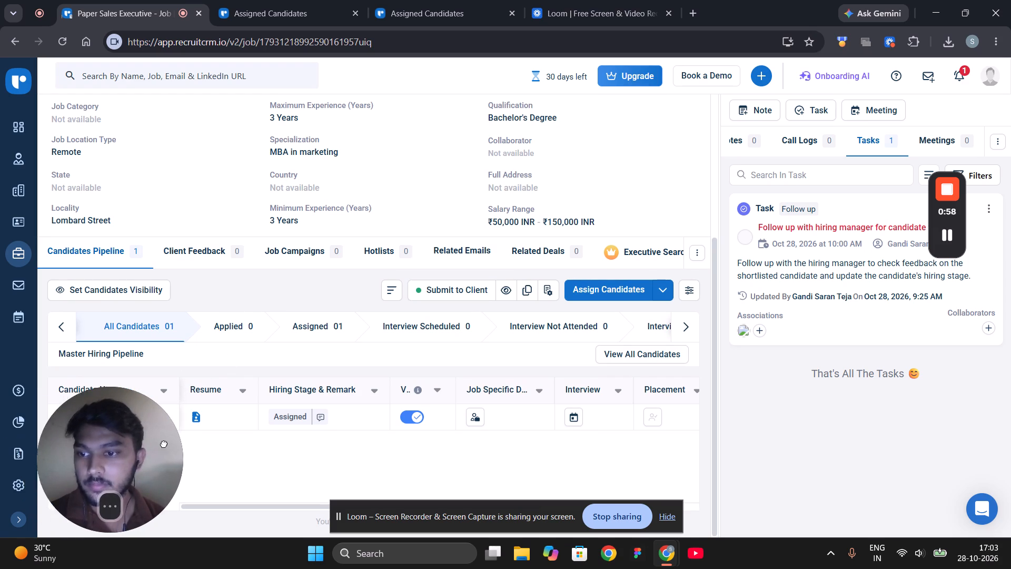
drag(165, 444, 290, 472)
Open the assigned sample candidate's profile and show its information overview and assigned jobs in the recording.
click(123, 418)
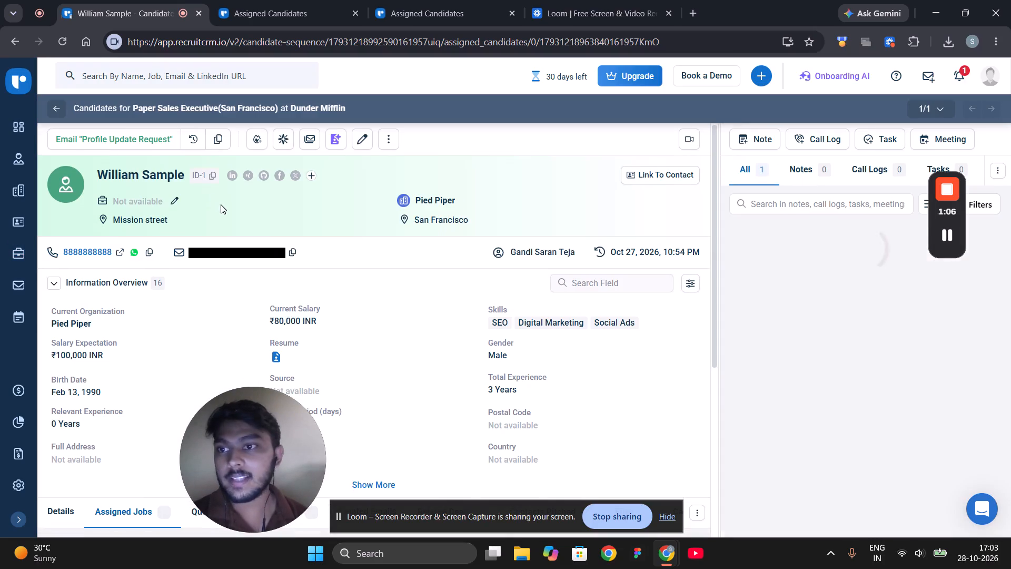
scroll(235, 224, down, 1)
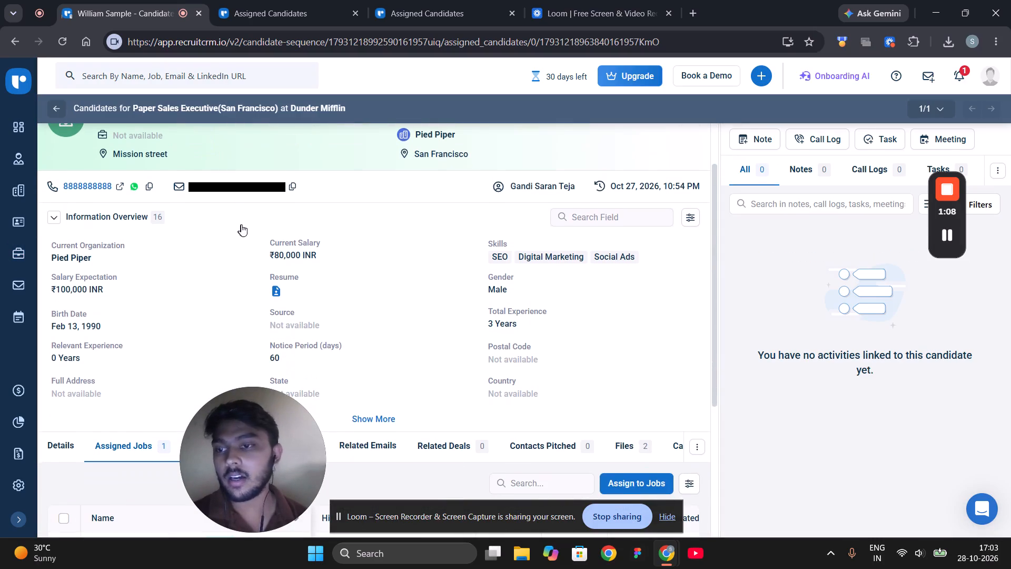
scroll(256, 234, down, 1)
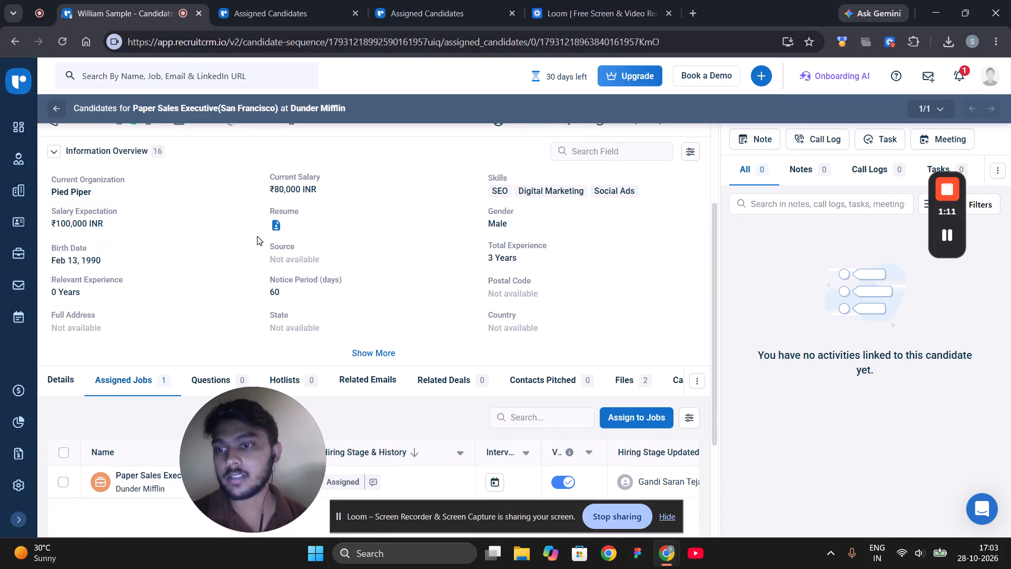
scroll(257, 236, down, 3)
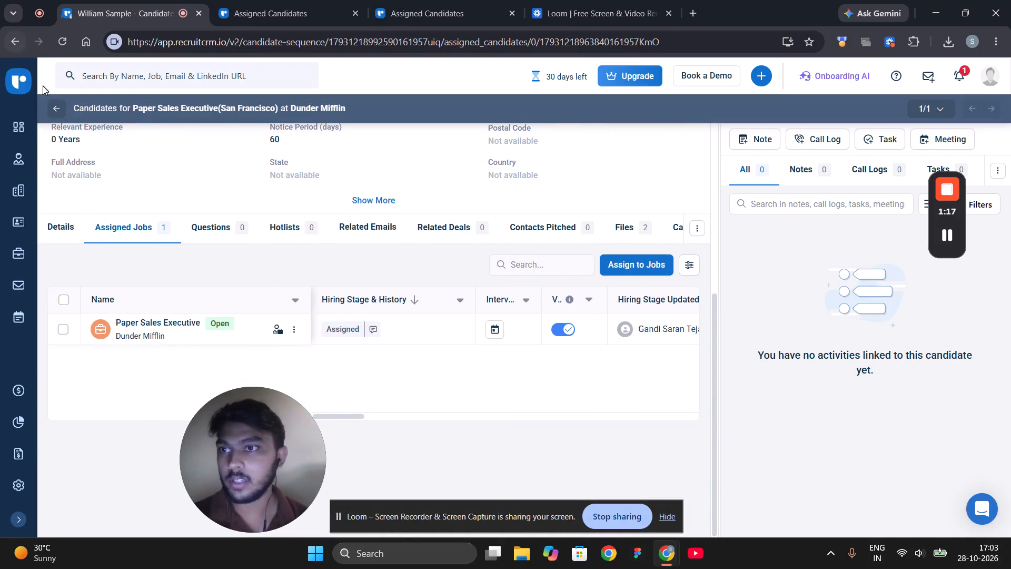
Return to the Paper Sales Executive job, demonstrate the Submit to Client online candidate list preview, and close the submission options.
click(21, 254)
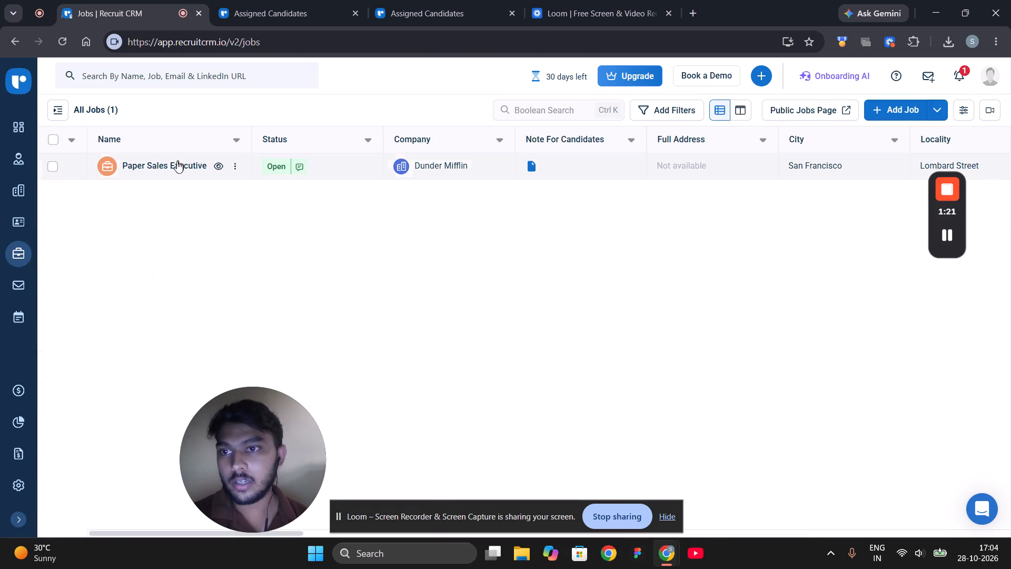
click(168, 165)
scroll(183, 179, down, 4)
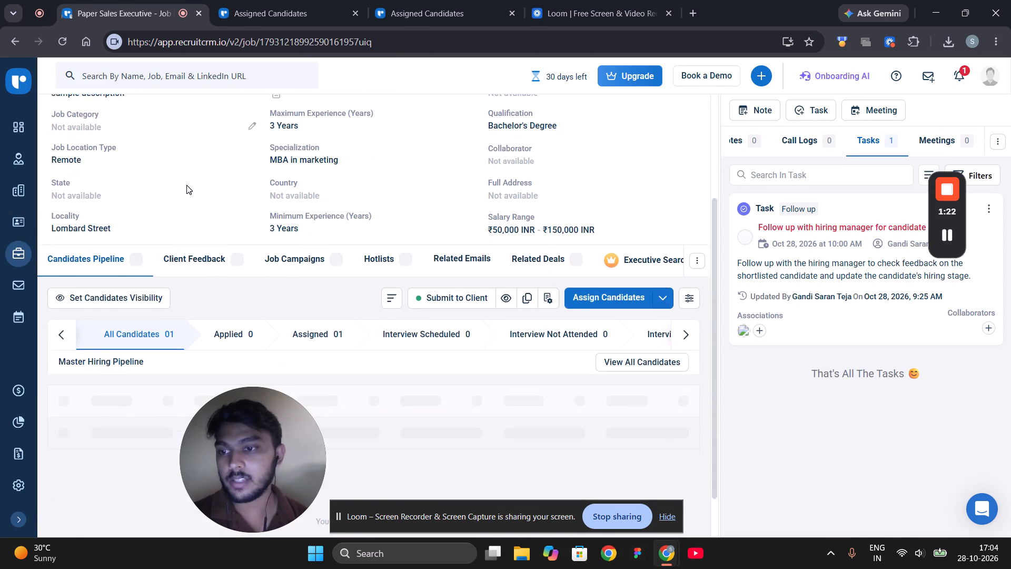
click(466, 297)
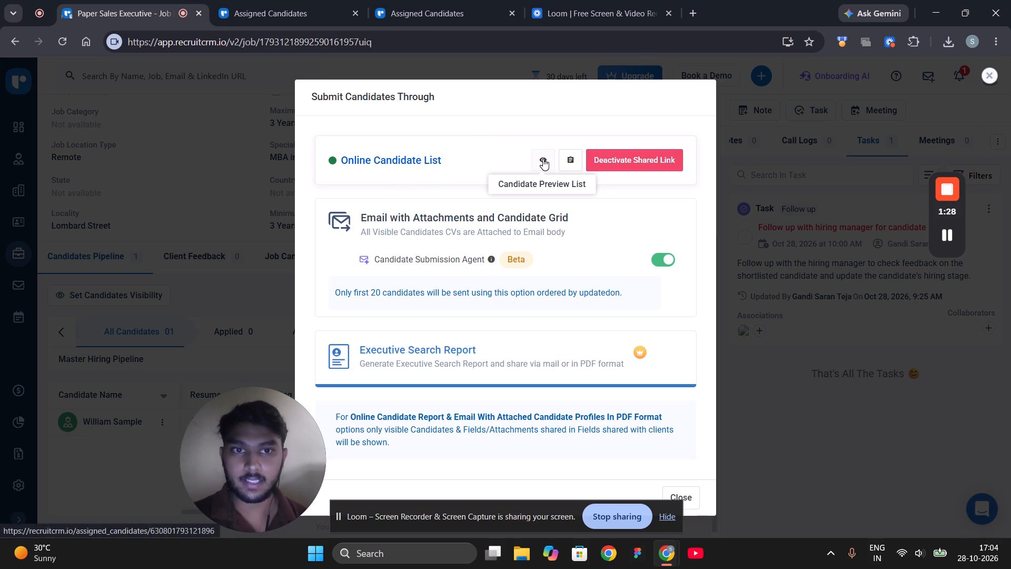
click(543, 159)
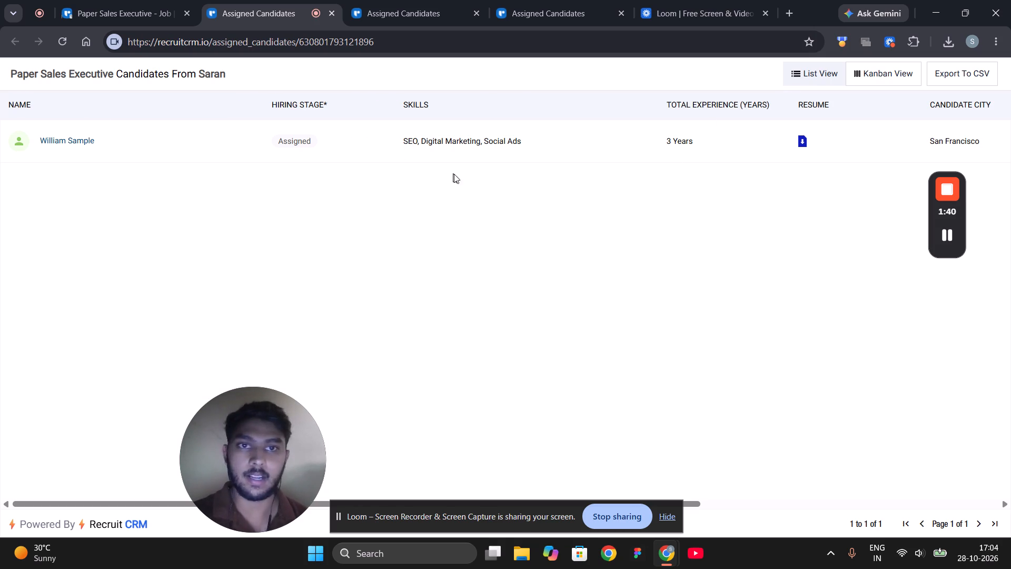
click(82, 0)
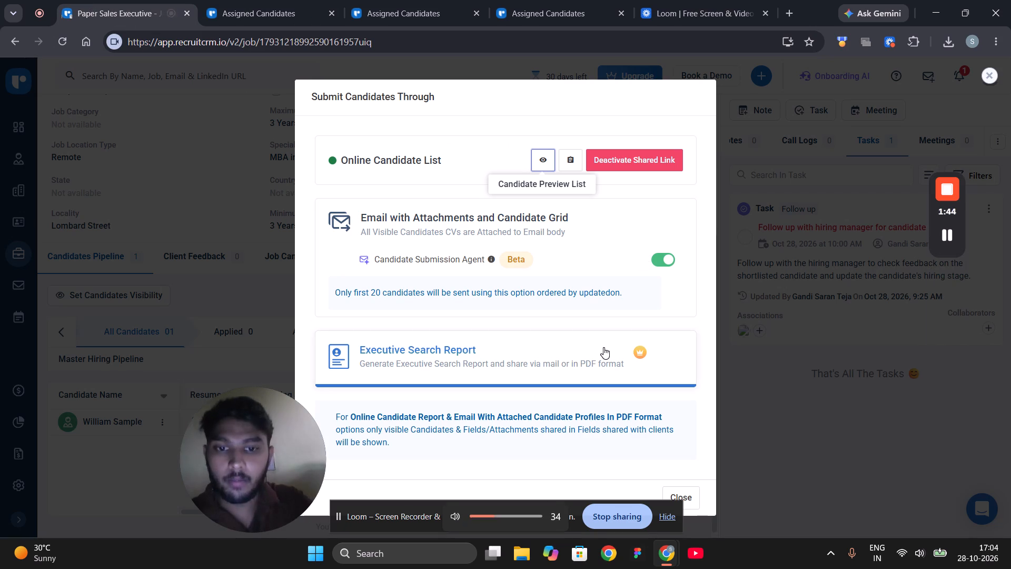
click(688, 493)
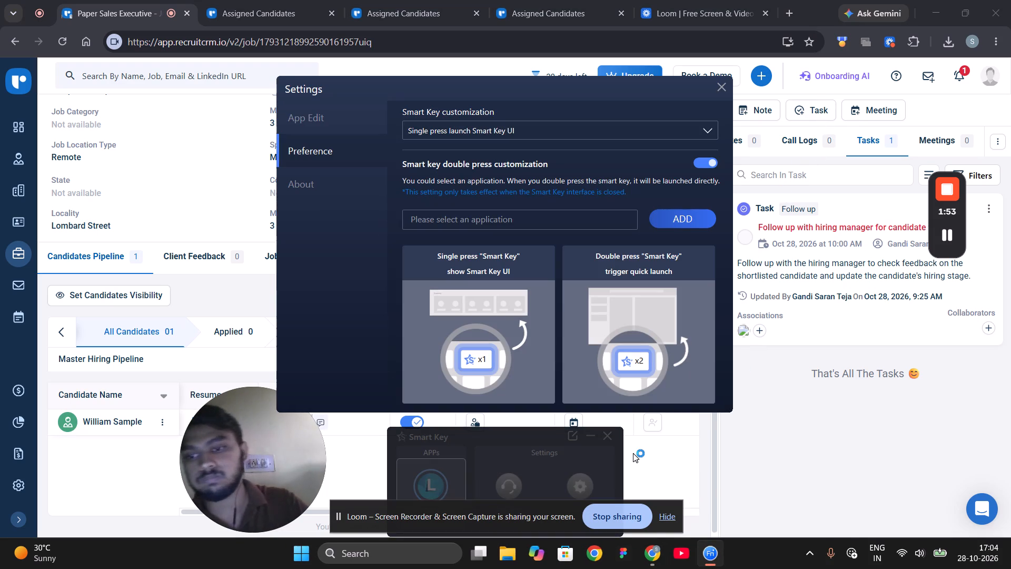
Pause the Loom recording.
text(e4)
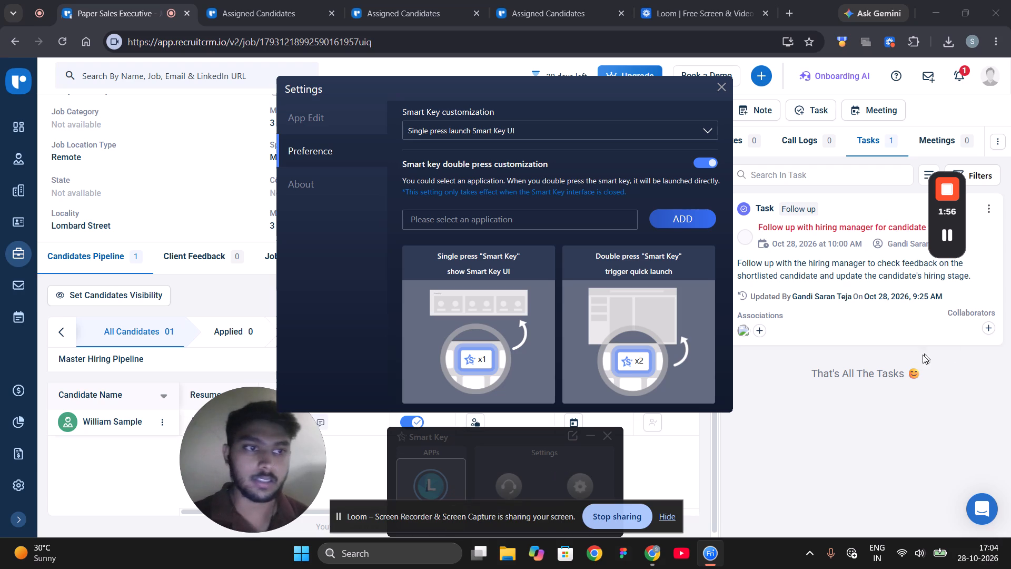
click(945, 232)
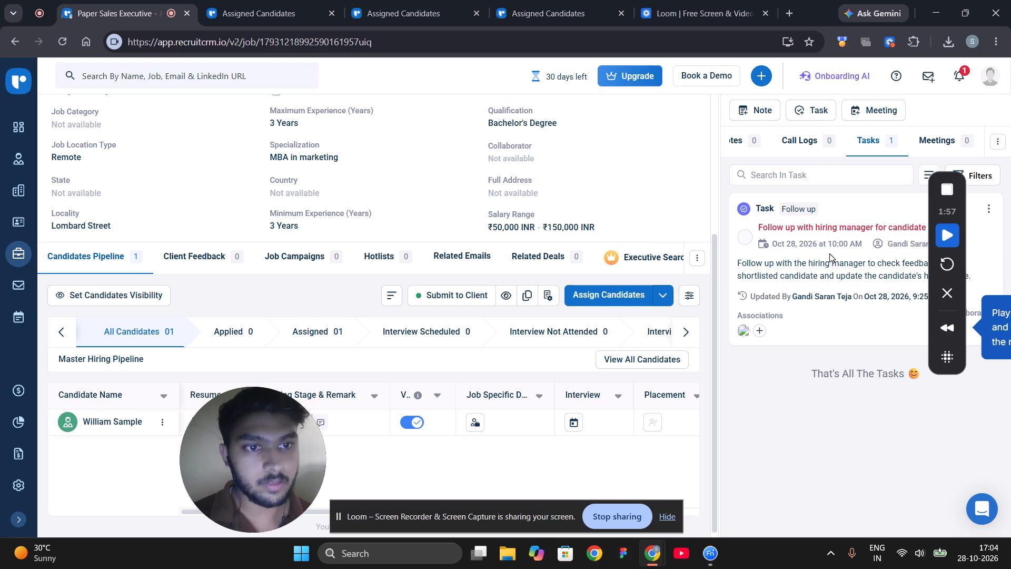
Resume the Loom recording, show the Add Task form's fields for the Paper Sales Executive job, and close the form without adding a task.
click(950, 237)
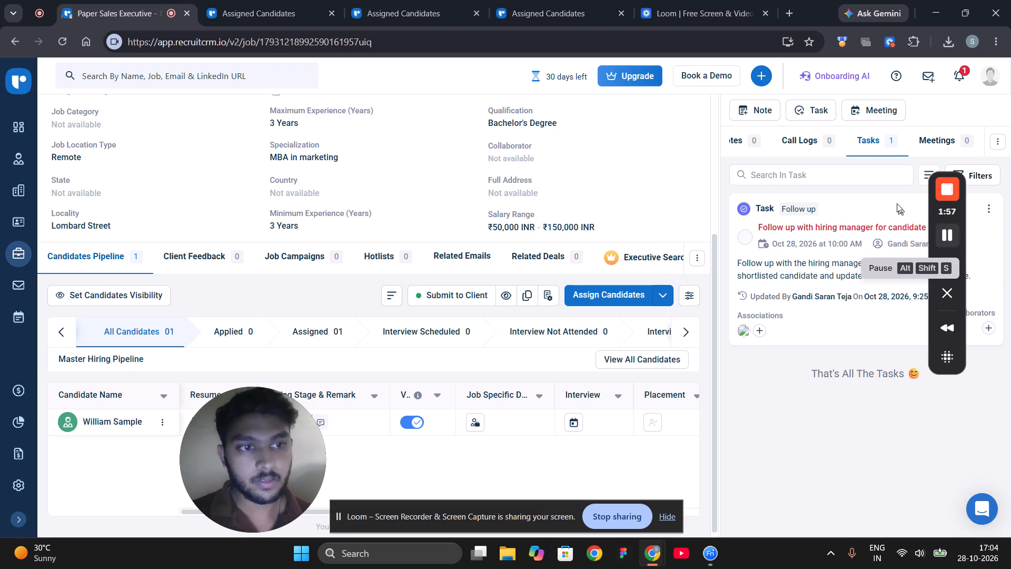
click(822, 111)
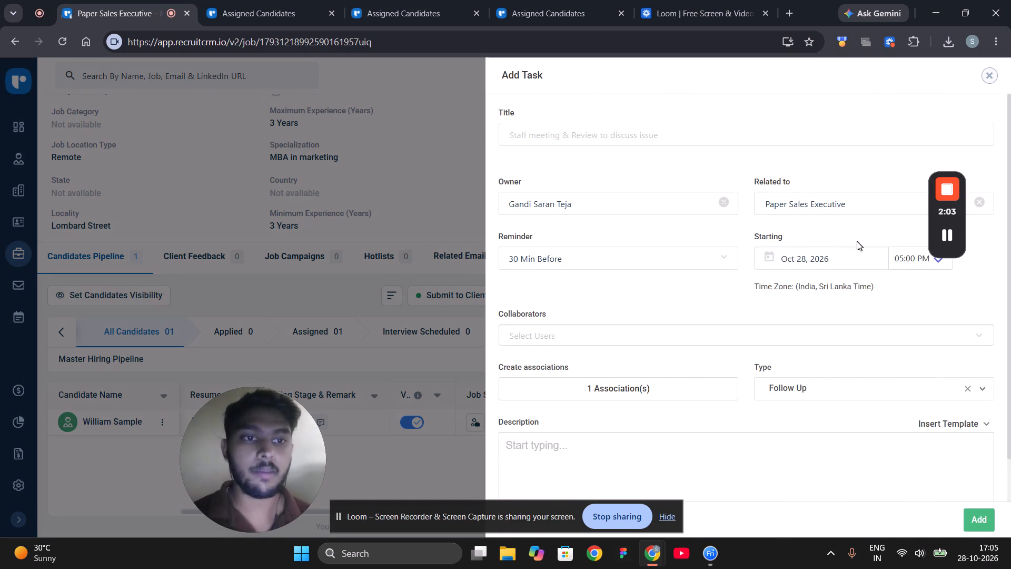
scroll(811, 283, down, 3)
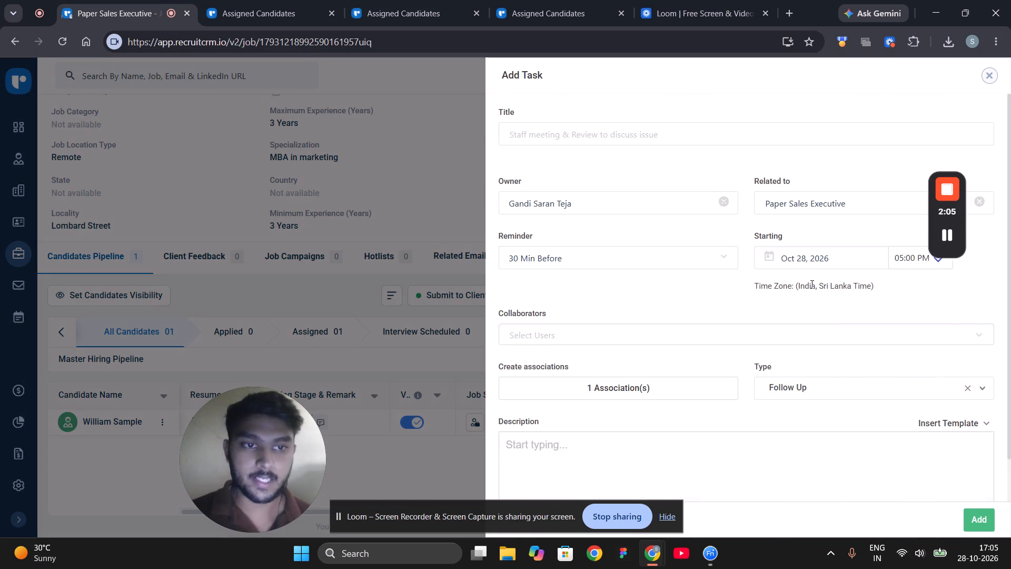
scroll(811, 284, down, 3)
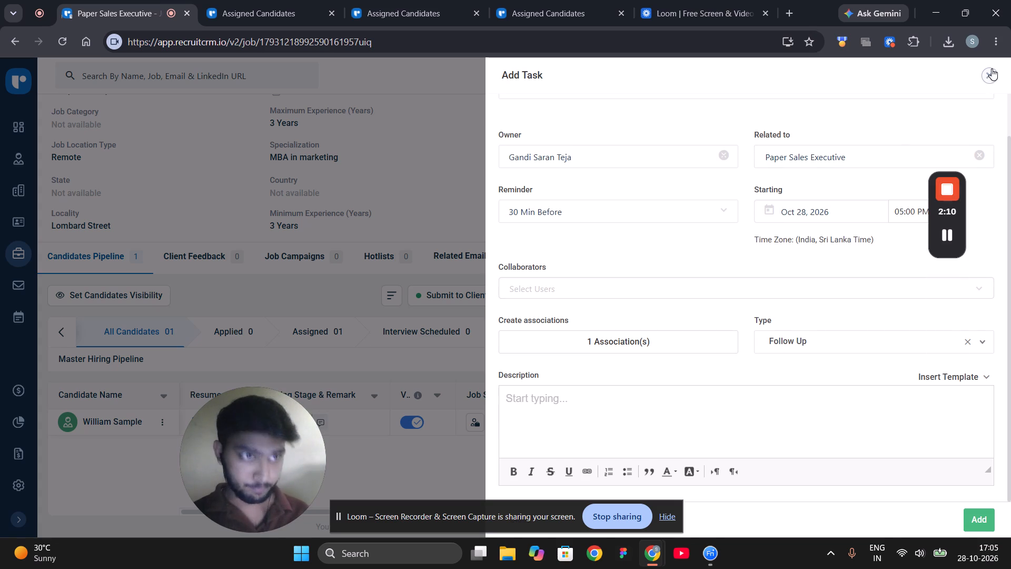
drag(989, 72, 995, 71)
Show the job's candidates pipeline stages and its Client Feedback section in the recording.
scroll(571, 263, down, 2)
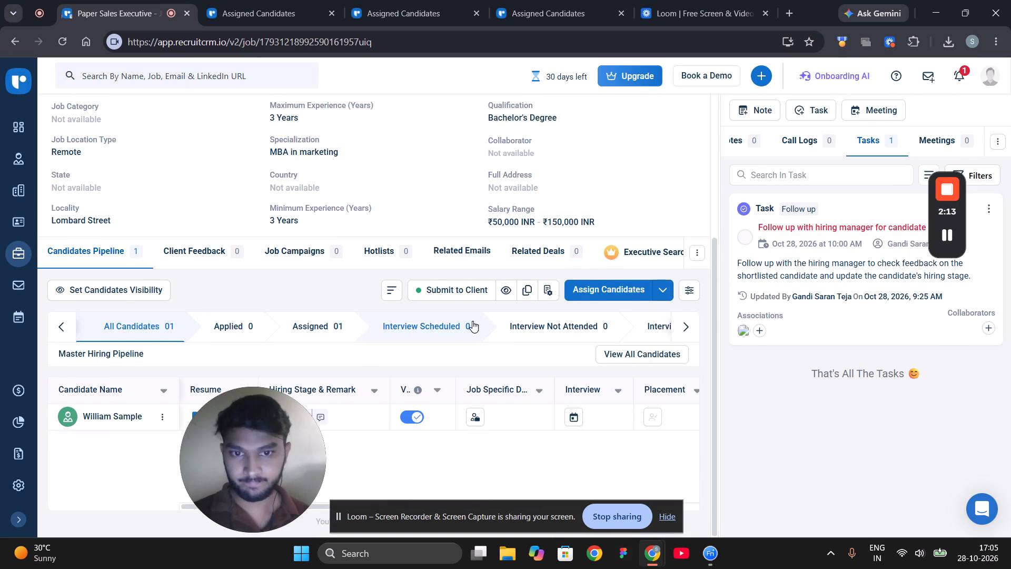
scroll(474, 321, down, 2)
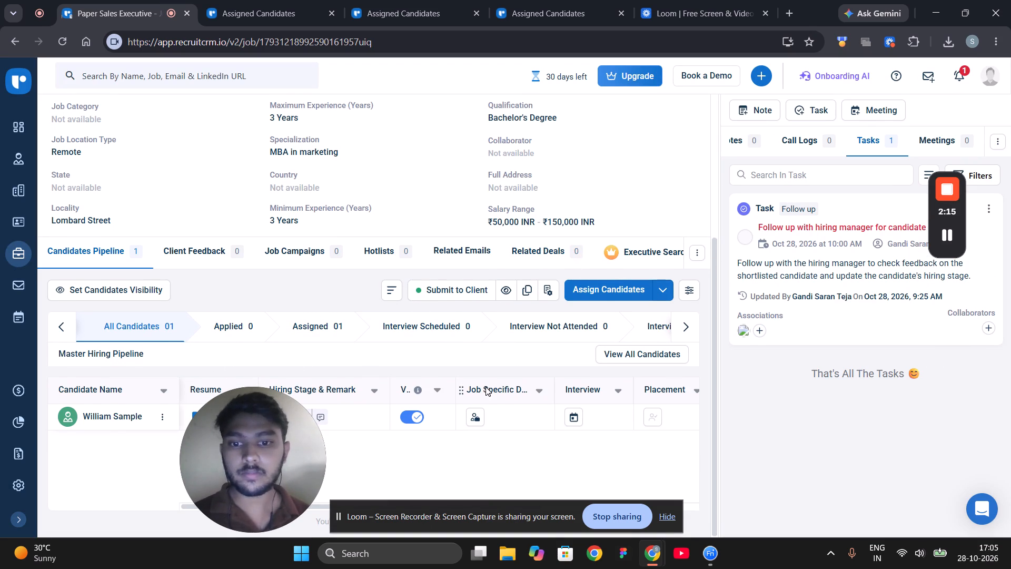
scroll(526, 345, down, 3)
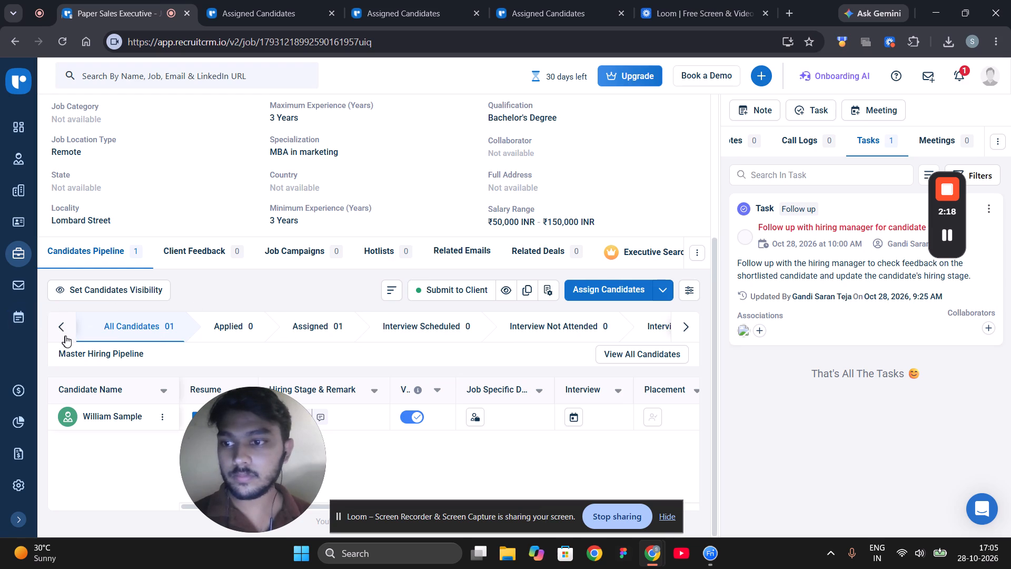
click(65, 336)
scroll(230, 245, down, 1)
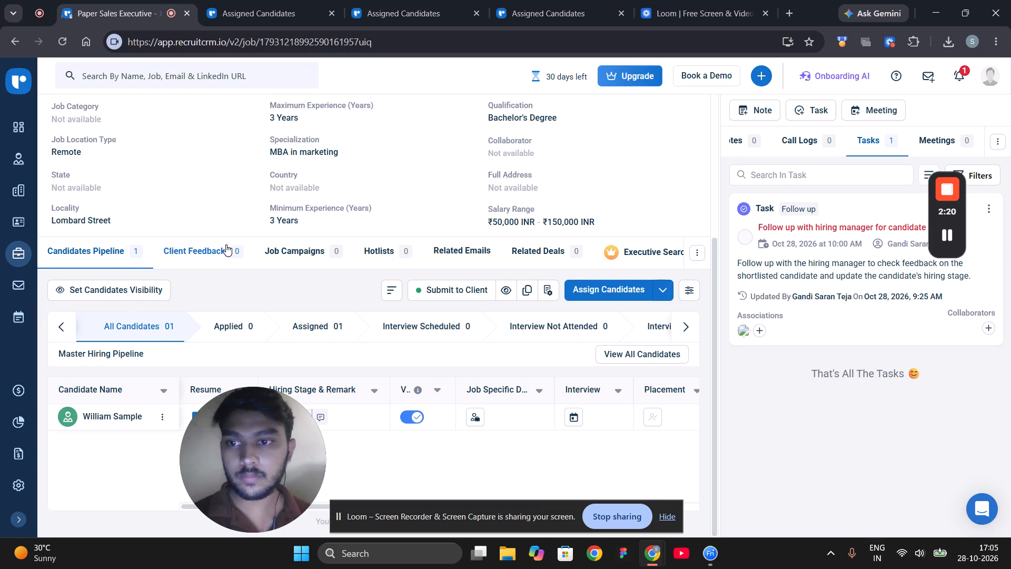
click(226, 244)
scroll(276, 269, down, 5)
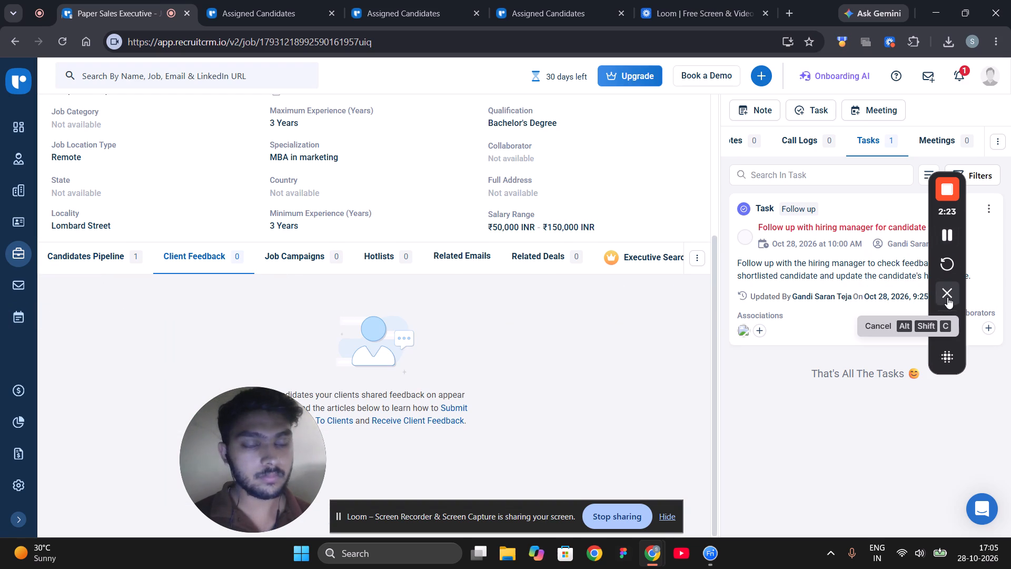
Cancel the current Loom recording and discard it.
click(947, 297)
click(617, 244)
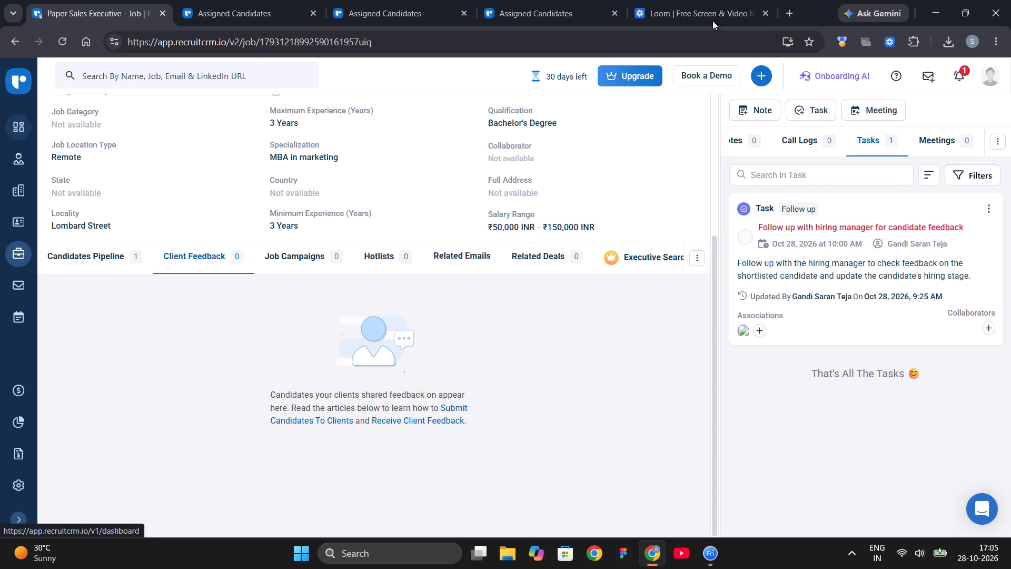
Start a new Loom recording sharing the entire screen with camera and microphone on, and return to the Paper Sales Executive job page.
click(890, 41)
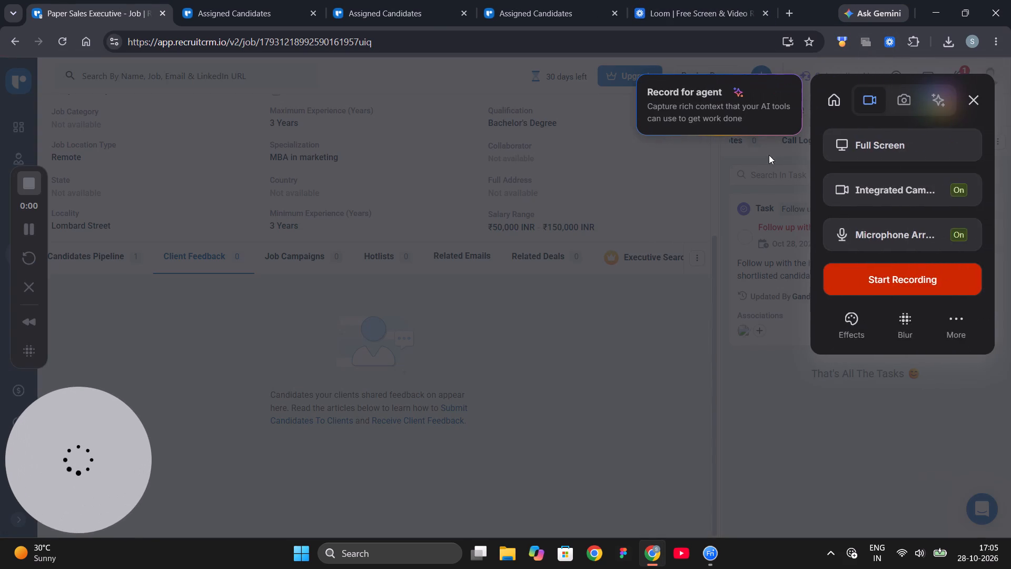
click(887, 281)
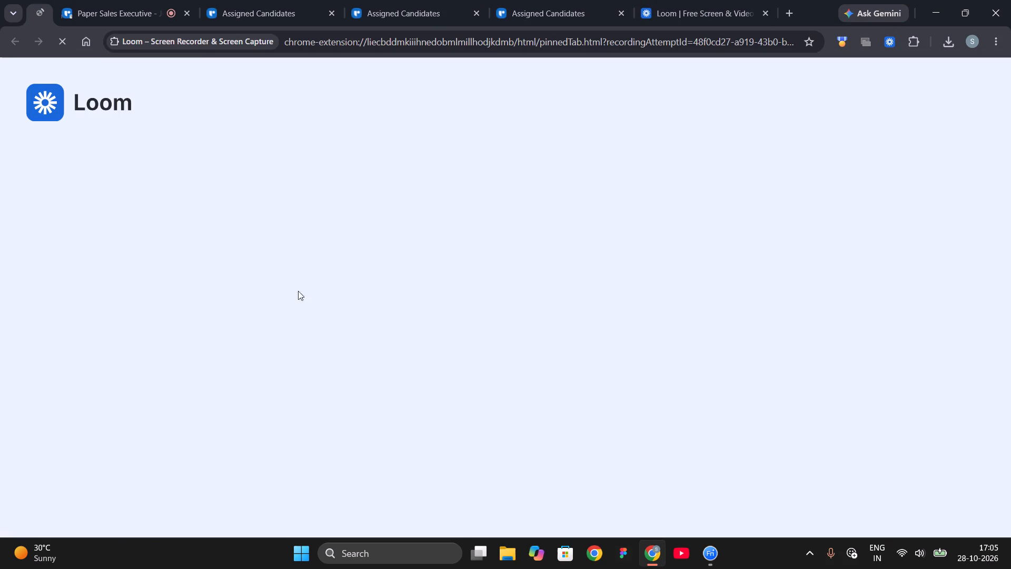
click(403, 201)
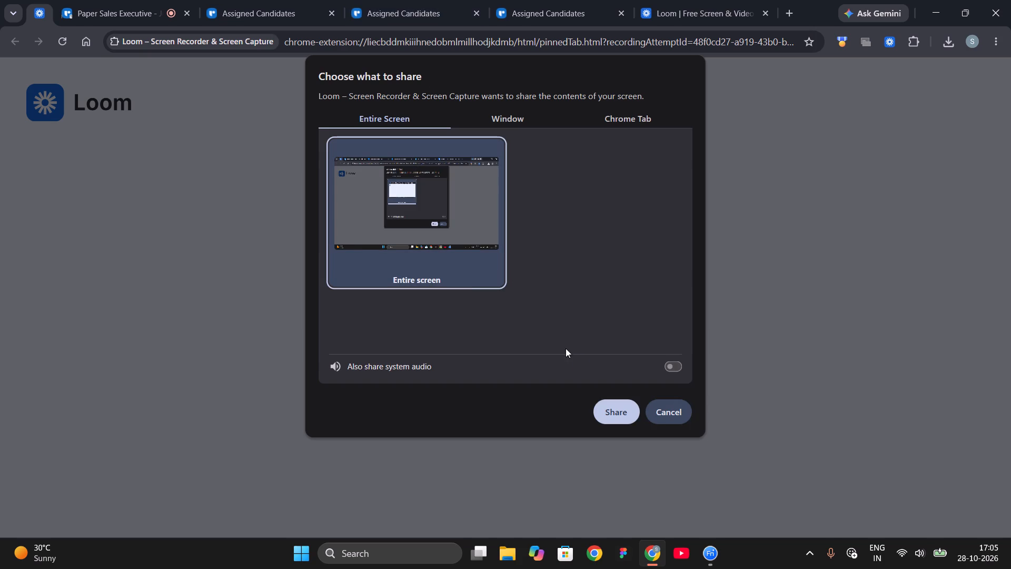
click(597, 419)
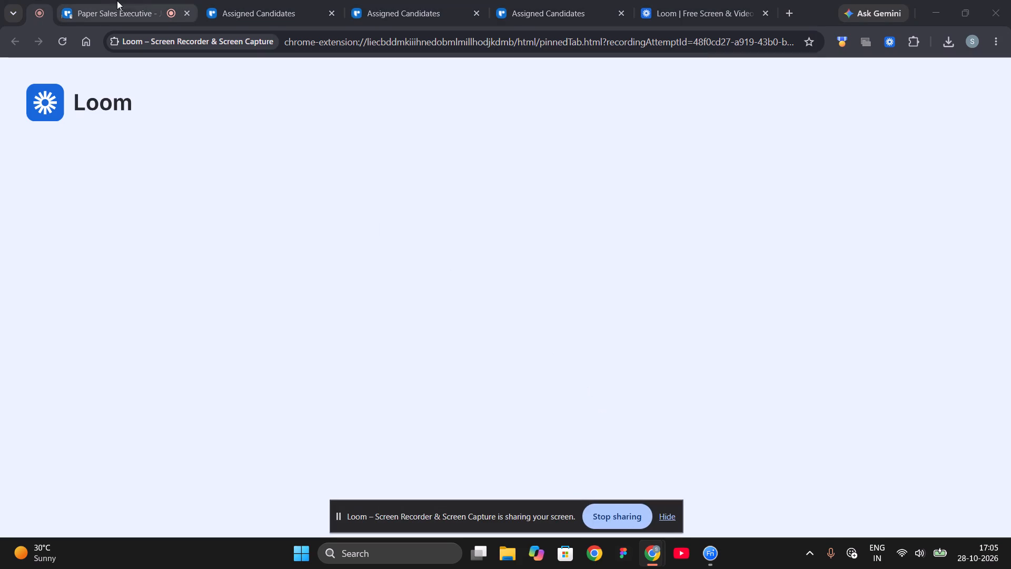
click(132, 1)
Move the camera bubble and the recording controls over the job's tasks area, clear of the pipeline content.
drag(116, 435, 678, 434)
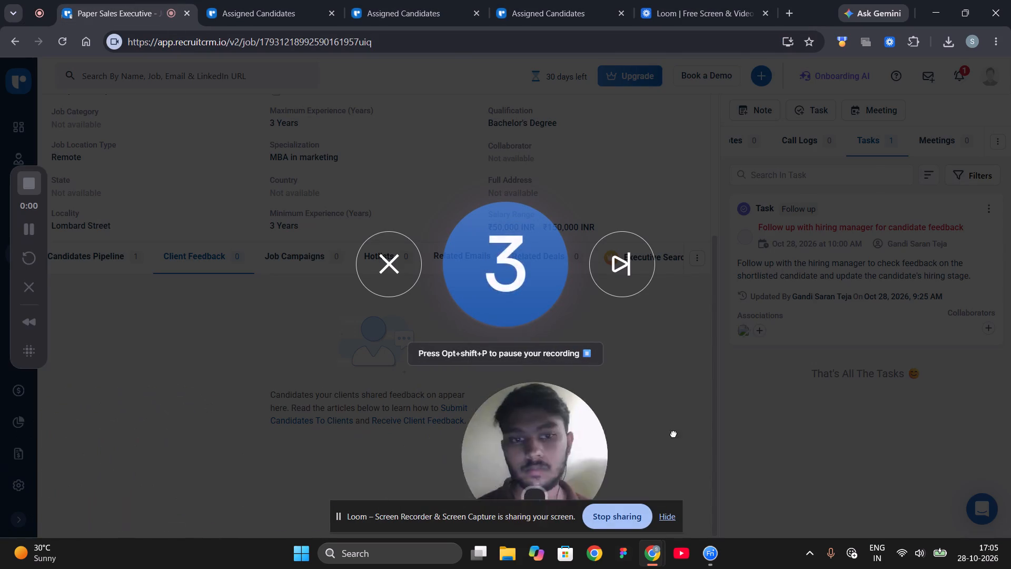
drag(678, 434, 900, 447)
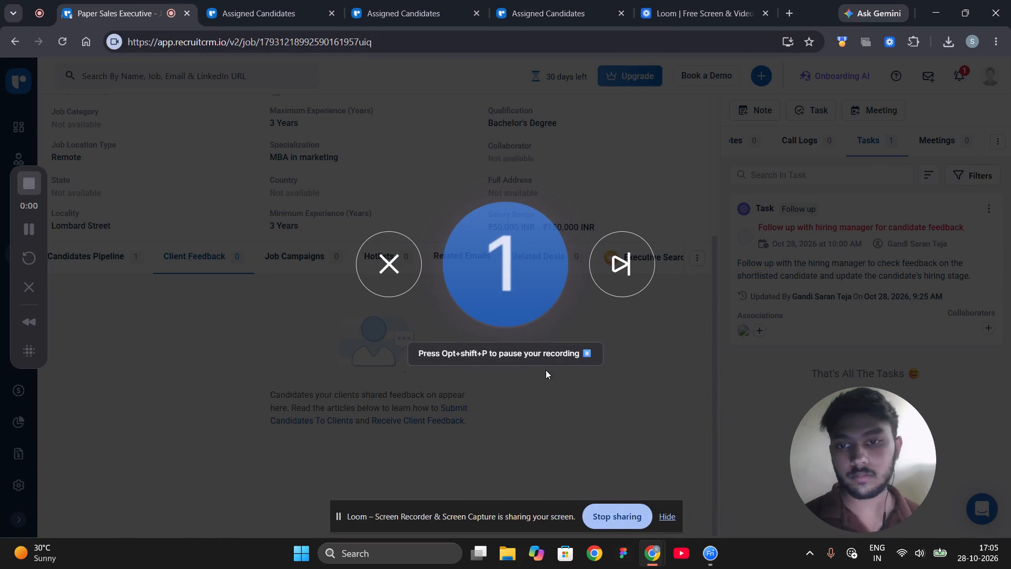
drag(33, 284, 560, 314)
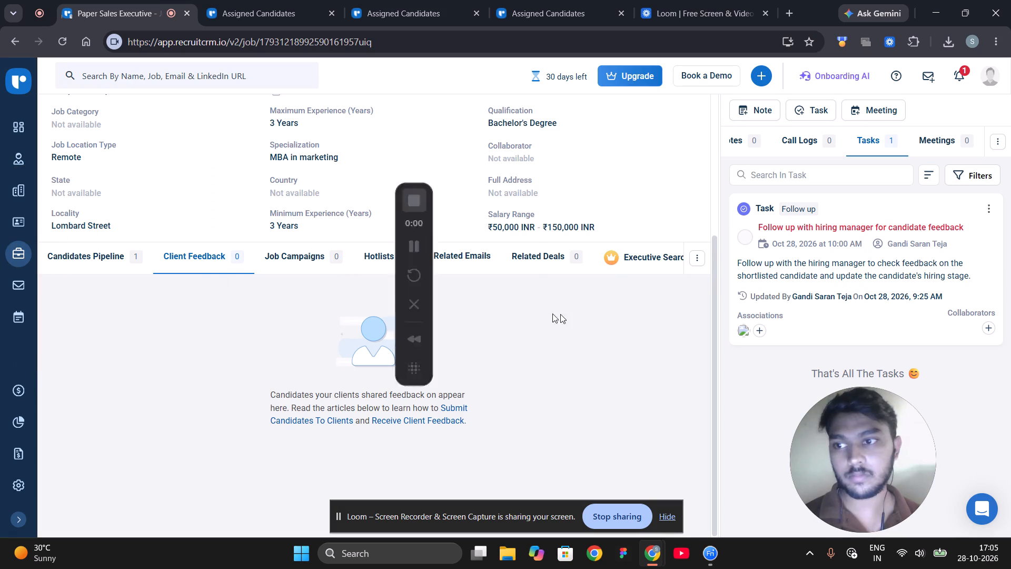
drag(560, 314, 839, 308)
drag(848, 305, 868, 281)
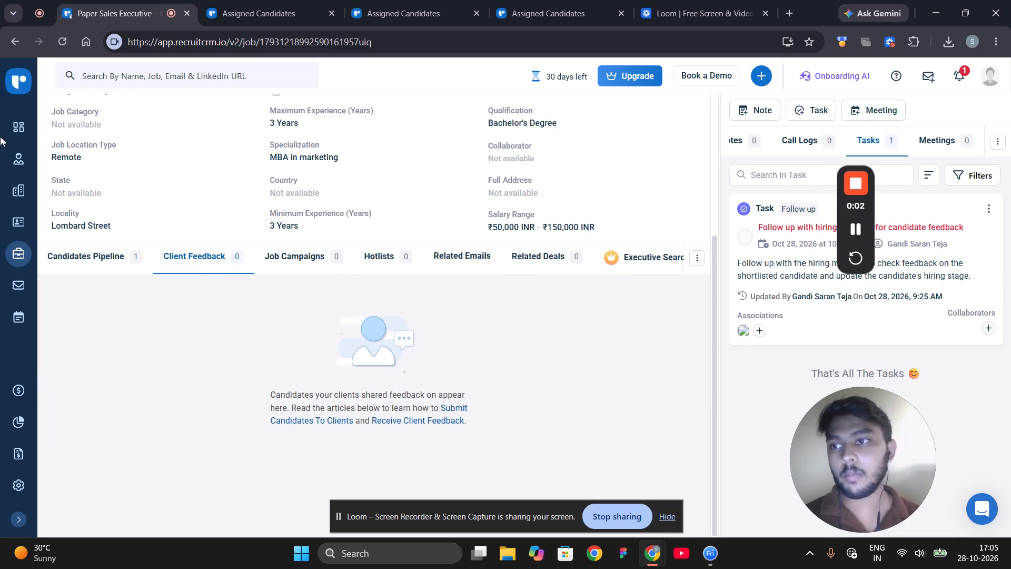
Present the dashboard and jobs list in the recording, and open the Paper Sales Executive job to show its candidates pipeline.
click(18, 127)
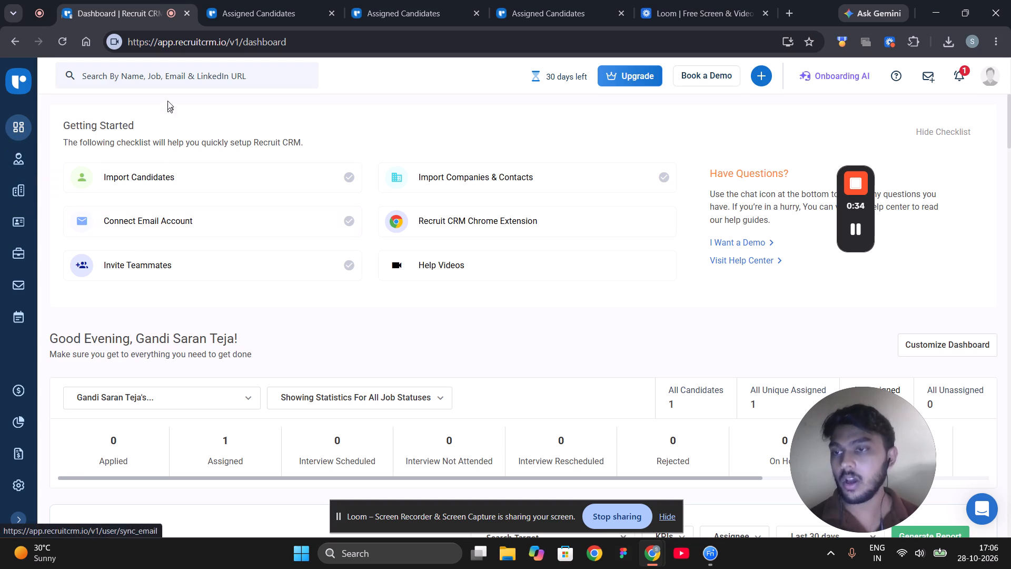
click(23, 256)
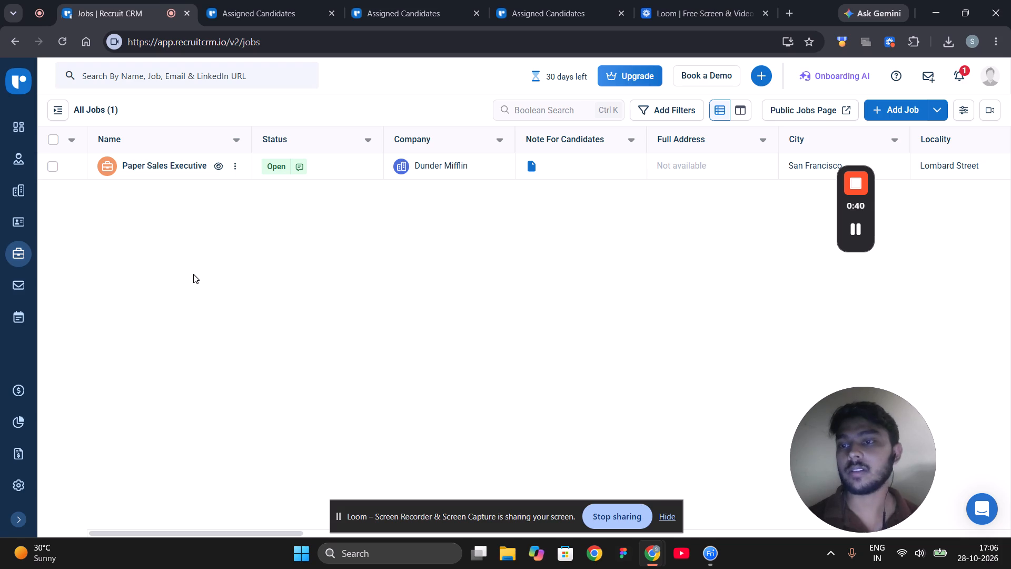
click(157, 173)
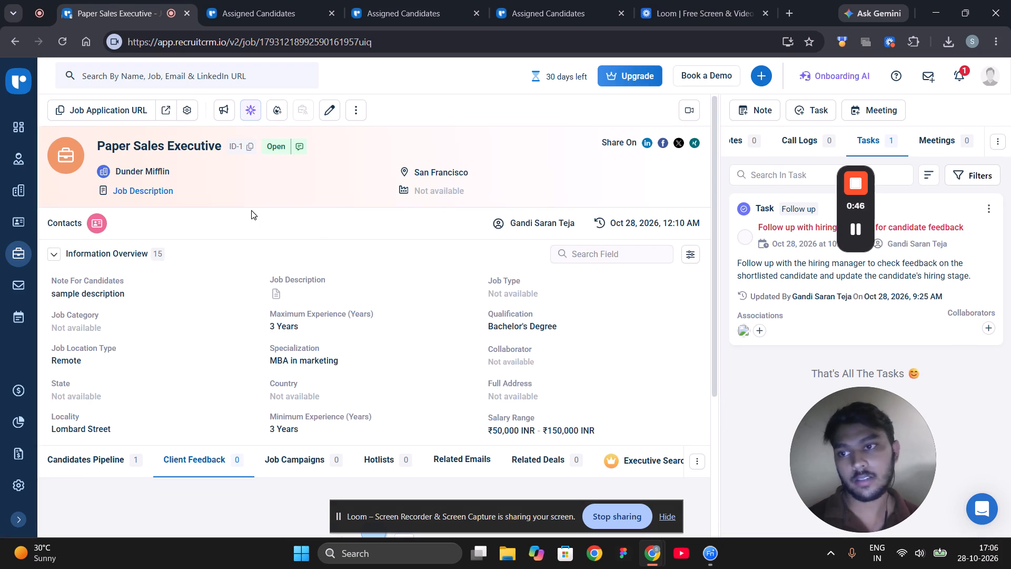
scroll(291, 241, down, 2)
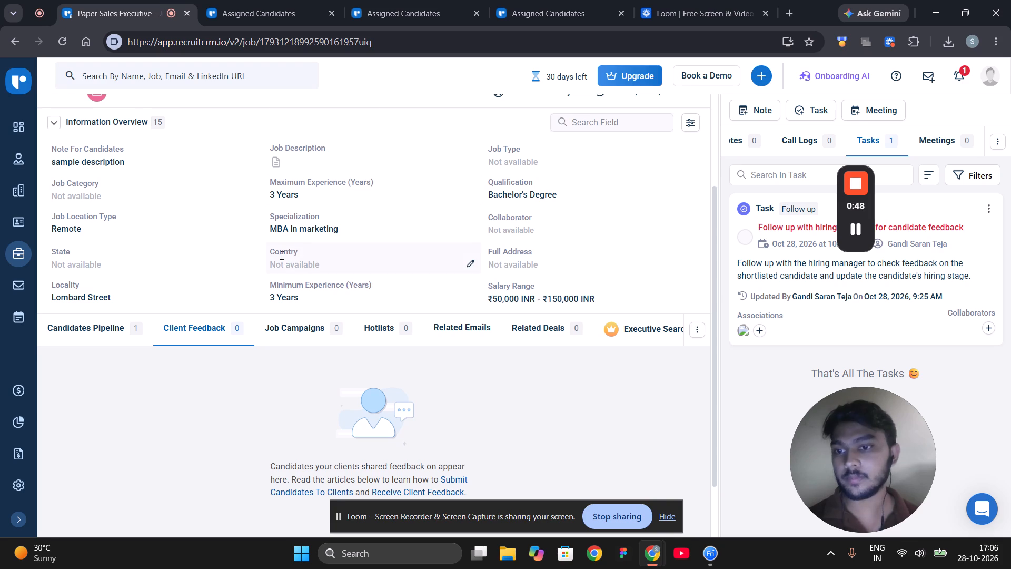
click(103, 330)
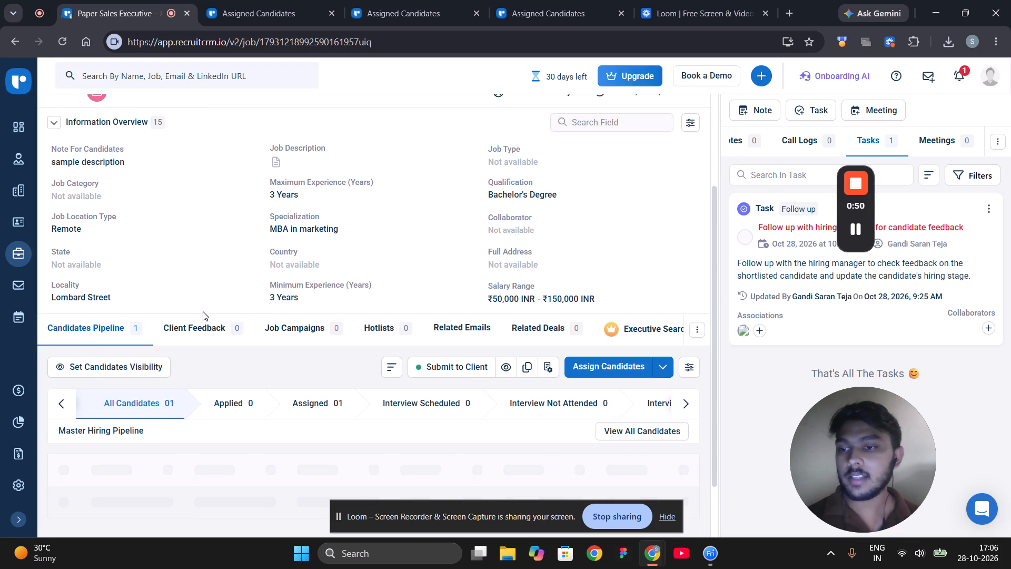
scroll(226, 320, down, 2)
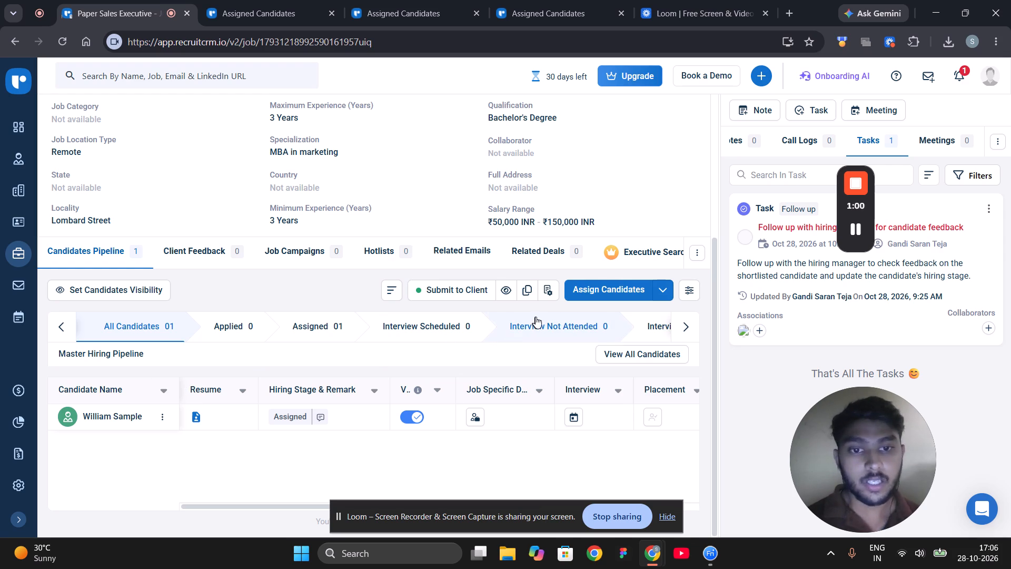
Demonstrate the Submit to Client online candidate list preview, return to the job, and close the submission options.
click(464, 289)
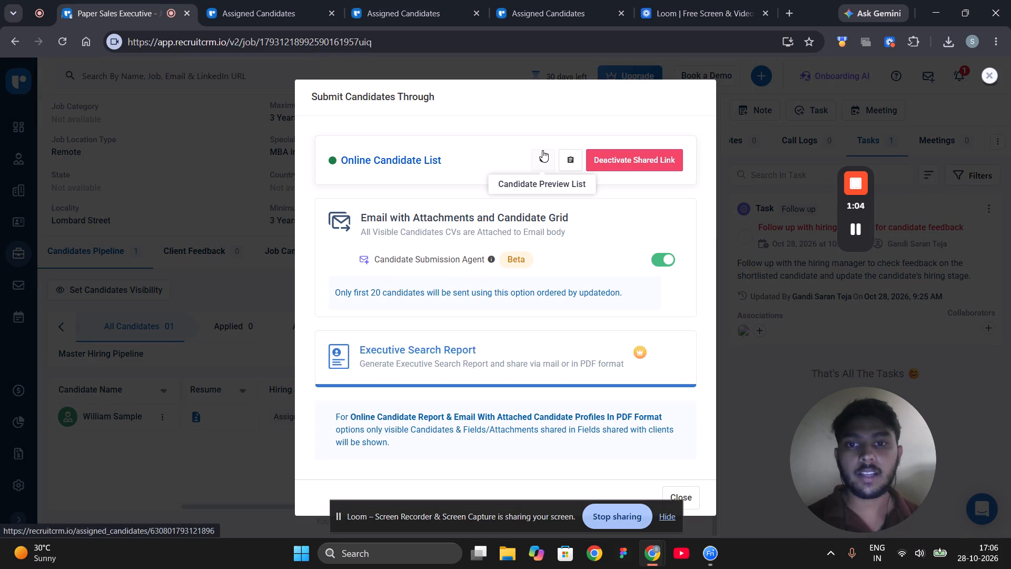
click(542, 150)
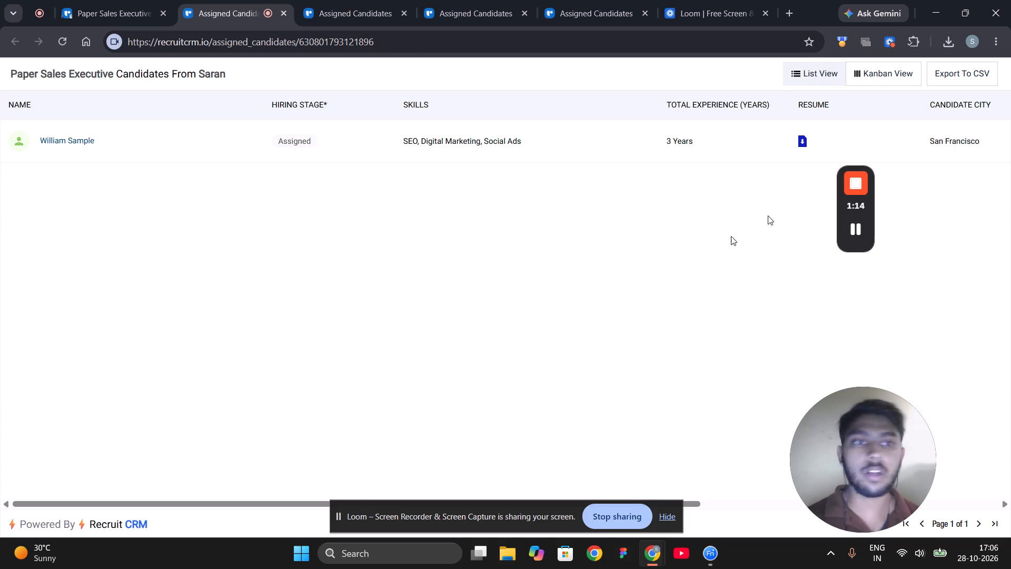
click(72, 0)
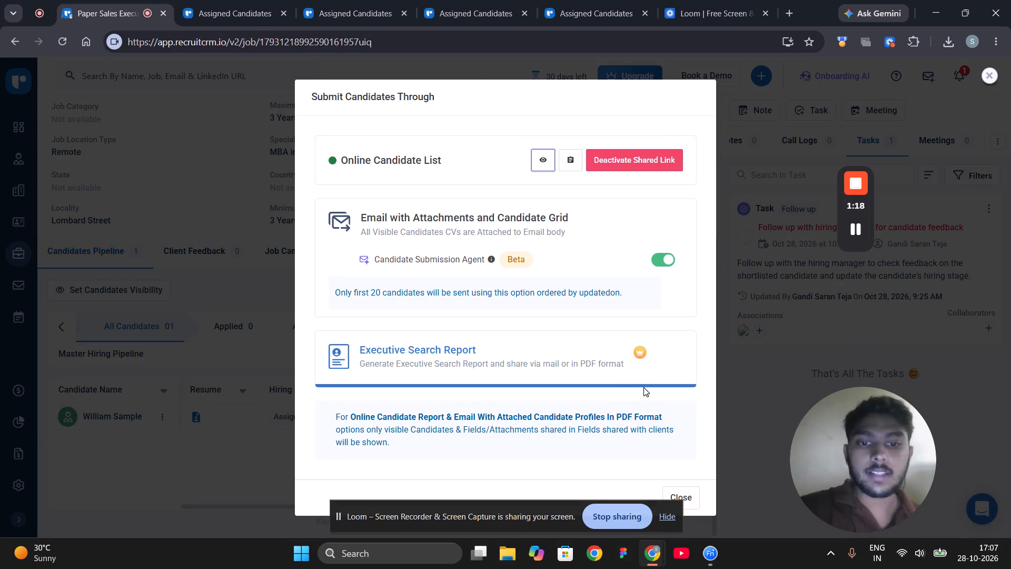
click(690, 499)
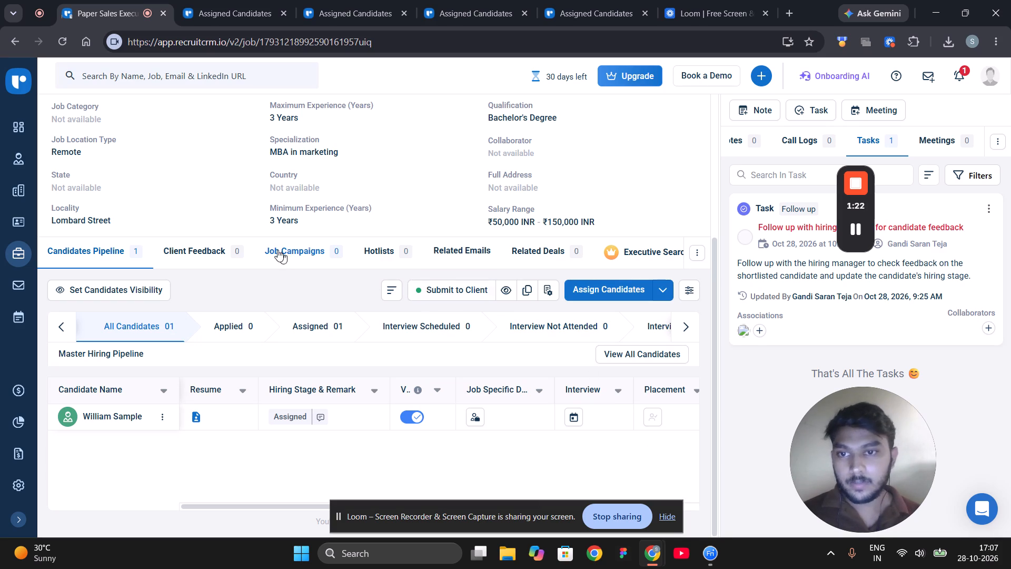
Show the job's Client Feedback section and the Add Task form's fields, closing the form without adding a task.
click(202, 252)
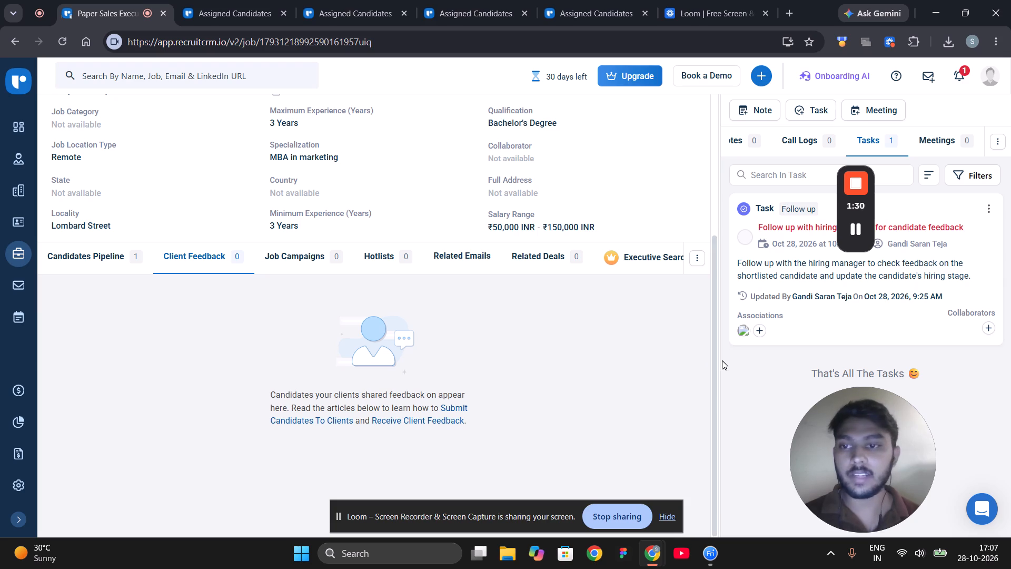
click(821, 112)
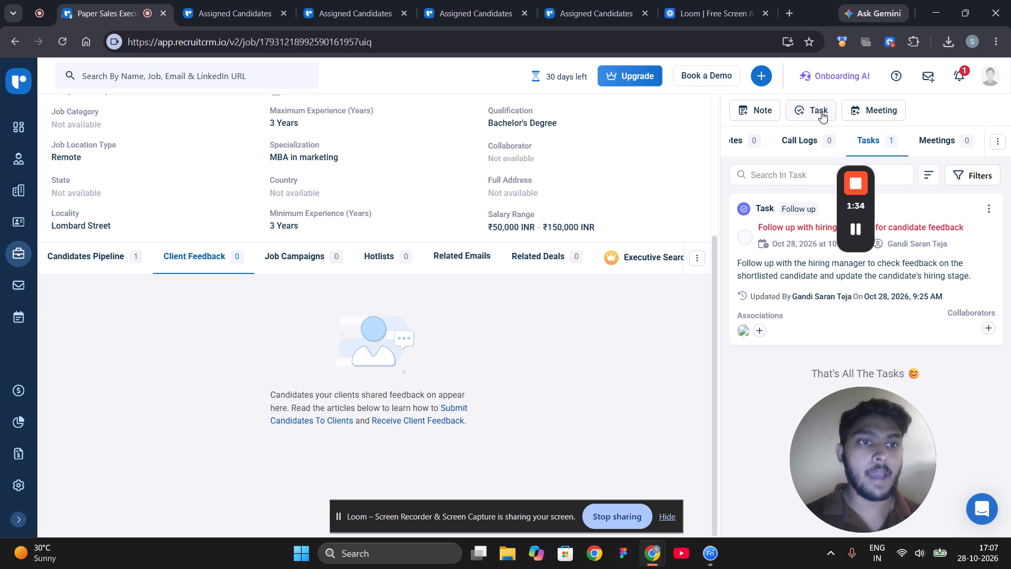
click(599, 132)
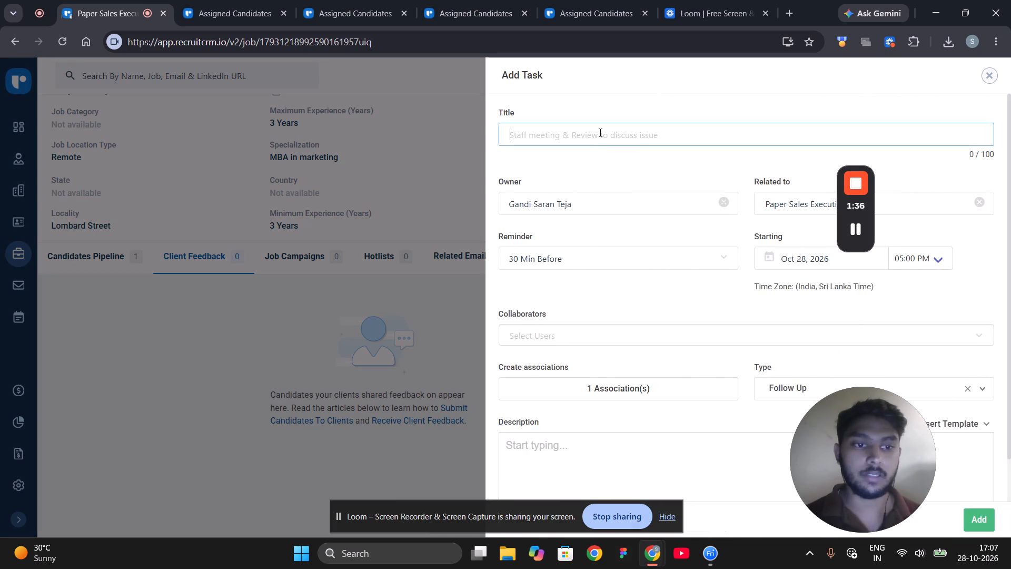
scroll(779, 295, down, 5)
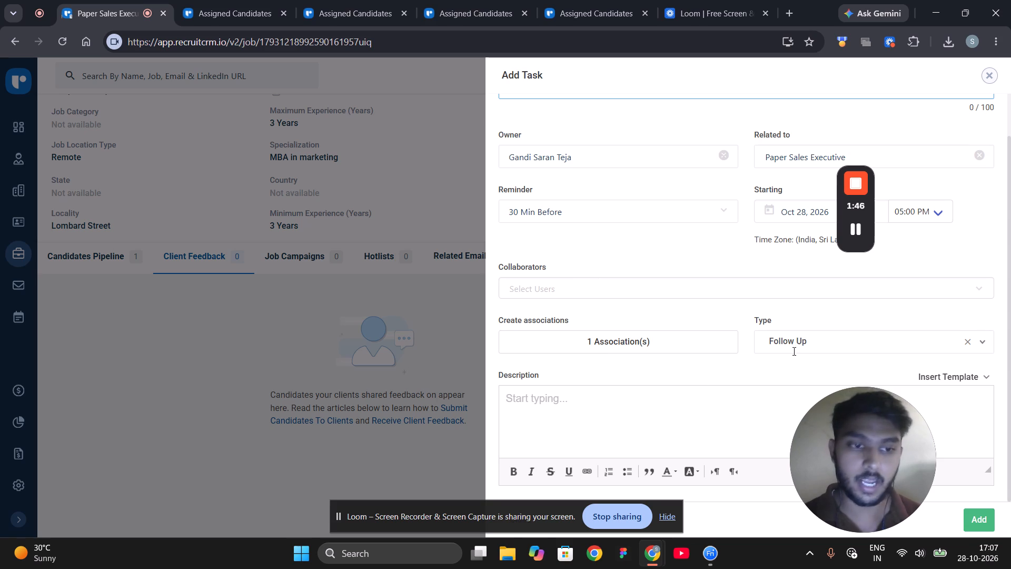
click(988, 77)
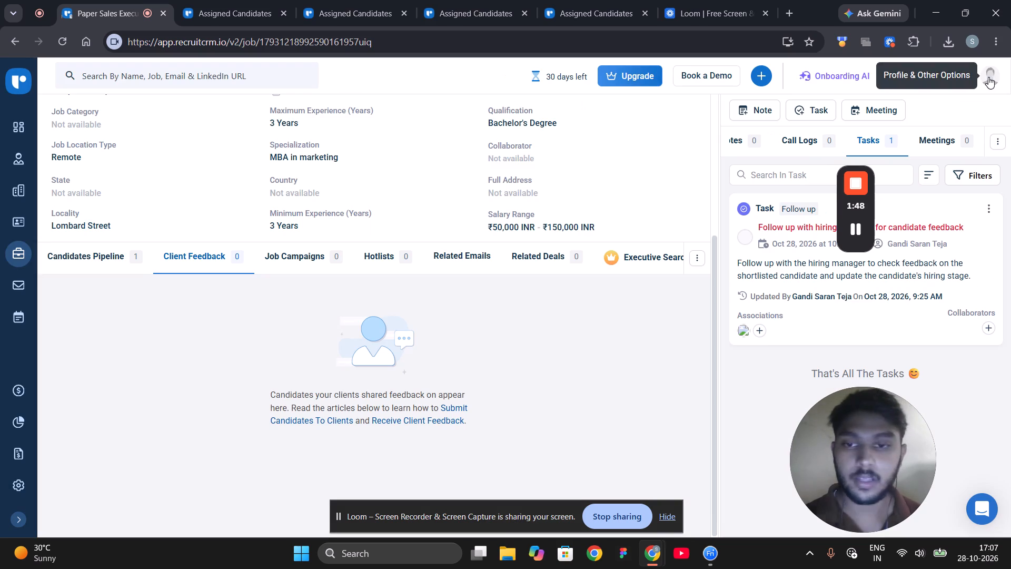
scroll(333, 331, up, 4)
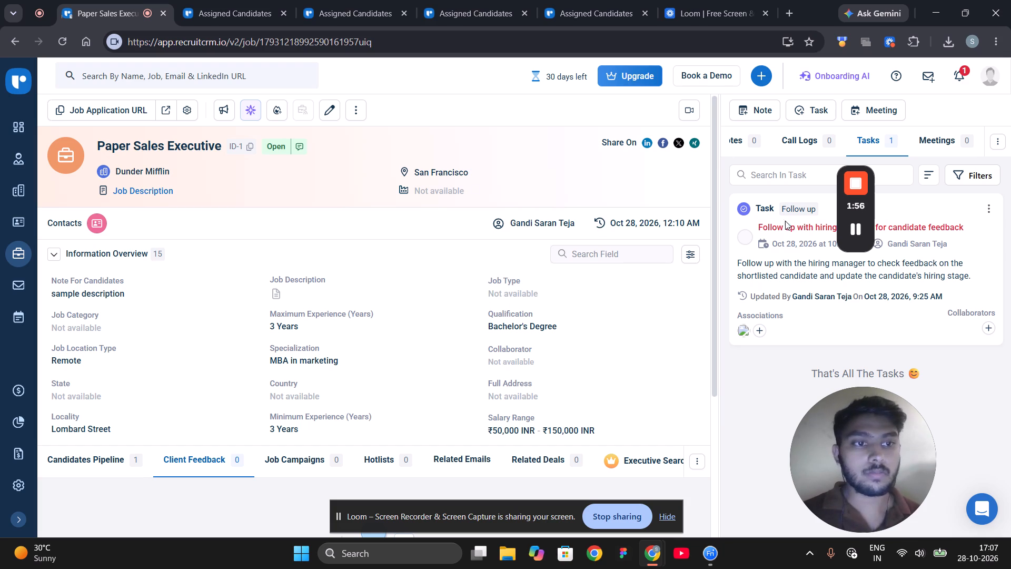
Pause and resume the Loom recording, and restart it from zero, discarding the current take.
click(858, 234)
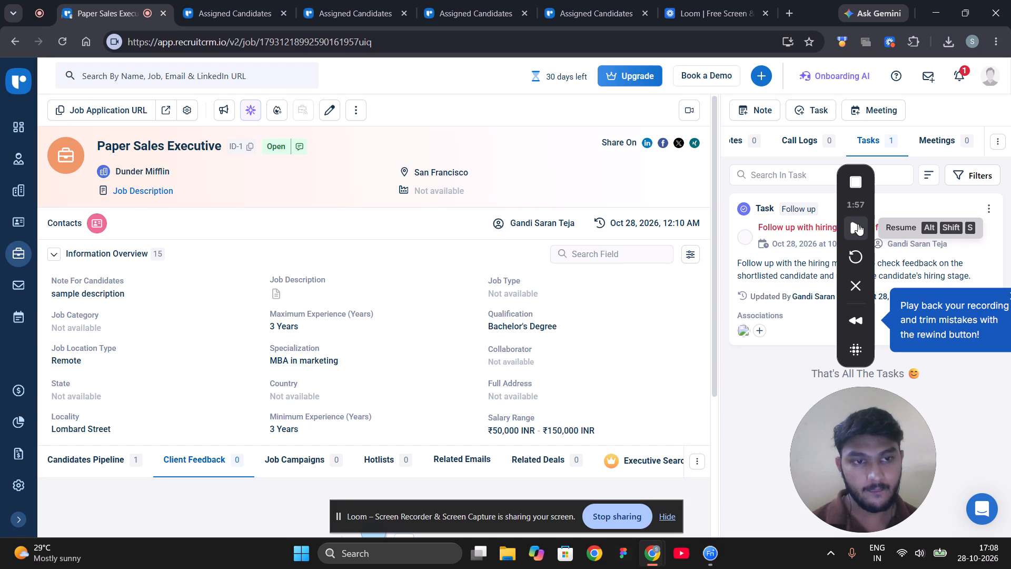
click(858, 224)
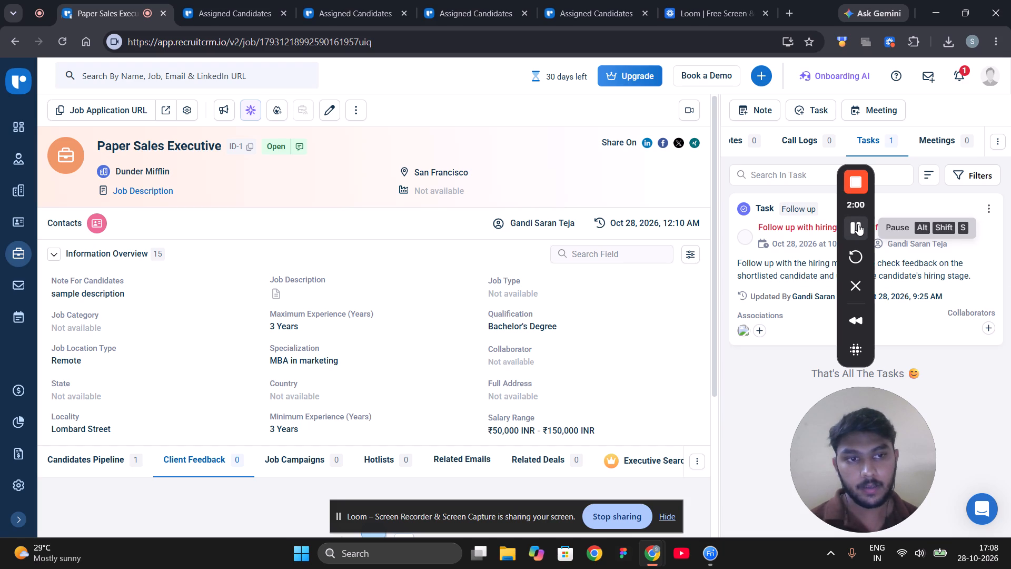
click(860, 267)
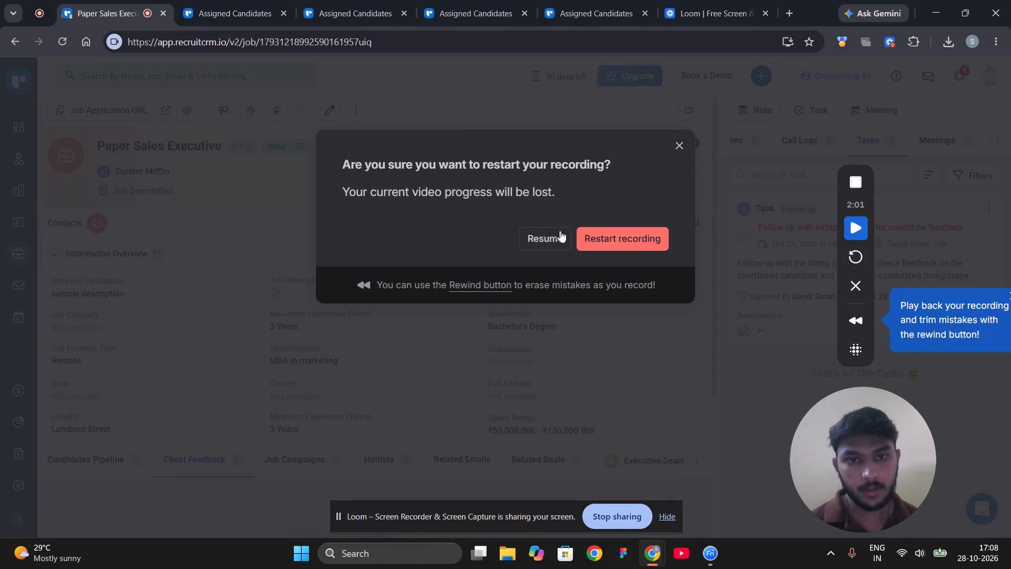
click(597, 238)
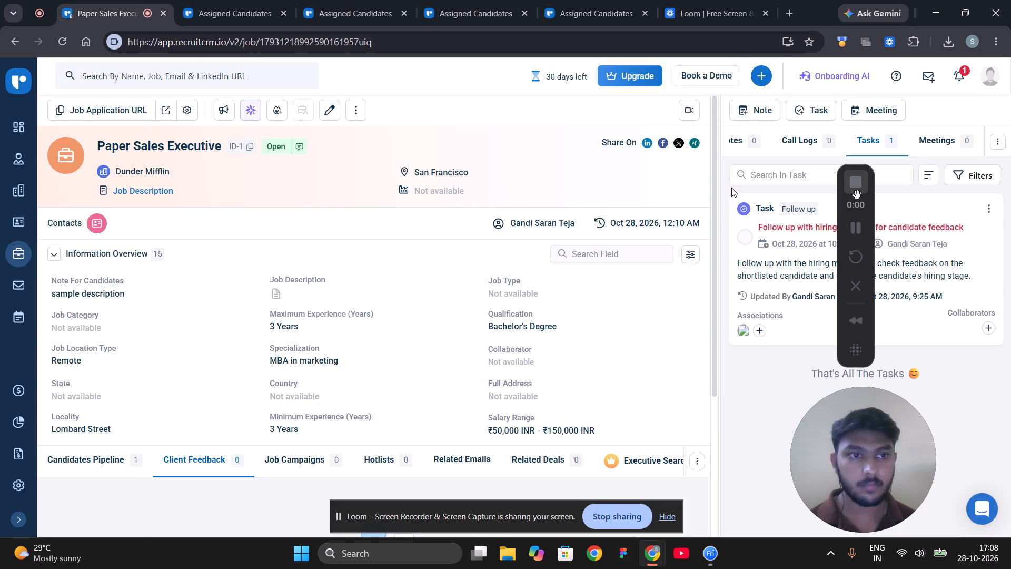
Open the Recruit CRM dashboard to begin the restarted walkthrough.
click(19, 122)
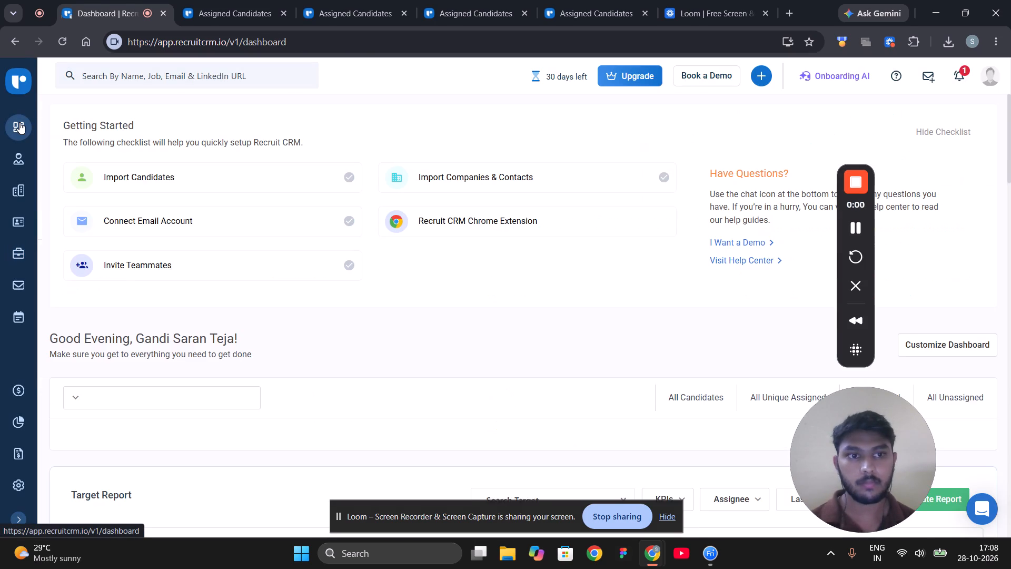
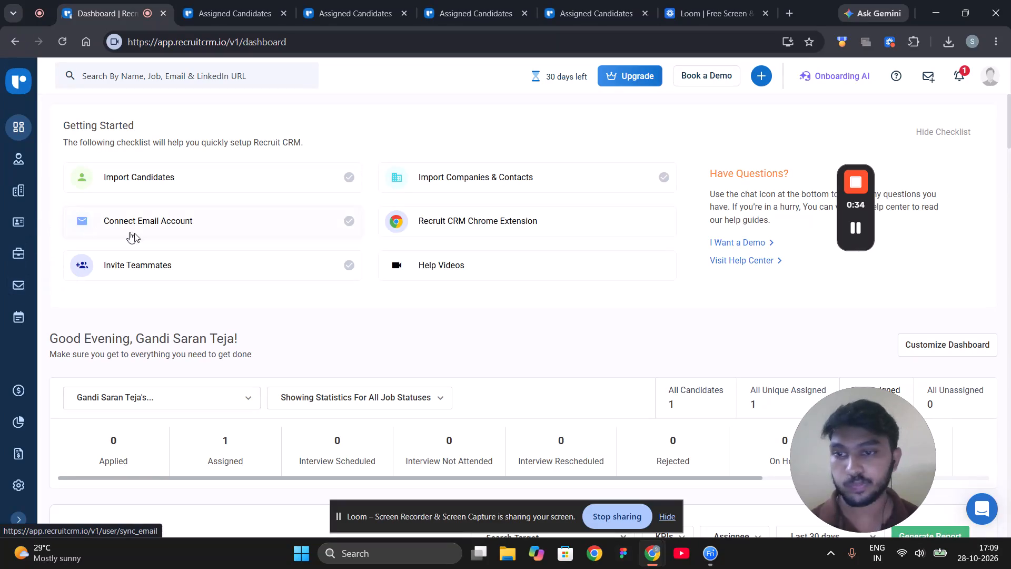
Pause the Loom recording and restart it from zero, discarding the current take.
click(864, 226)
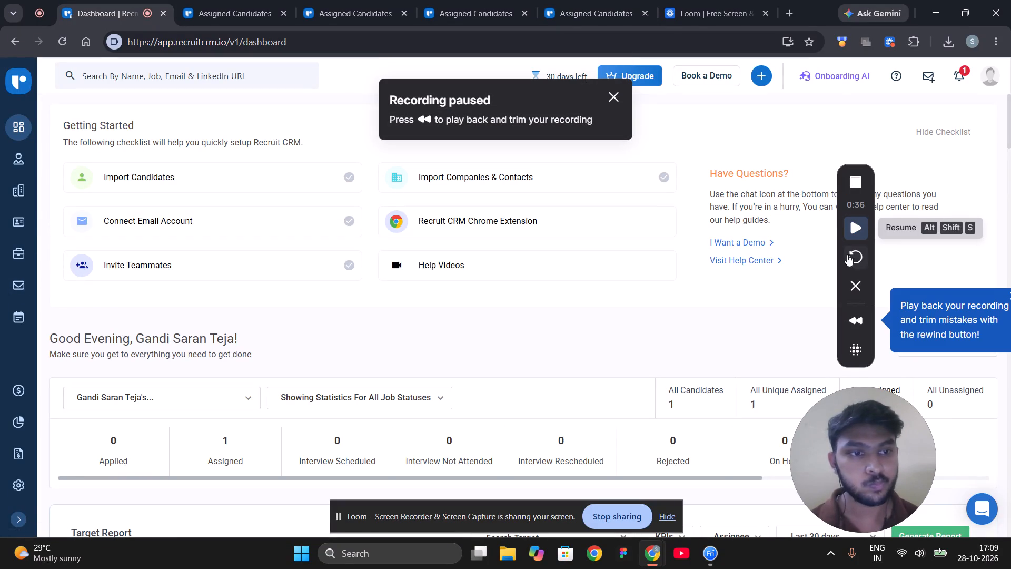
click(856, 261)
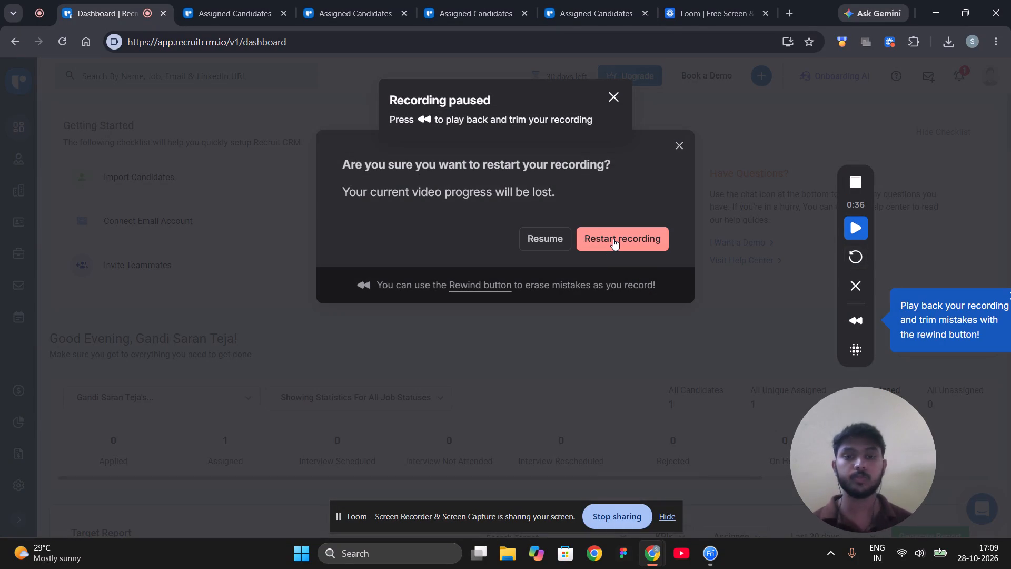
click(613, 239)
click(383, 255)
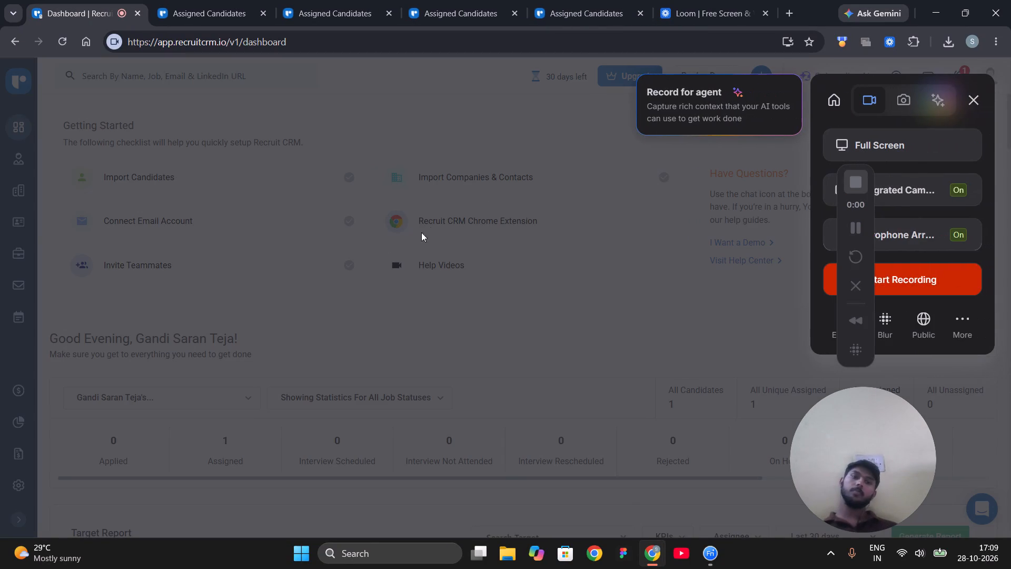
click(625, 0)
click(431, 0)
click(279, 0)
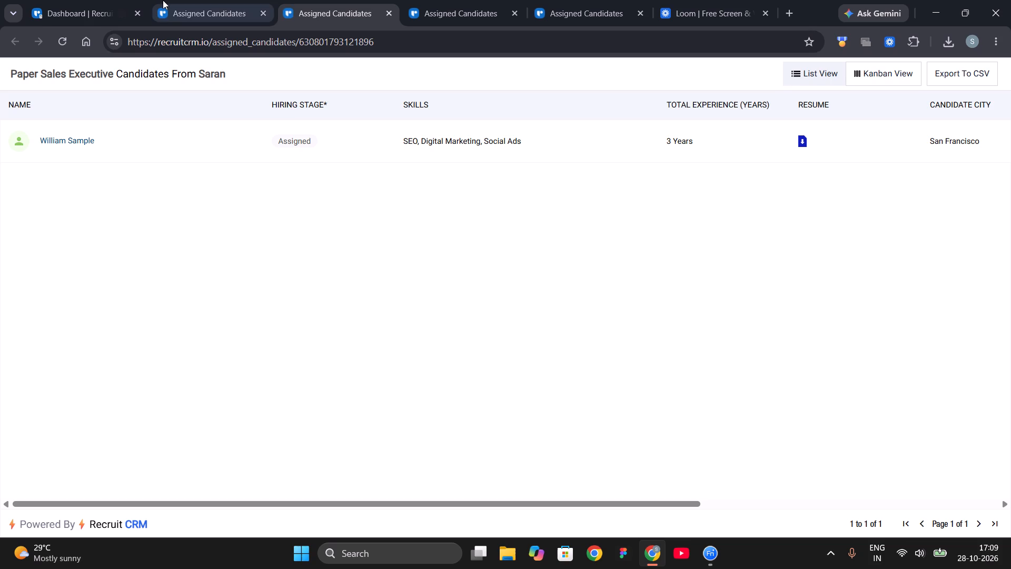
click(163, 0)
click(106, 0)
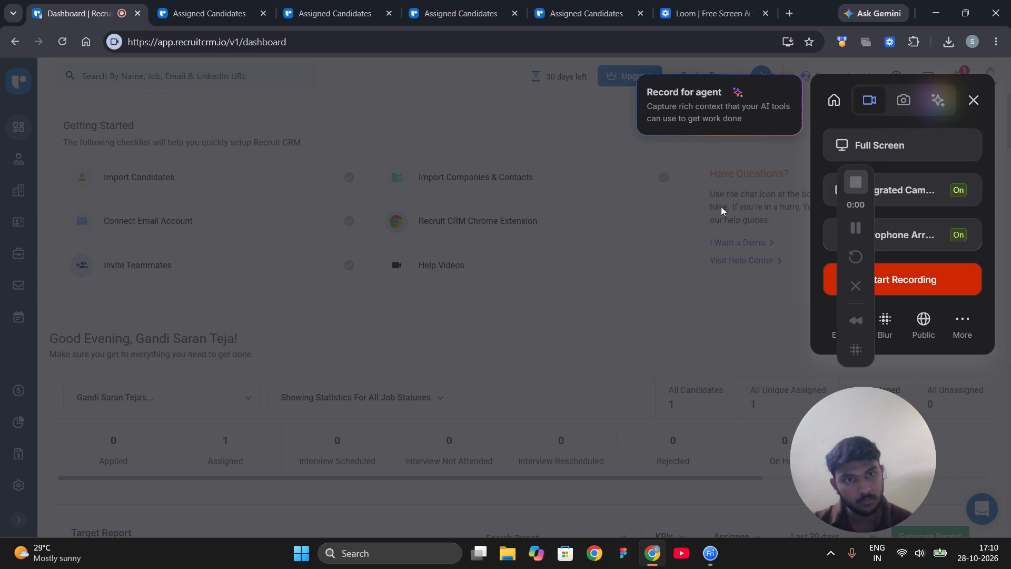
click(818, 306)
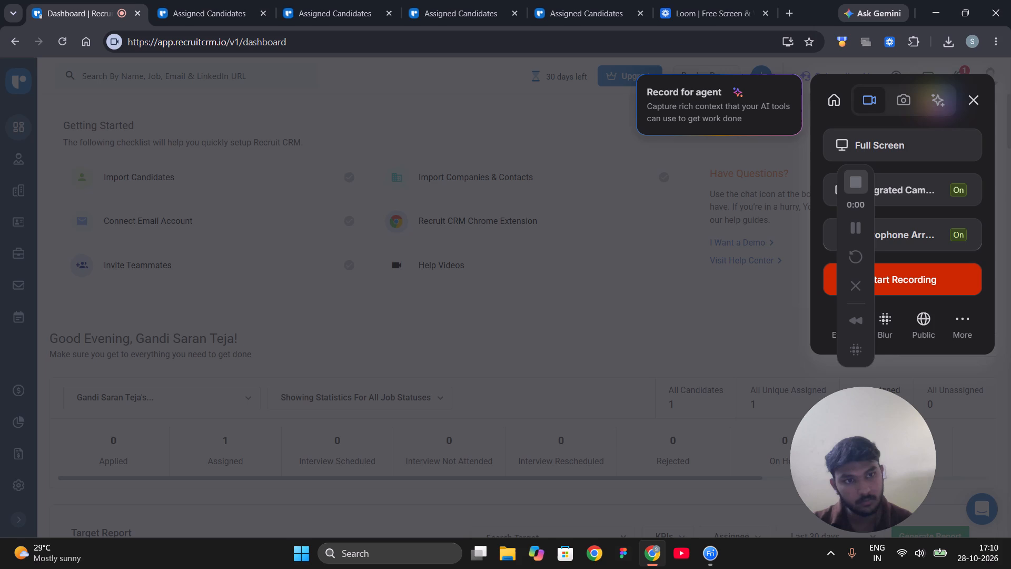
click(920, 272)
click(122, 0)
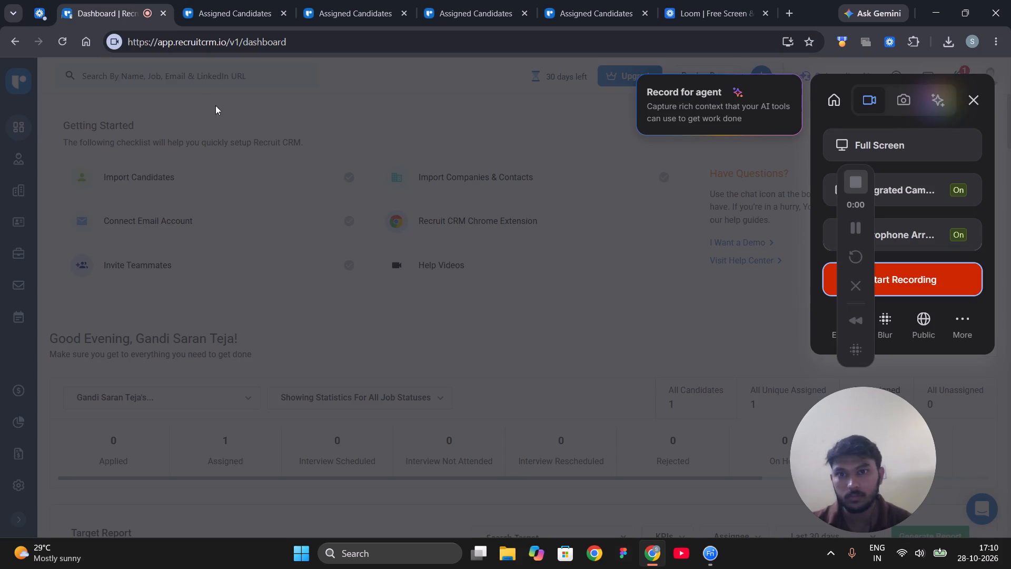
Close all four Assigned Candidates browser tabs, keeping the Recruit CRM dashboard and Loom tabs open.
click(217, 0)
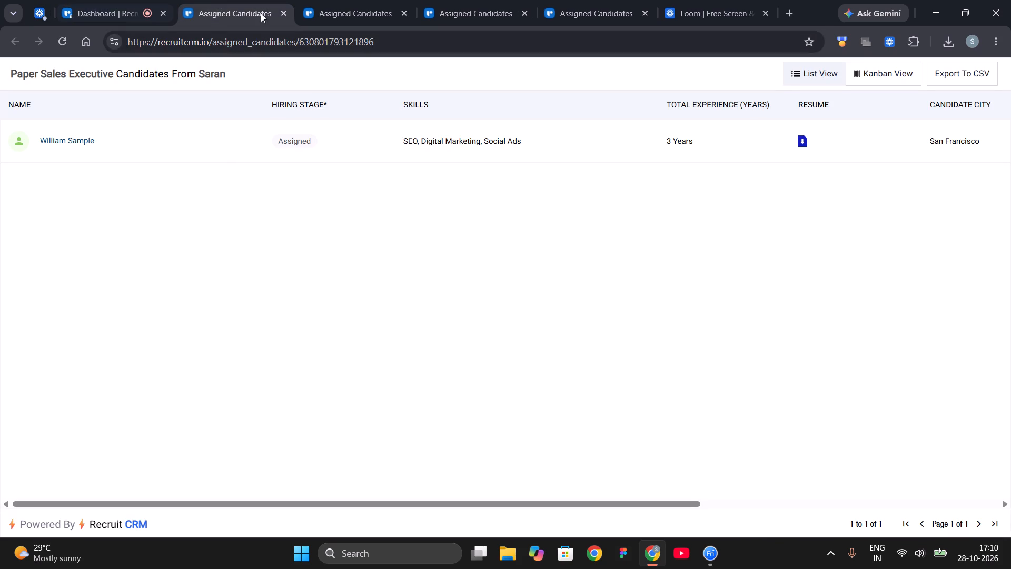
click(285, 11)
click(126, 0)
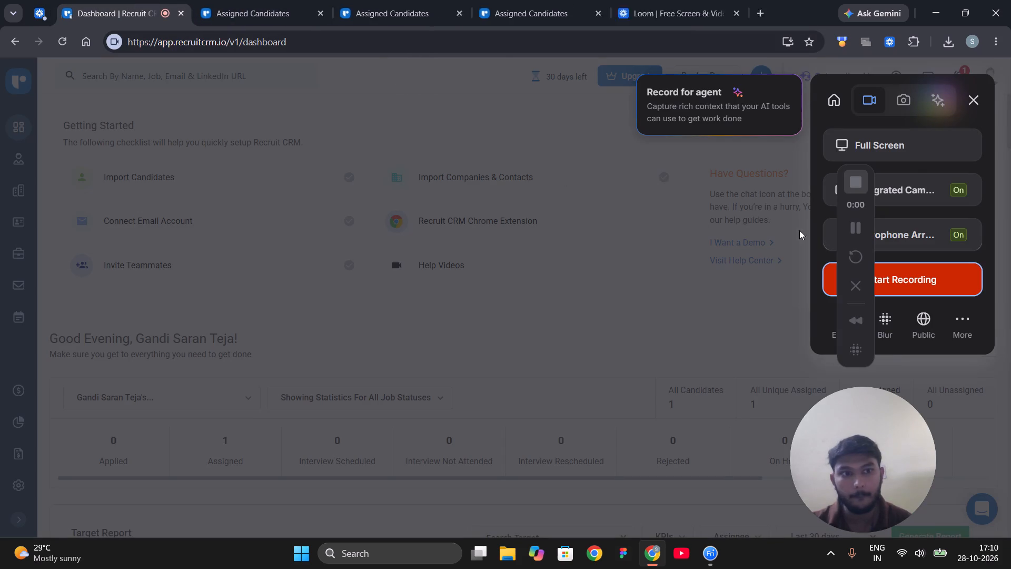
click(325, 0)
click(417, 0)
click(564, 0)
click(628, 0)
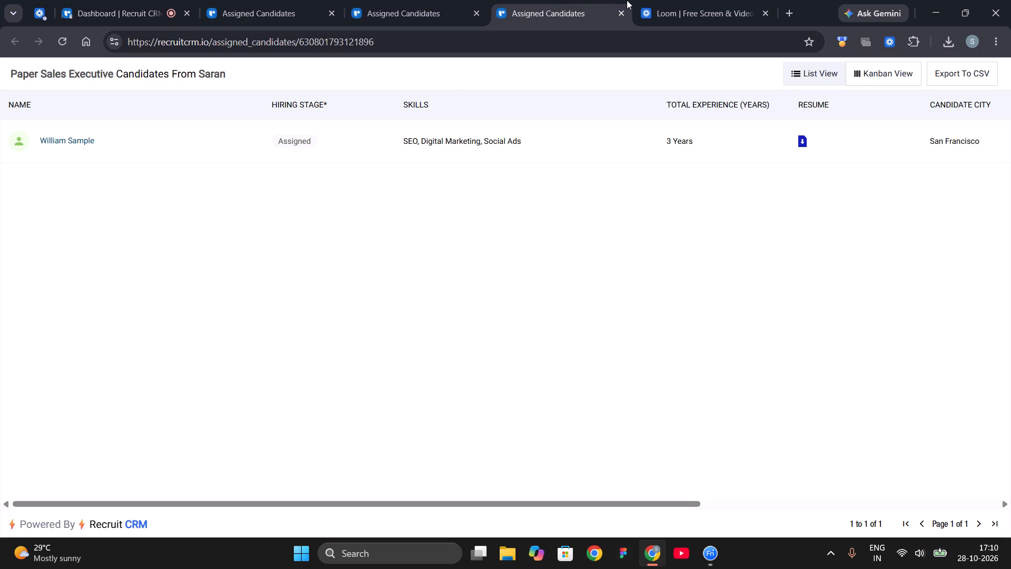
click(620, 16)
click(478, 9)
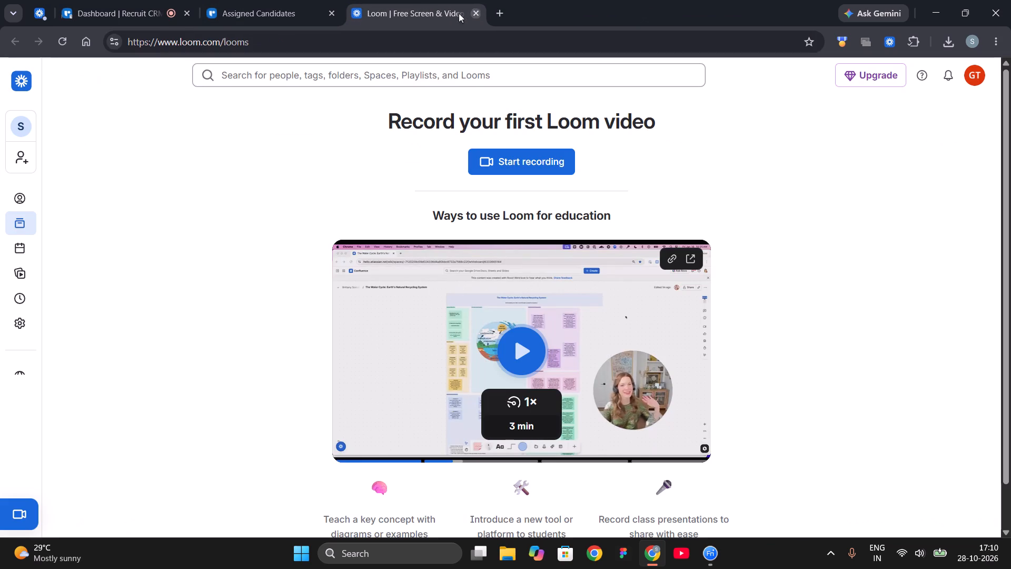
click(310, 5)
click(329, 14)
Start a new Loom recording from the Recruit CRM dashboard, sharing the entire screen.
click(102, 0)
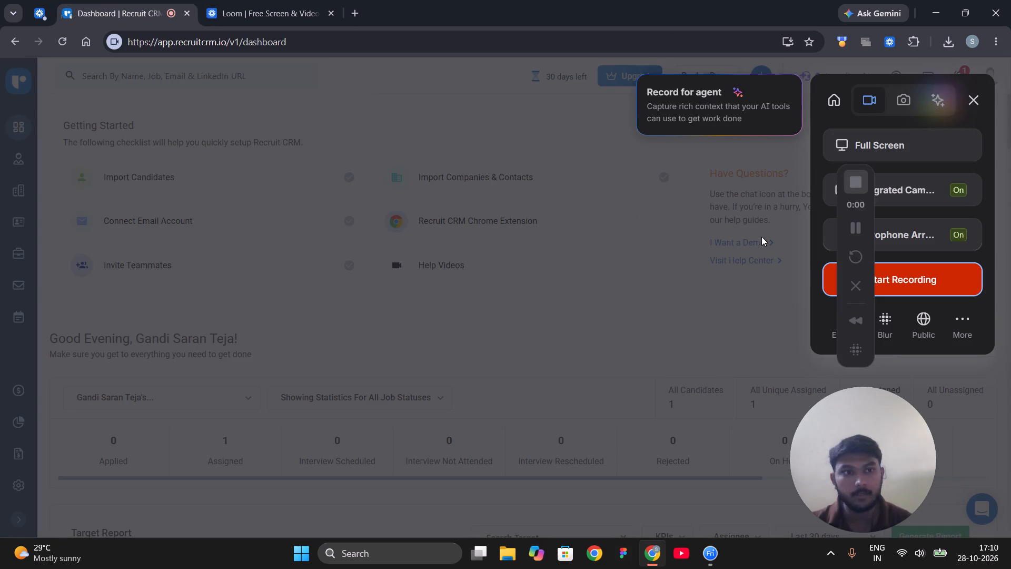
click(884, 279)
click(426, 234)
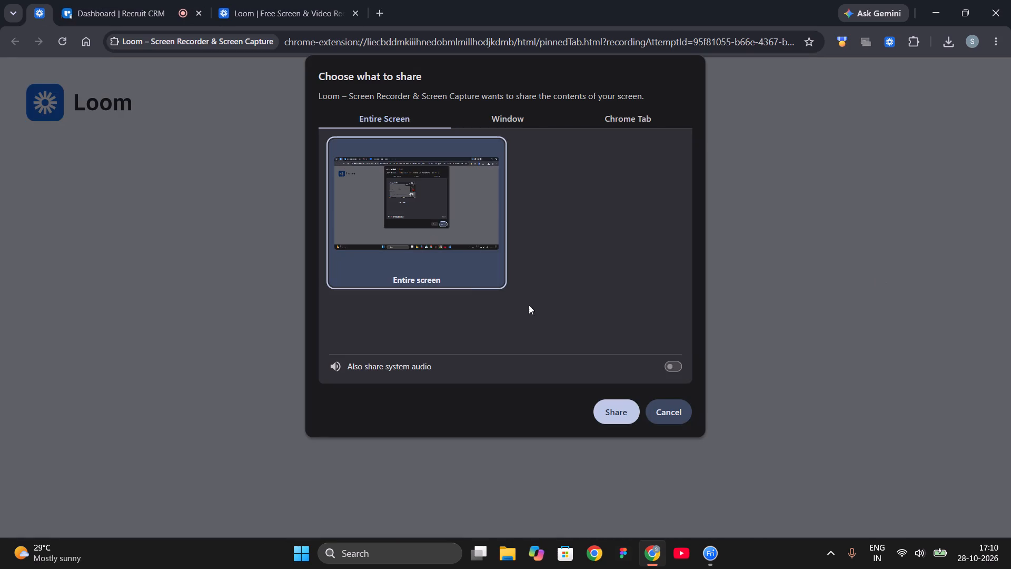
click(601, 409)
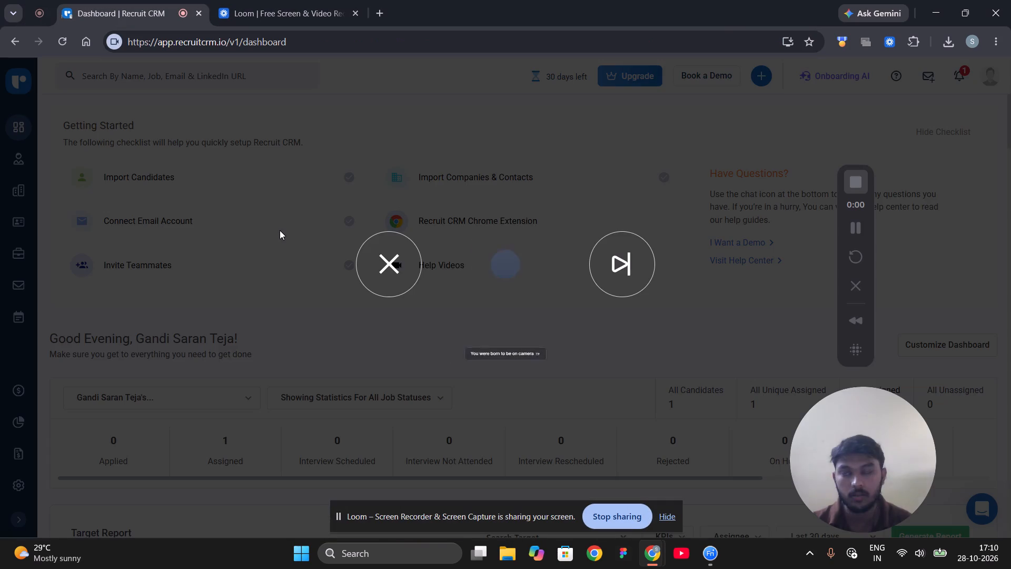
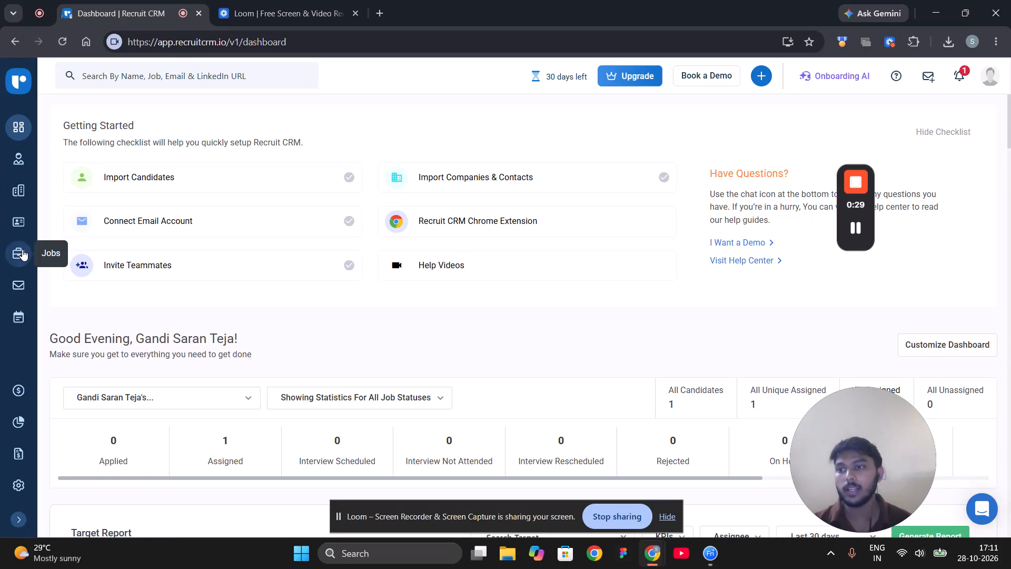
Present the Paper Sales Executive job in the recording, showing its candidates pipeline.
click(25, 252)
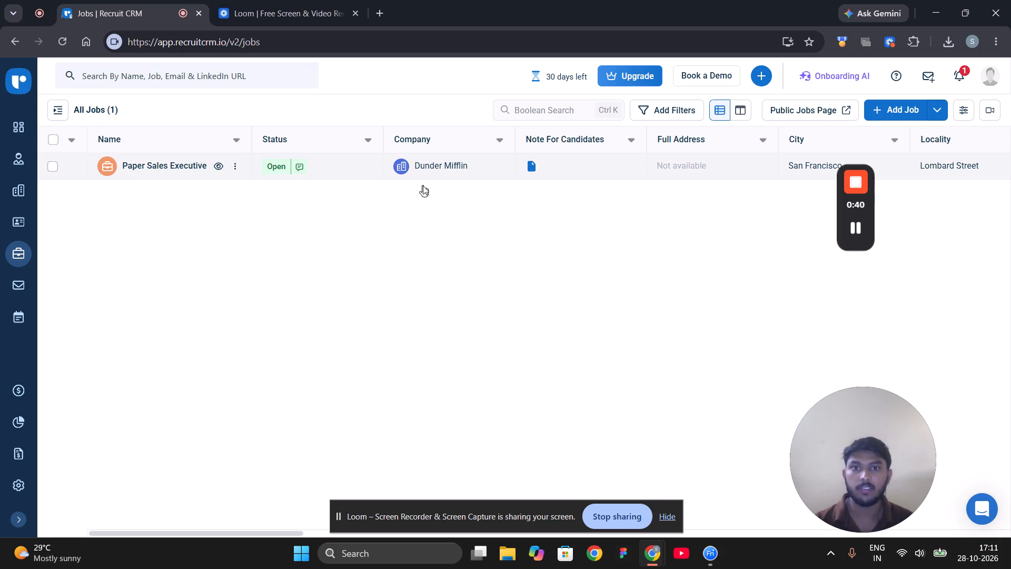
click(136, 162)
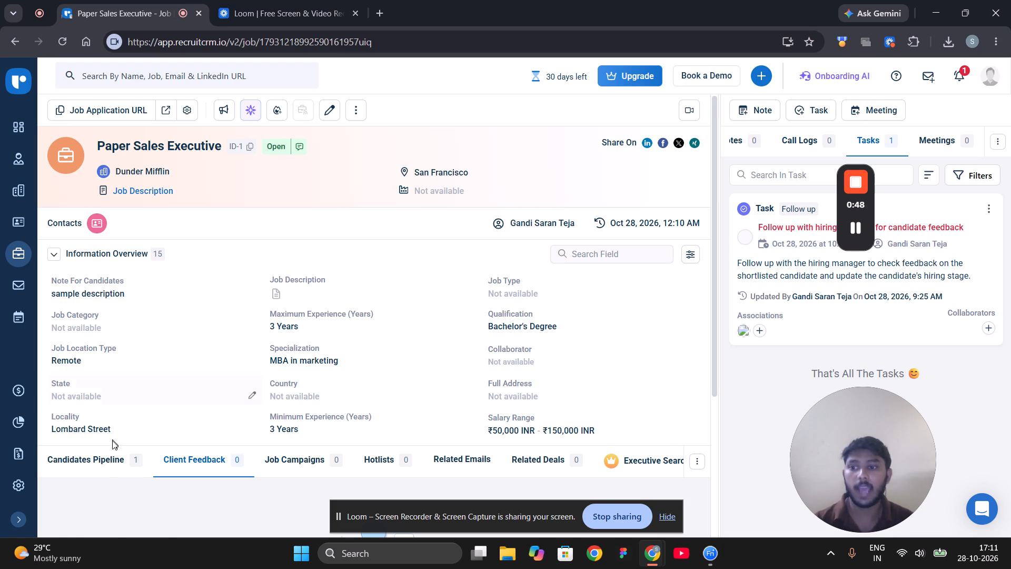
click(105, 460)
scroll(160, 451, down, 4)
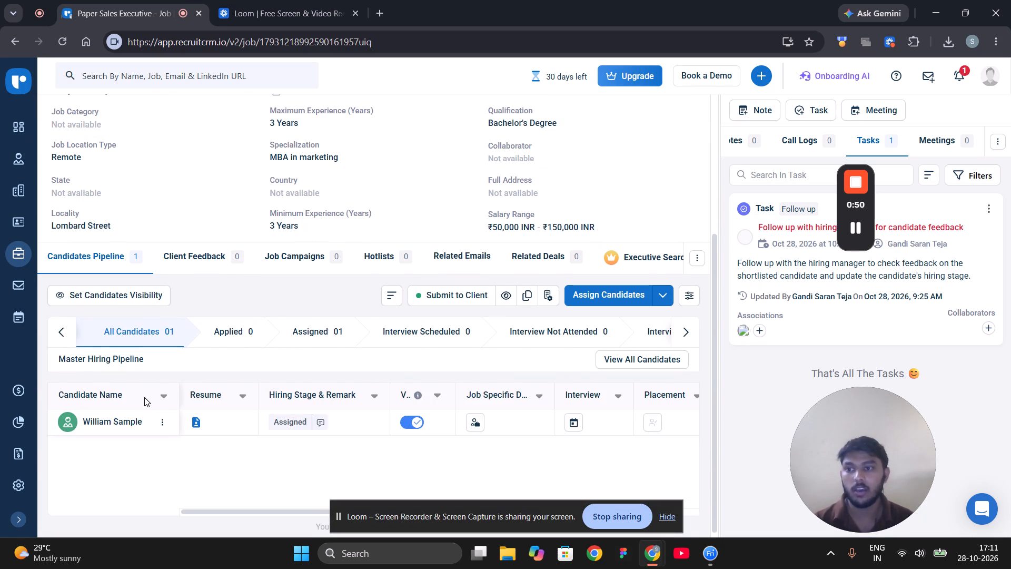
scroll(171, 430, down, 2)
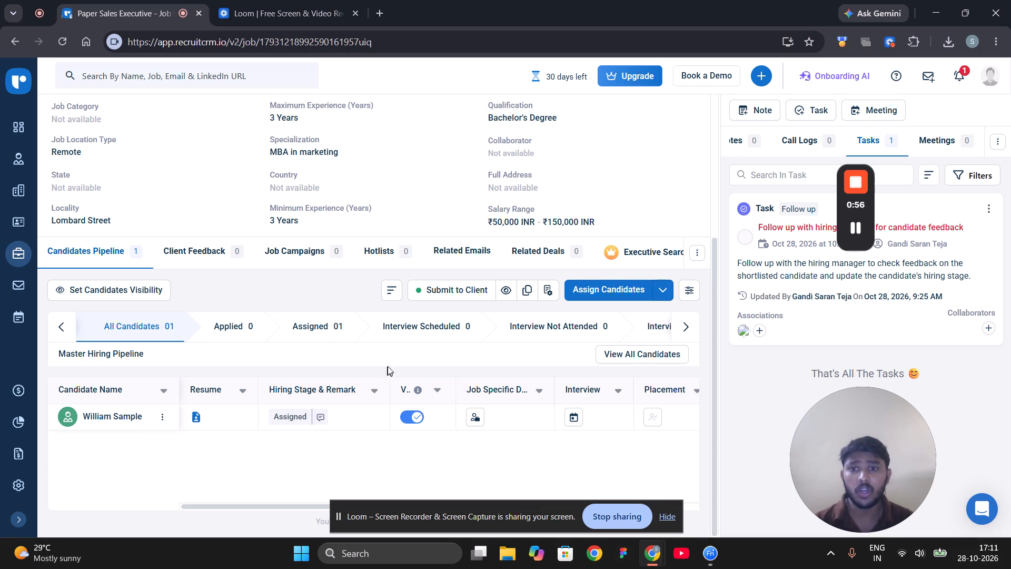
Present William Sample's candidate profile from the pipeline, down to the assigned jobs list.
click(140, 412)
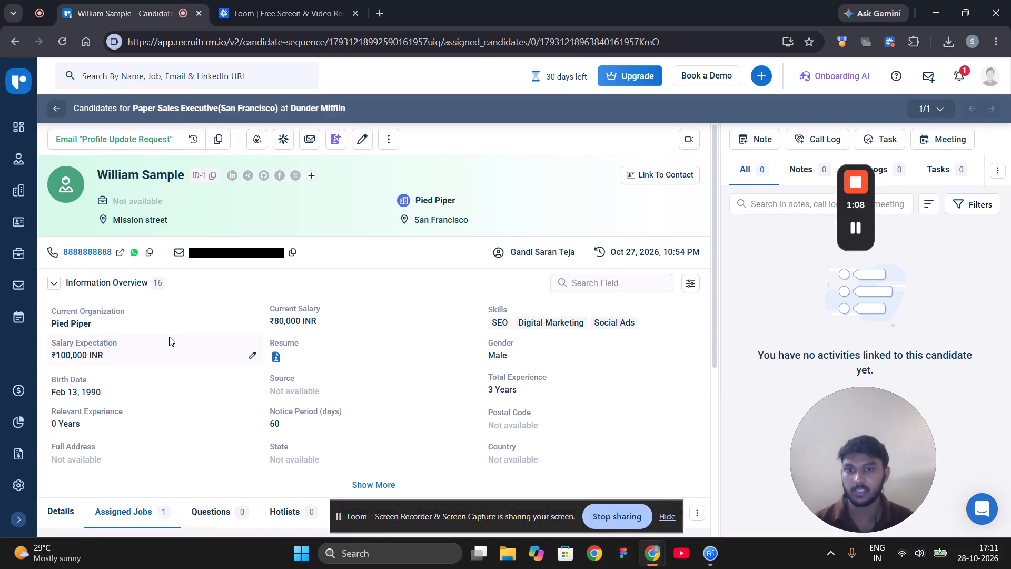
scroll(169, 337, down, 5)
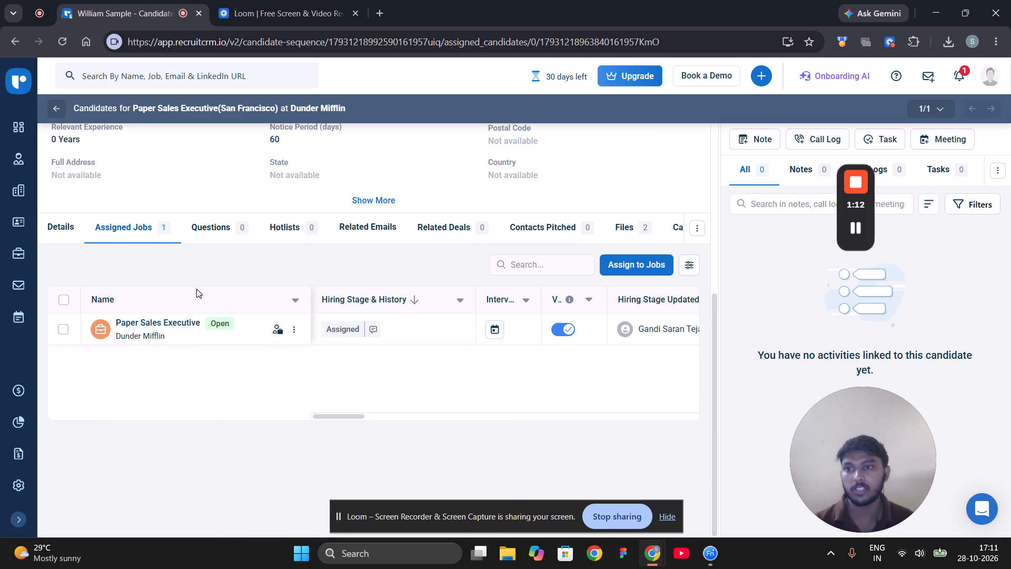
Reopen the Paper Sales Executive job, preview the online candidate list for client submission, and show it in Kanban view.
click(23, 243)
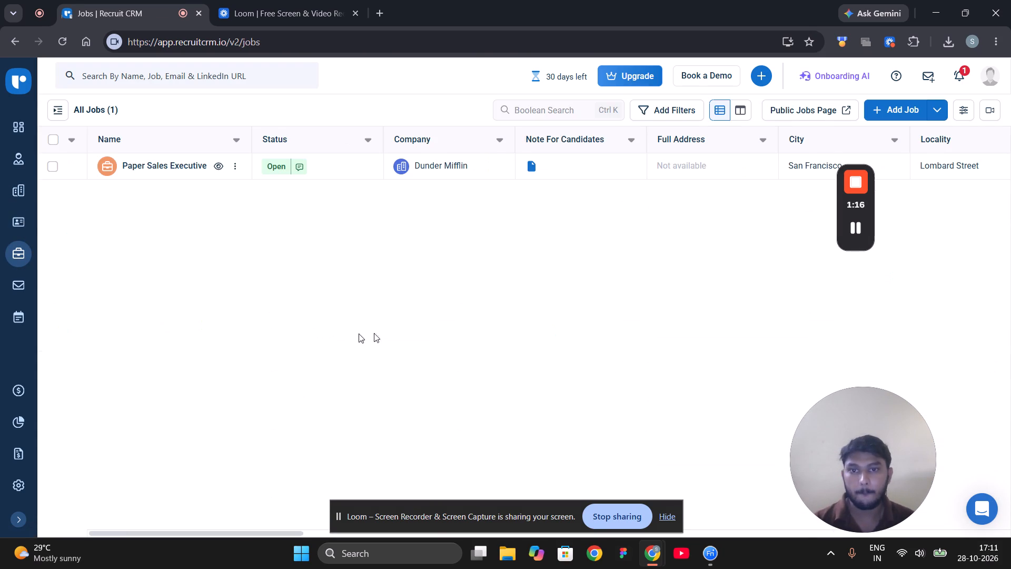
click(158, 166)
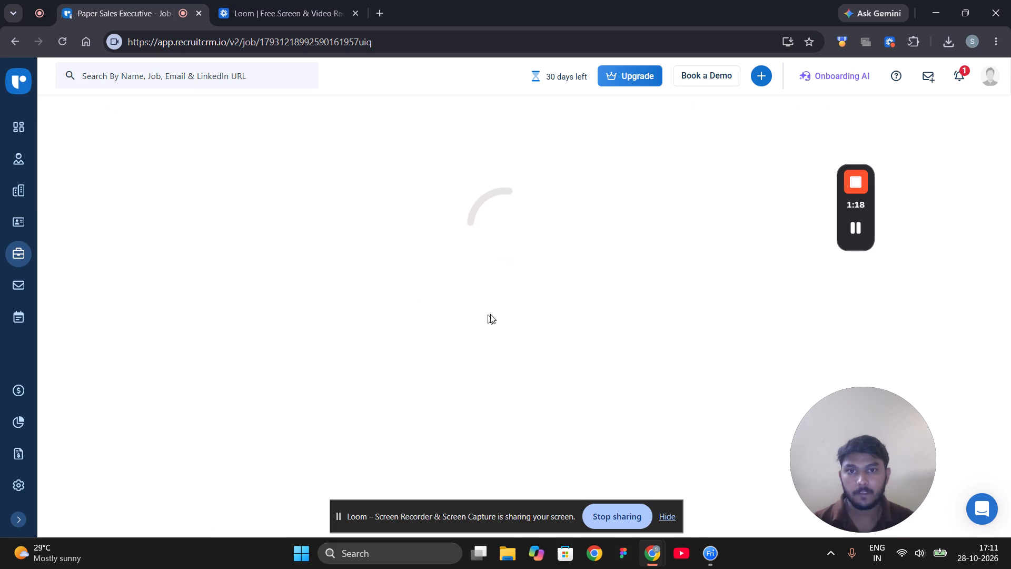
scroll(510, 311, down, 2)
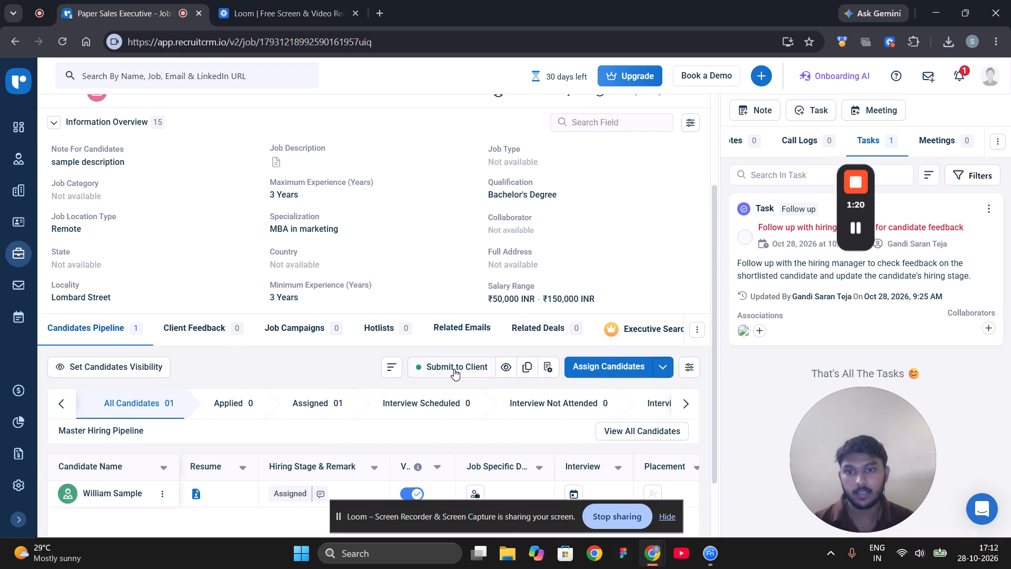
click(454, 369)
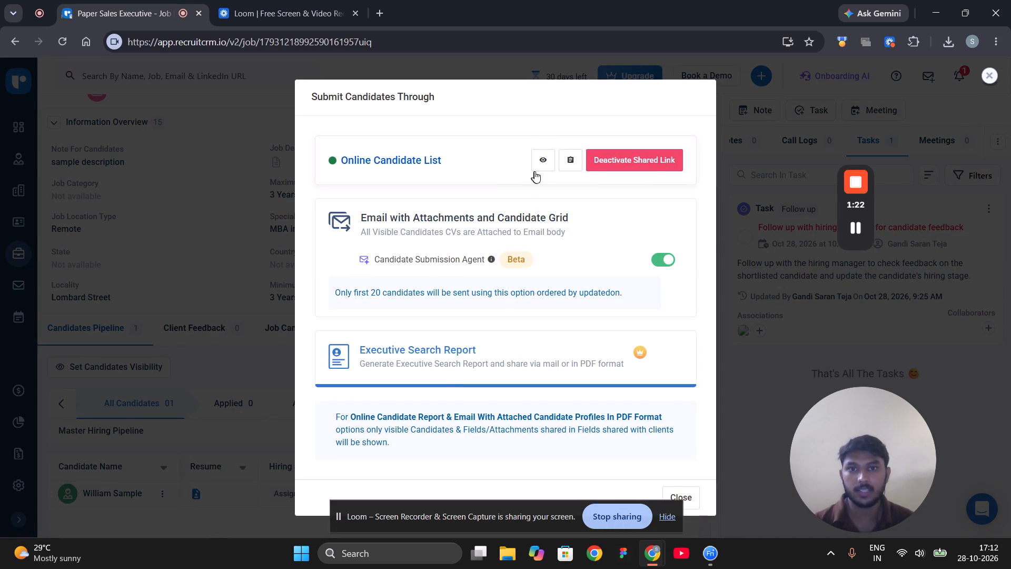
click(542, 158)
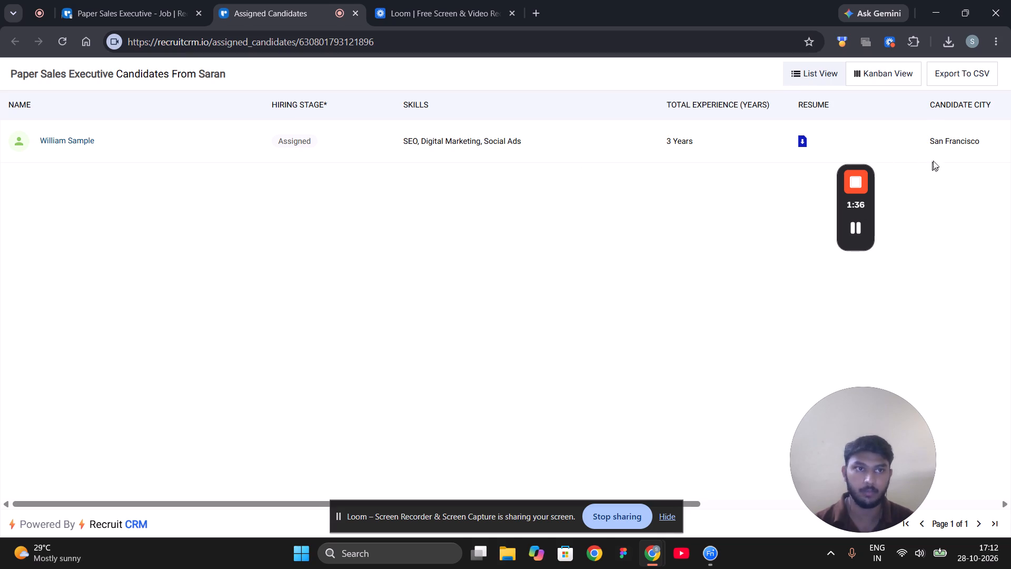
click(880, 74)
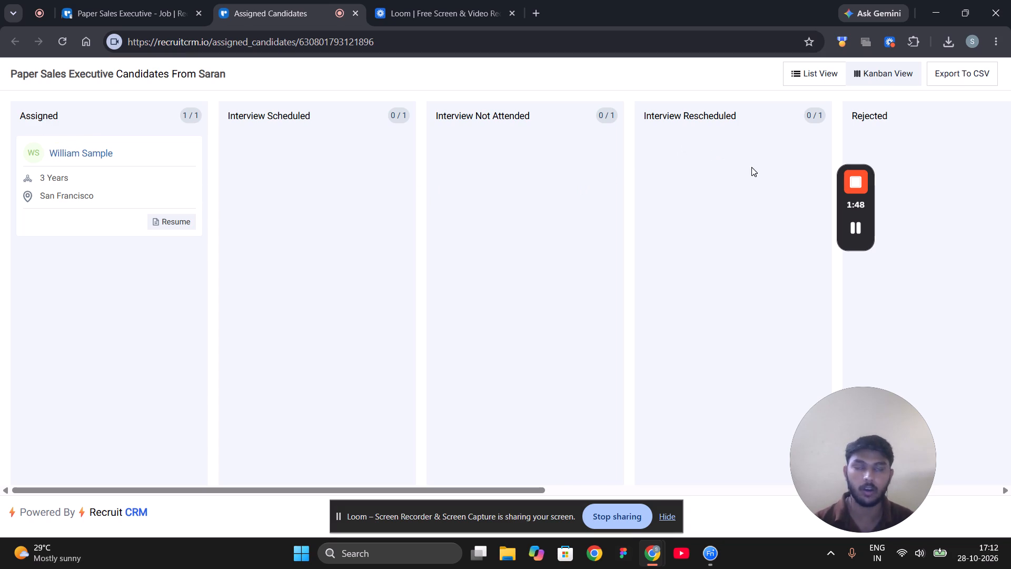
Briefly pause and resume the Loom recording, and return to the job page with the candidate submission dialog closed.
click(858, 230)
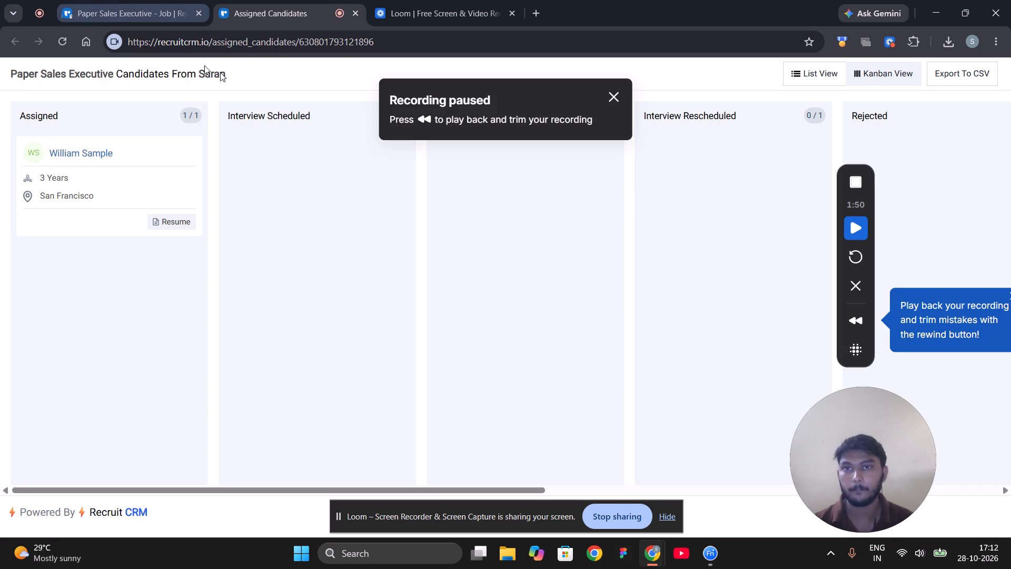
click(853, 235)
click(159, 0)
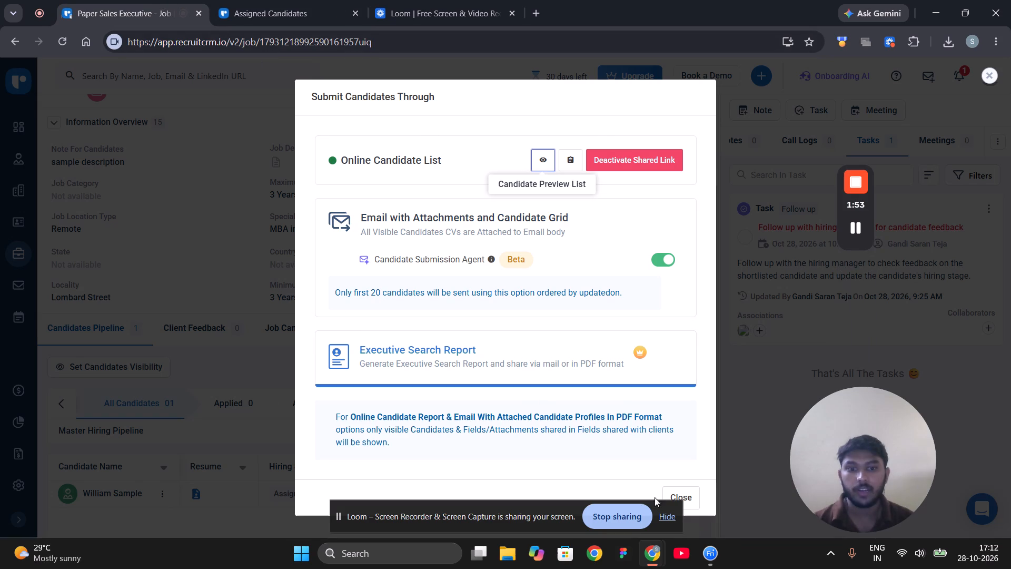
click(686, 490)
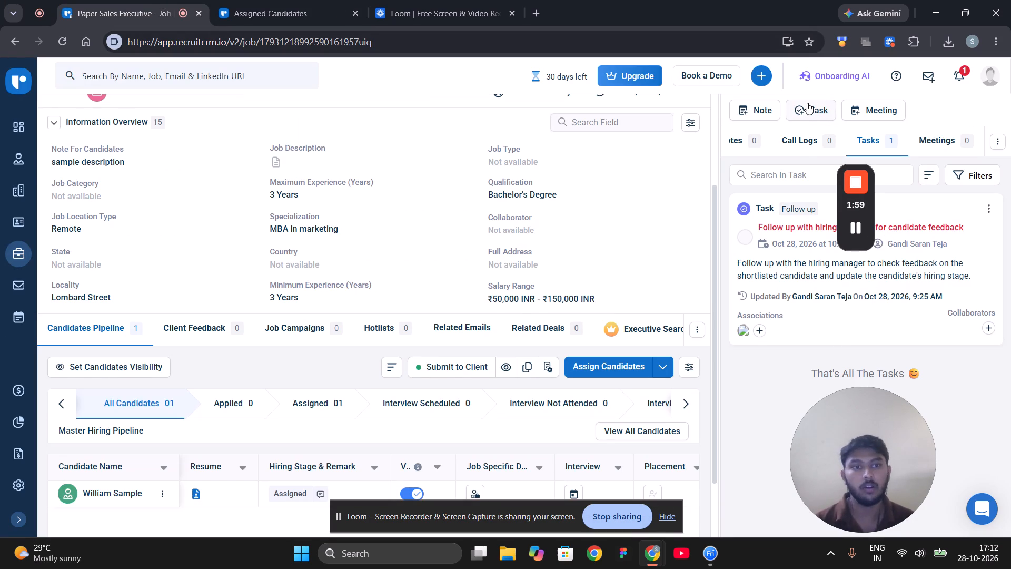
Present the new task form for the Paper Sales Executive job and close it without adding a task.
click(819, 114)
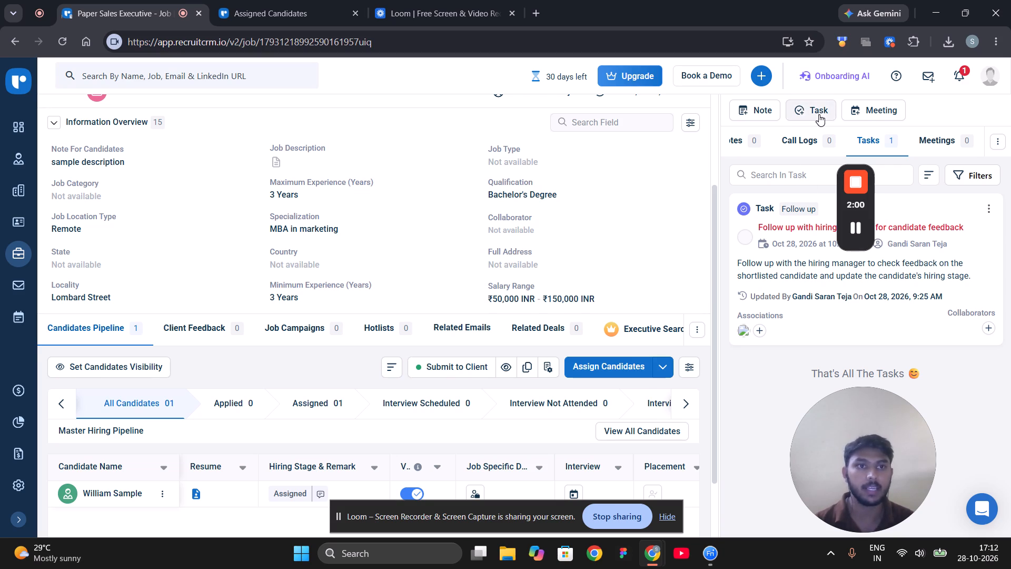
scroll(649, 264, down, 6)
scroll(849, 368, down, 4)
click(983, 79)
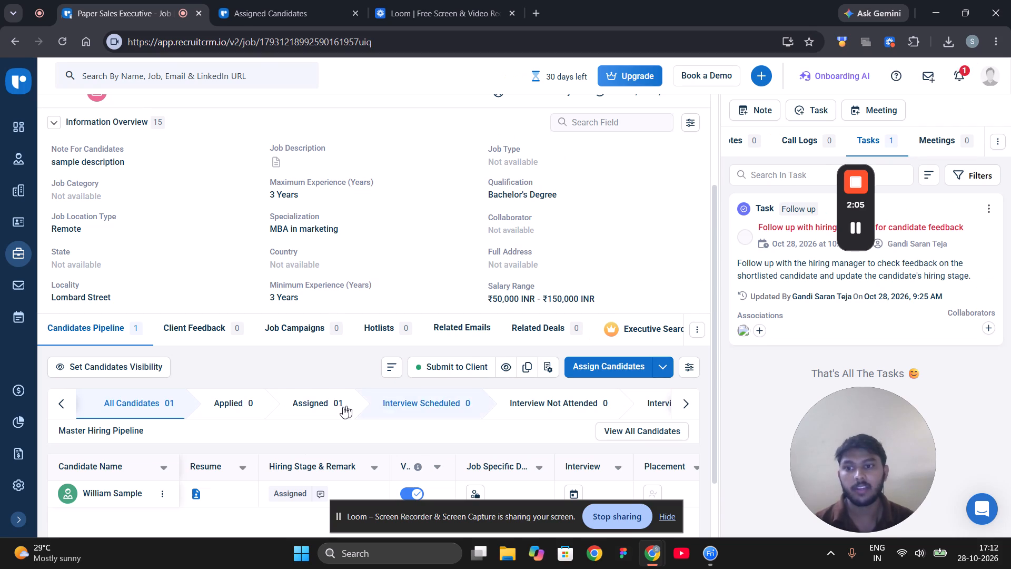
Present the Client Feedback section of the Paper Sales Executive job.
scroll(329, 409, down, 1)
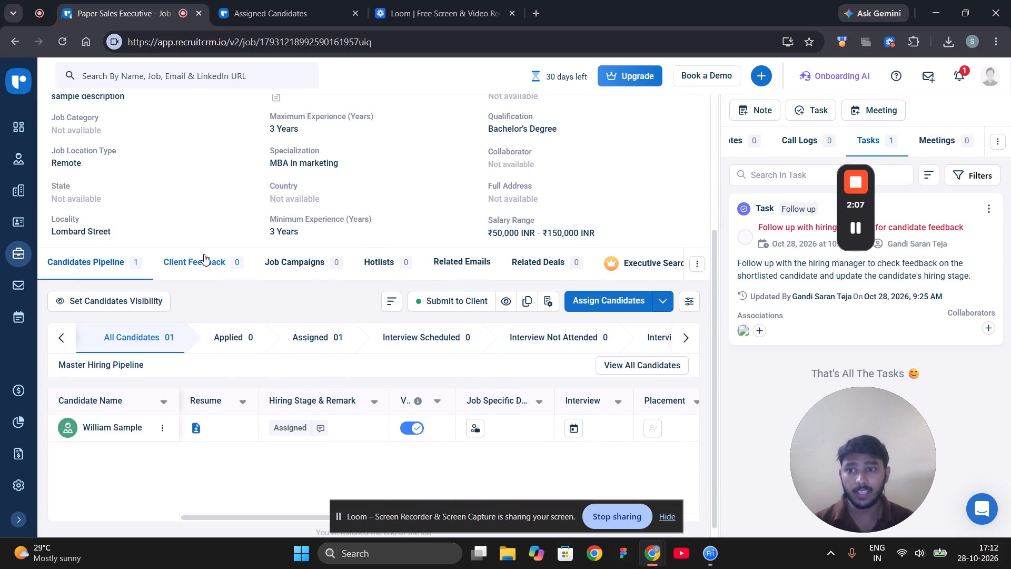
click(204, 253)
scroll(325, 366, down, 2)
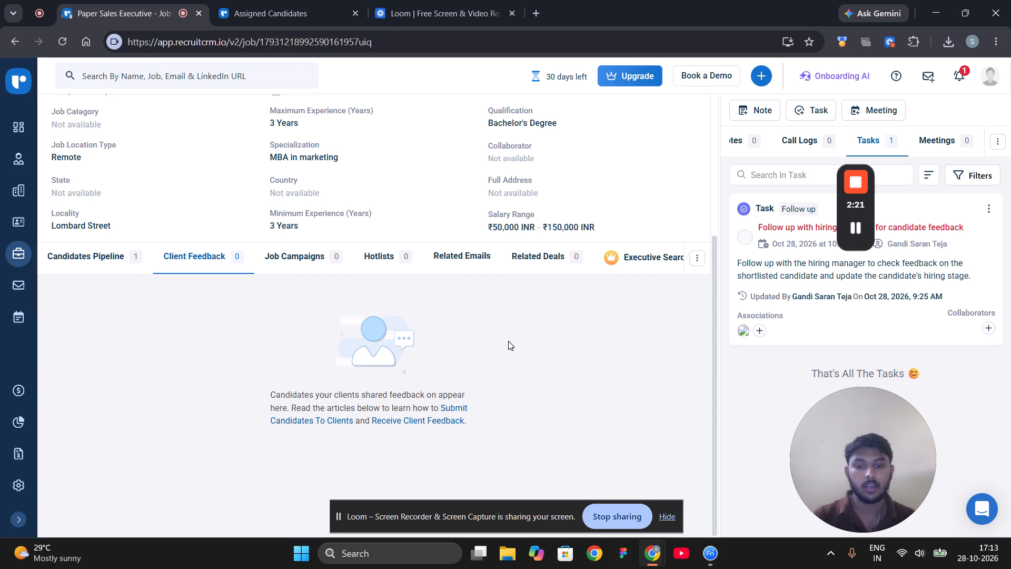
Pause the Loom recording.
click(855, 227)
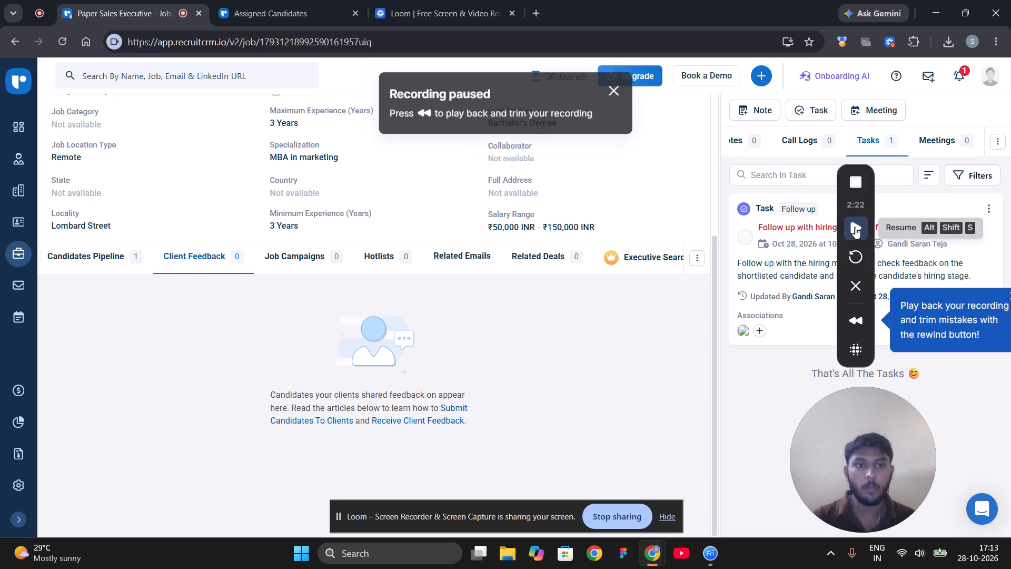
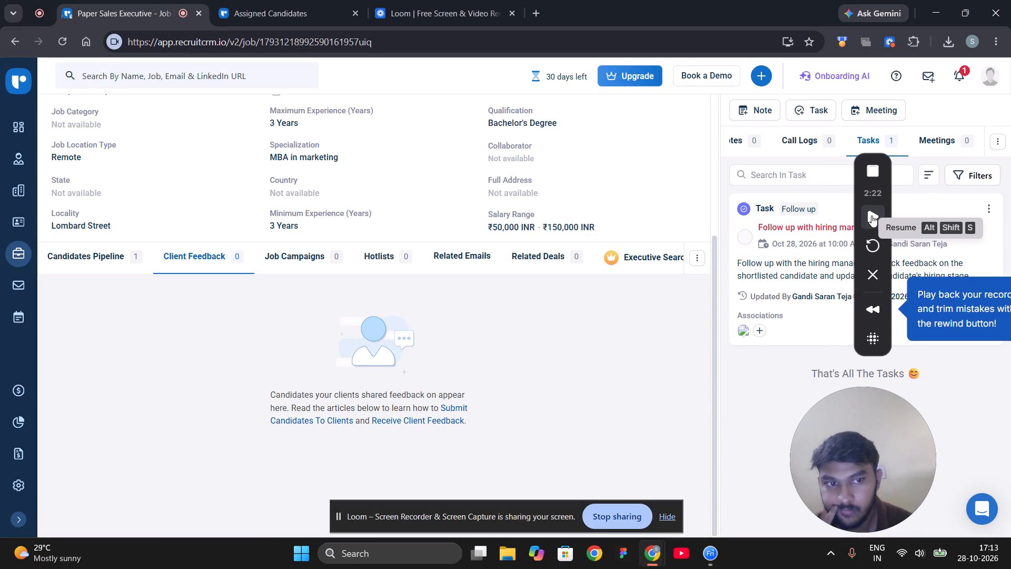
Play back the opening seconds of the paused take in Loom's Rewind and Trim view, with the sharing notice hidden.
click(877, 316)
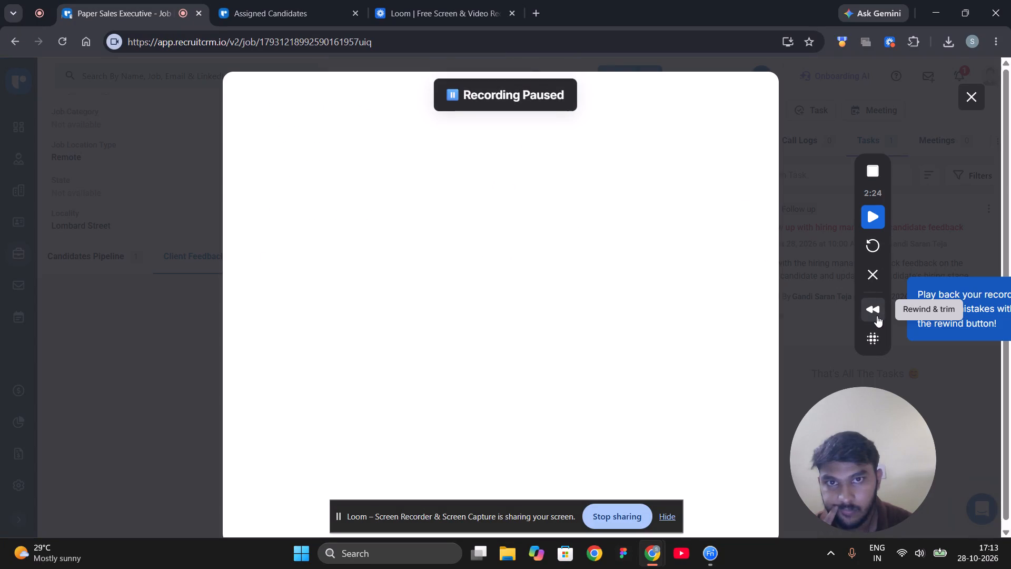
scroll(642, 350, down, 1)
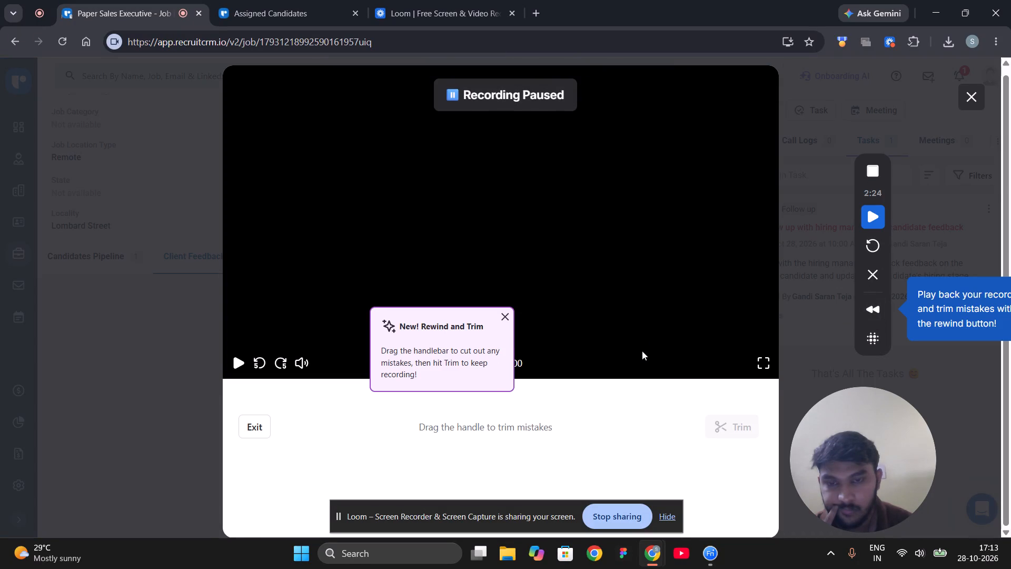
click(235, 353)
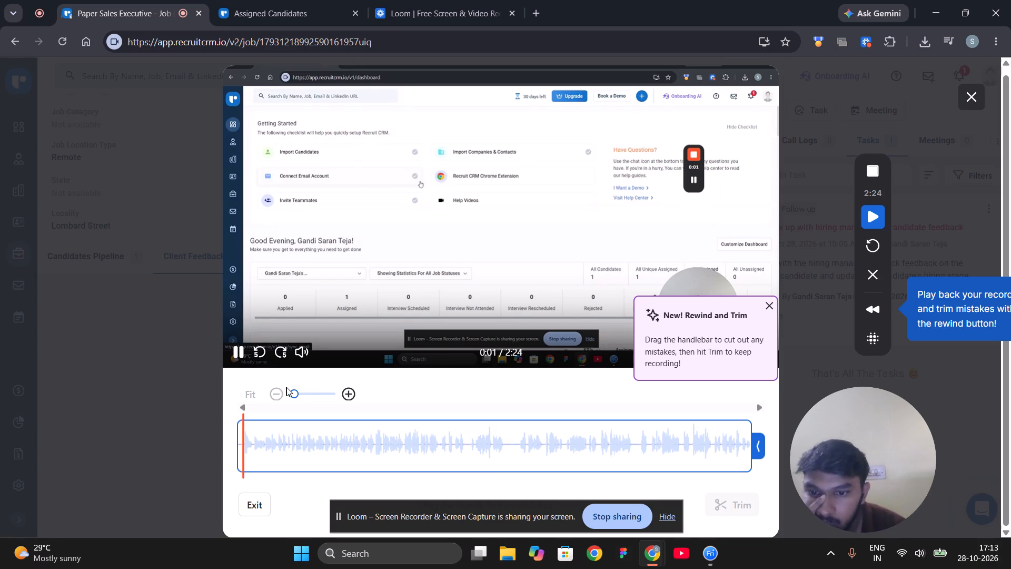
click(776, 309)
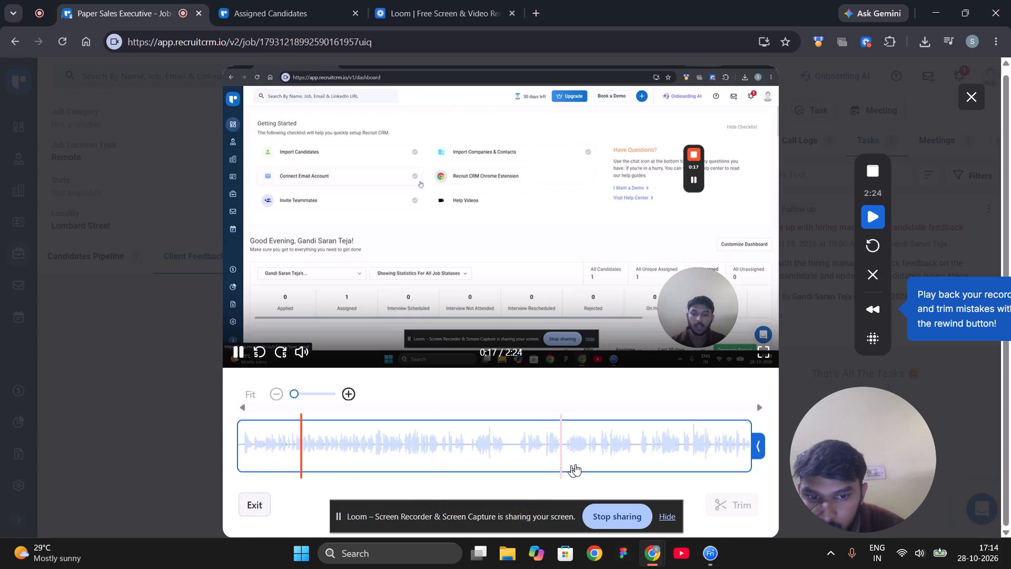
triple_click(257, 354)
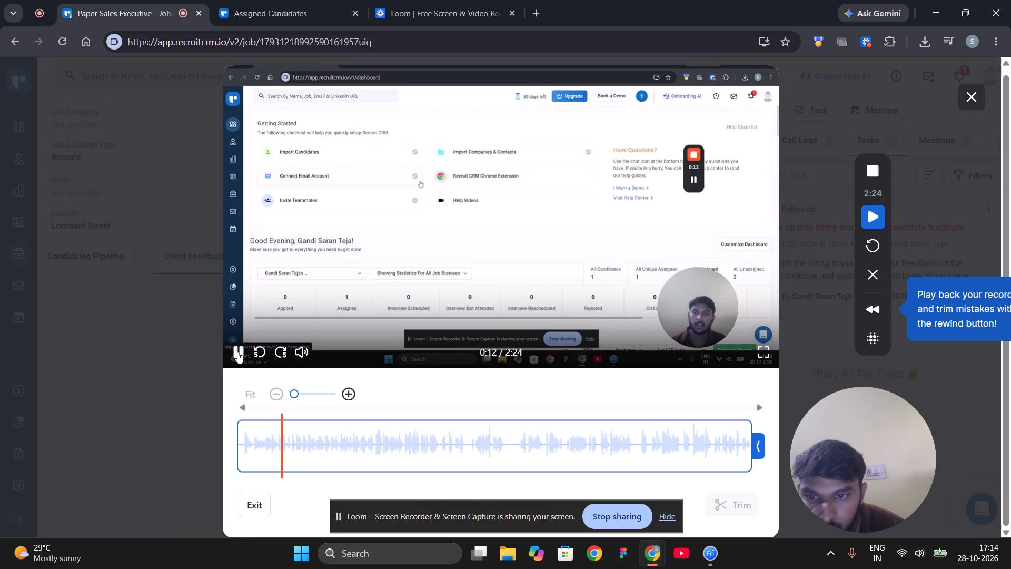
click(237, 352)
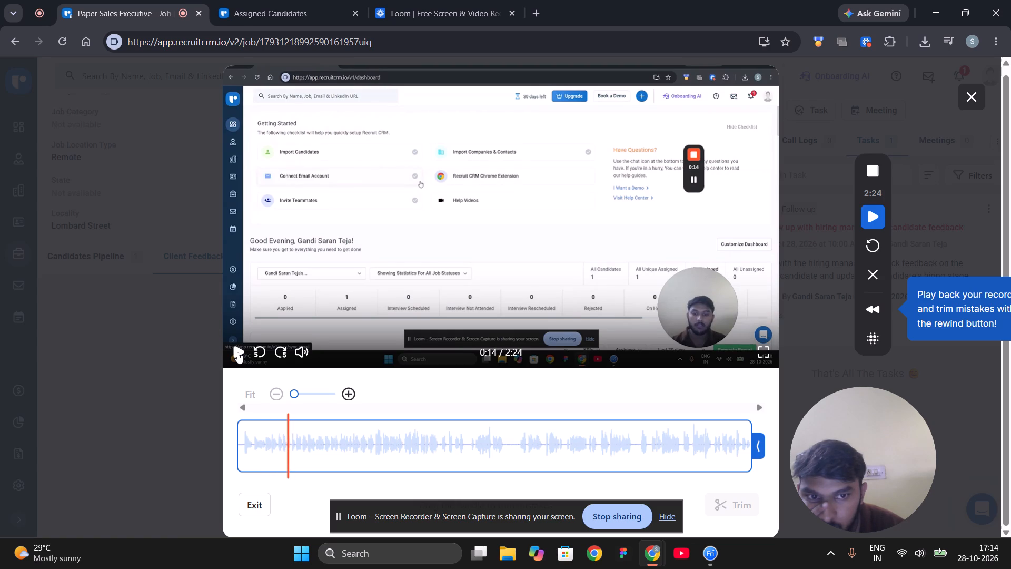
click(237, 352)
click(237, 352)
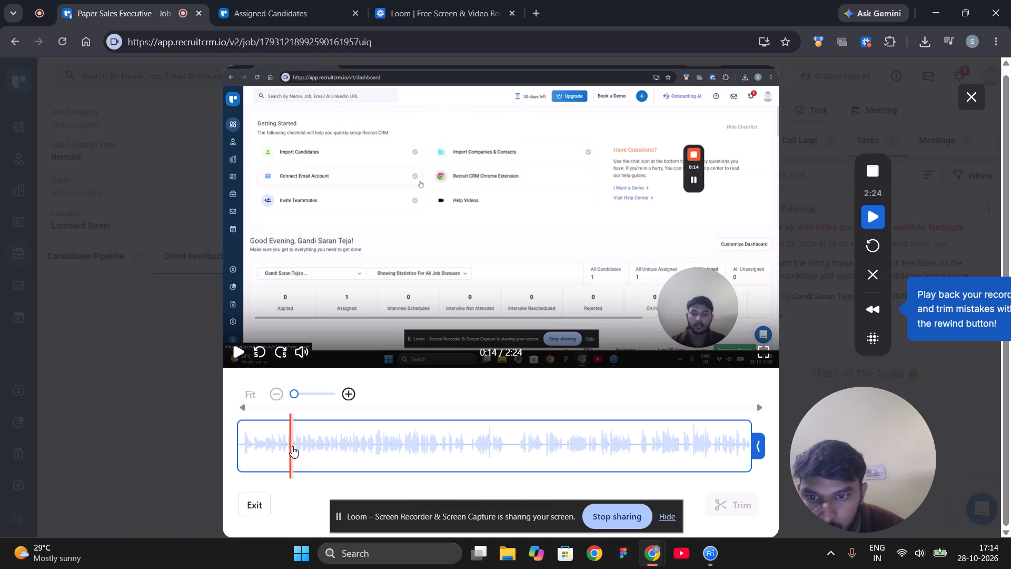
click(292, 446)
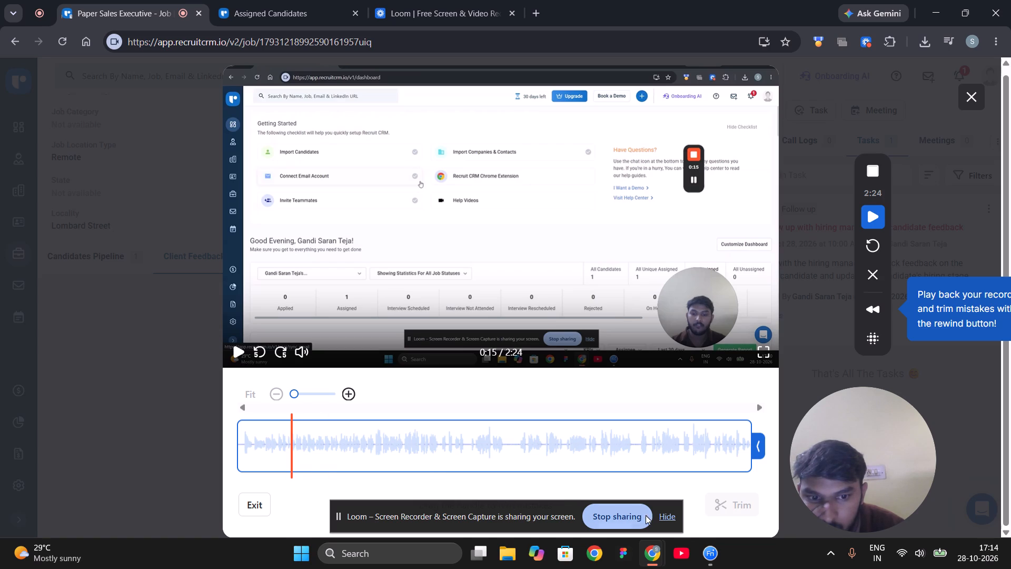
click(665, 517)
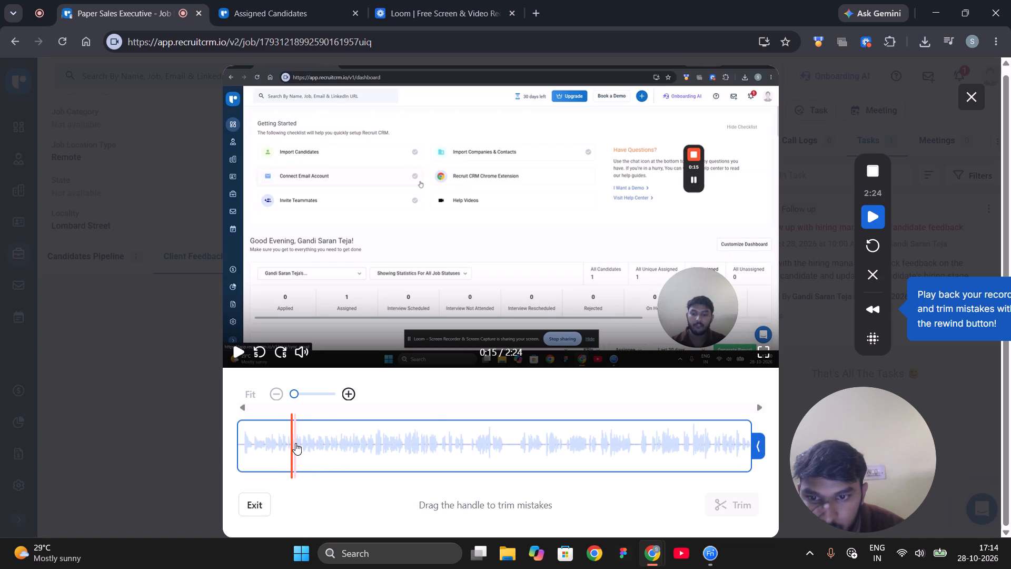
Examine the take's waveform between about 0:11 and 0:15 to find where the mistake could be cut.
click(295, 443)
drag(295, 443, 285, 445)
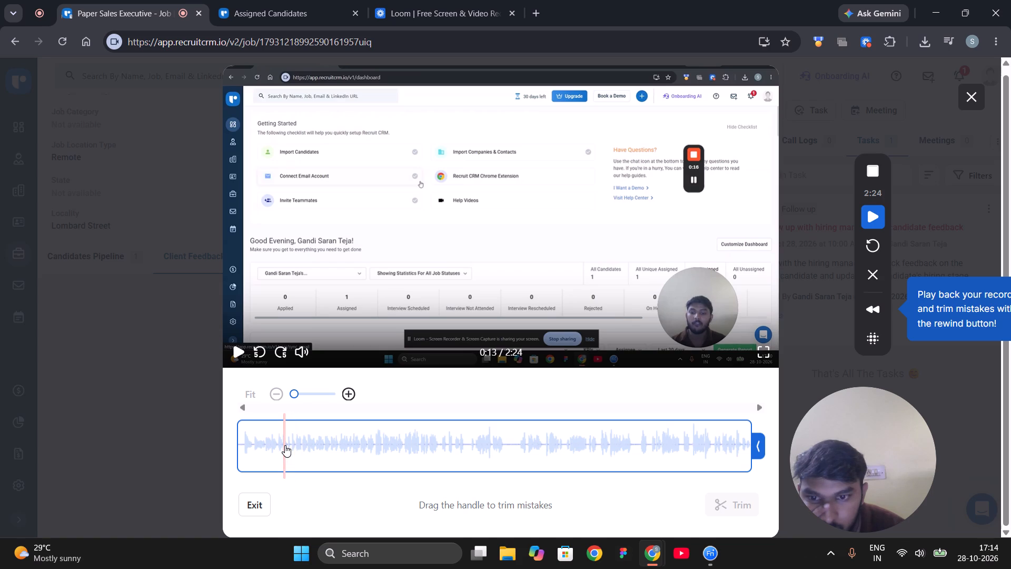
click(285, 445)
click(293, 445)
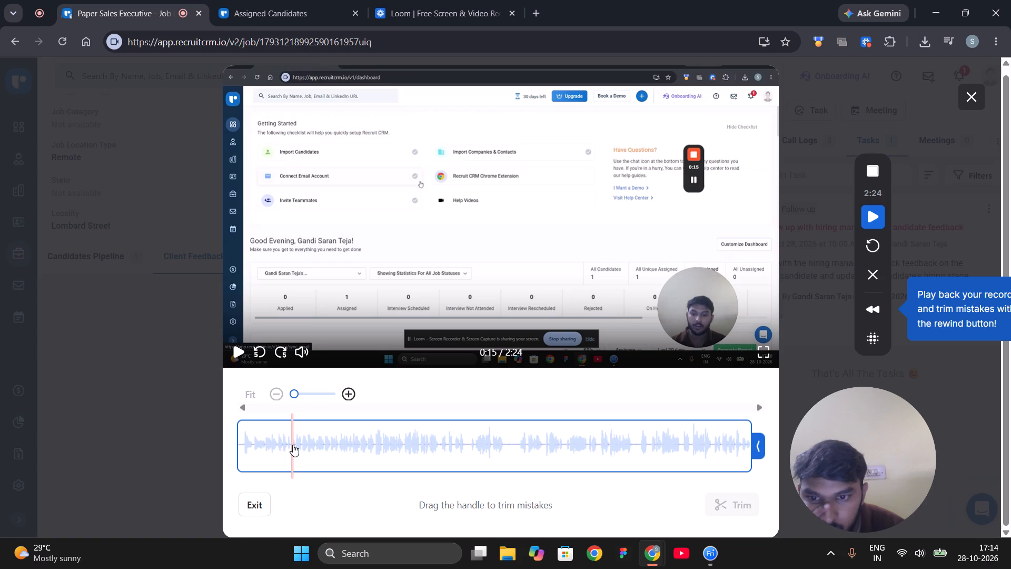
click(288, 445)
click(283, 446)
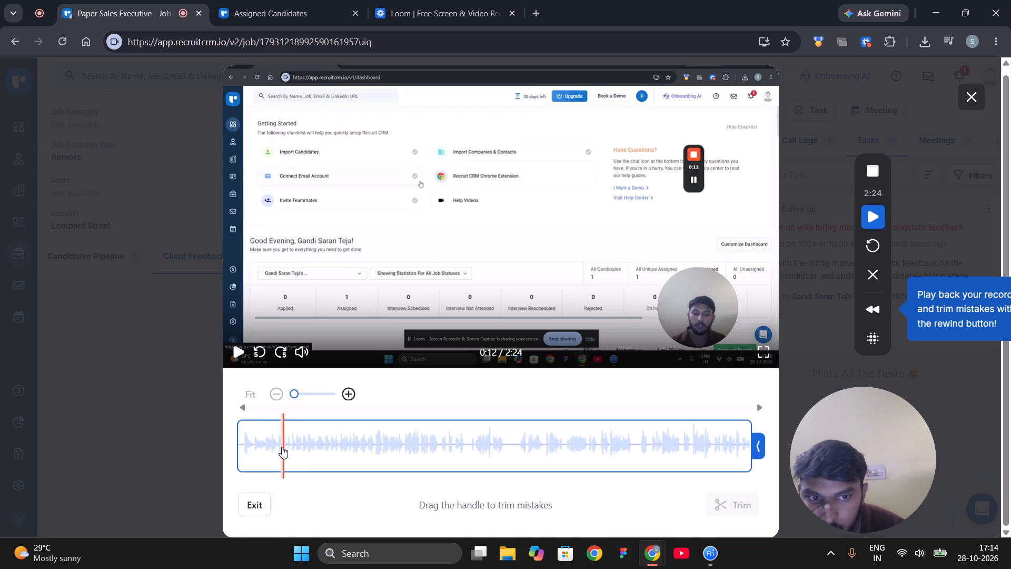
click(281, 447)
triple_click(280, 447)
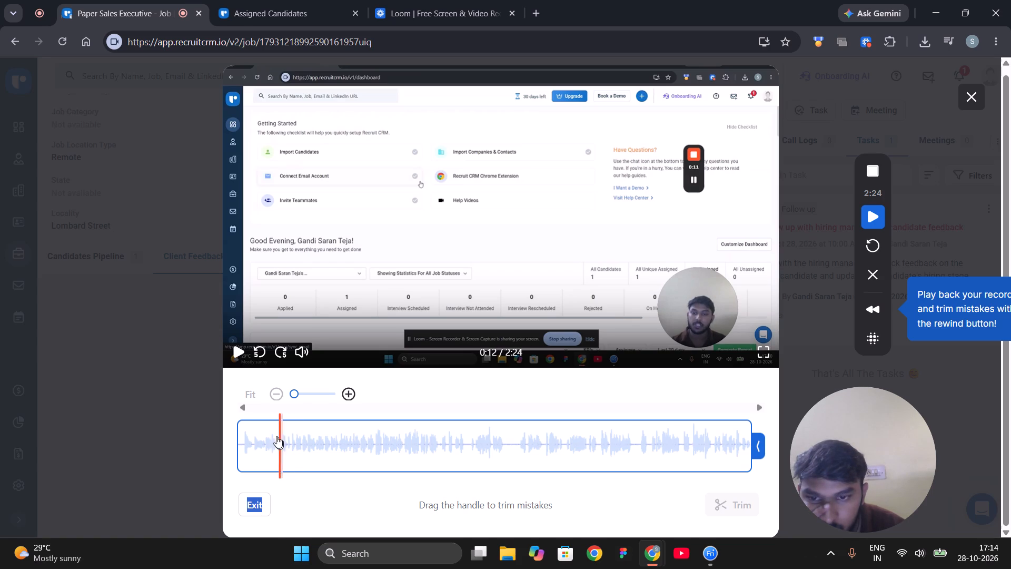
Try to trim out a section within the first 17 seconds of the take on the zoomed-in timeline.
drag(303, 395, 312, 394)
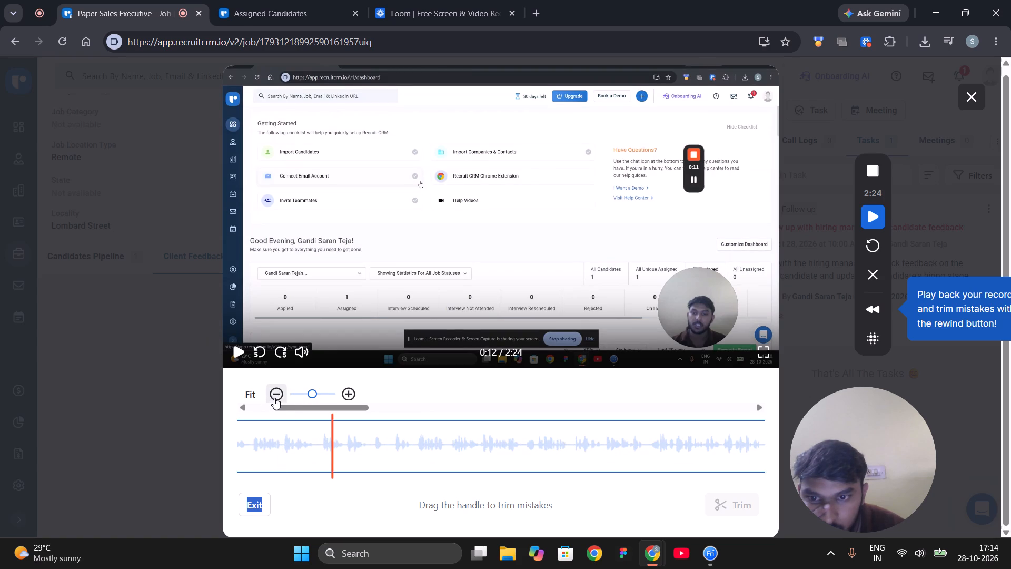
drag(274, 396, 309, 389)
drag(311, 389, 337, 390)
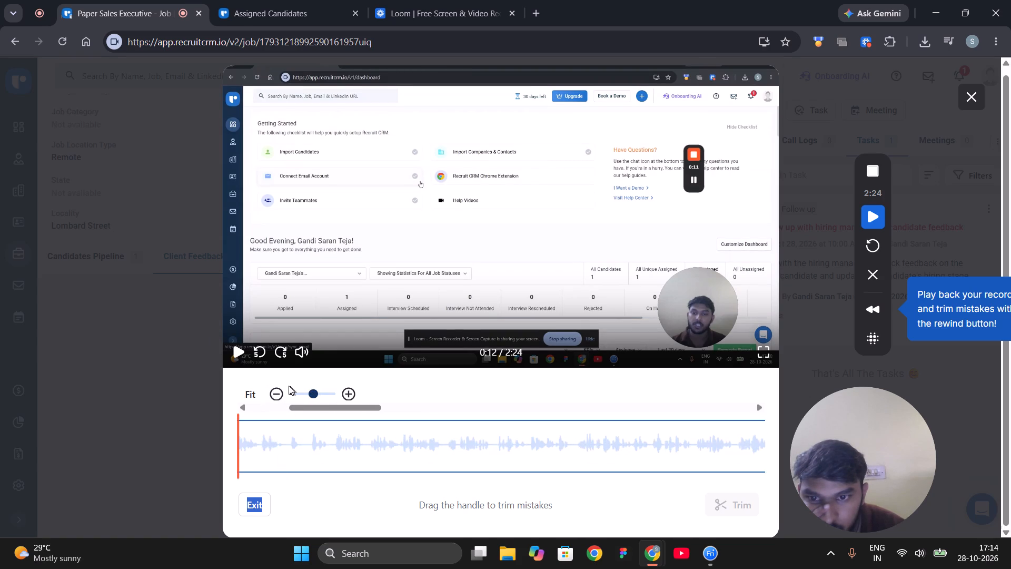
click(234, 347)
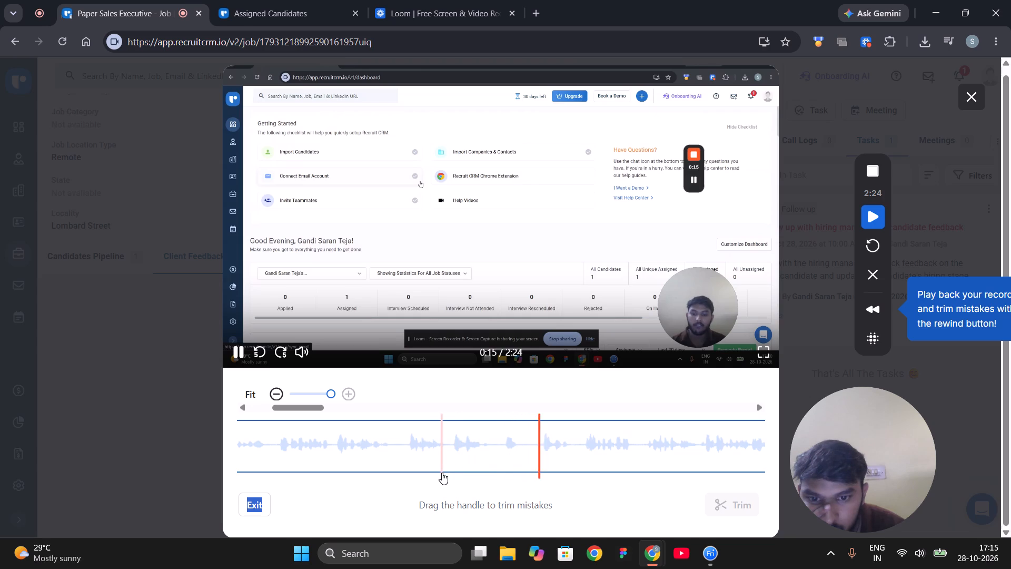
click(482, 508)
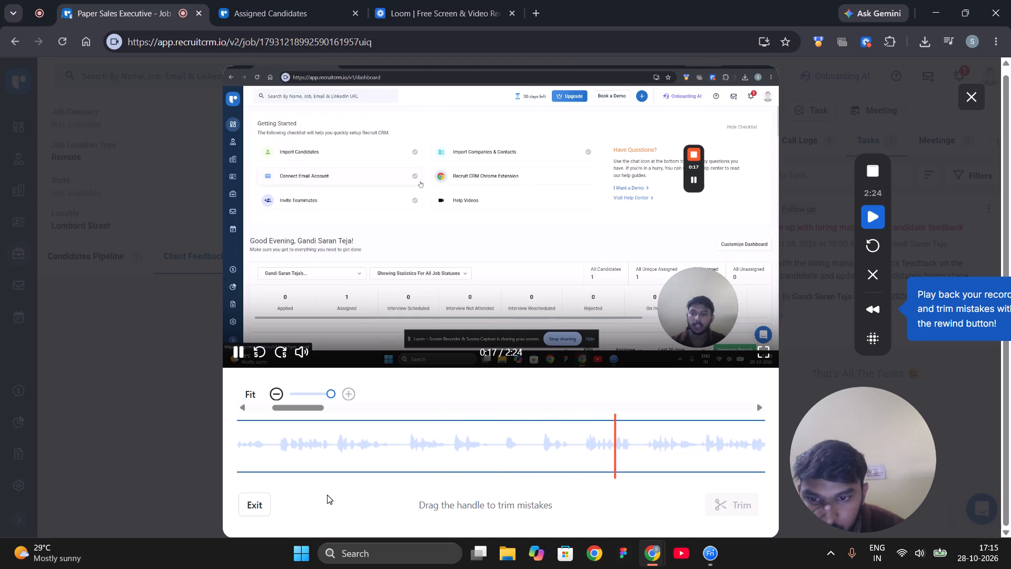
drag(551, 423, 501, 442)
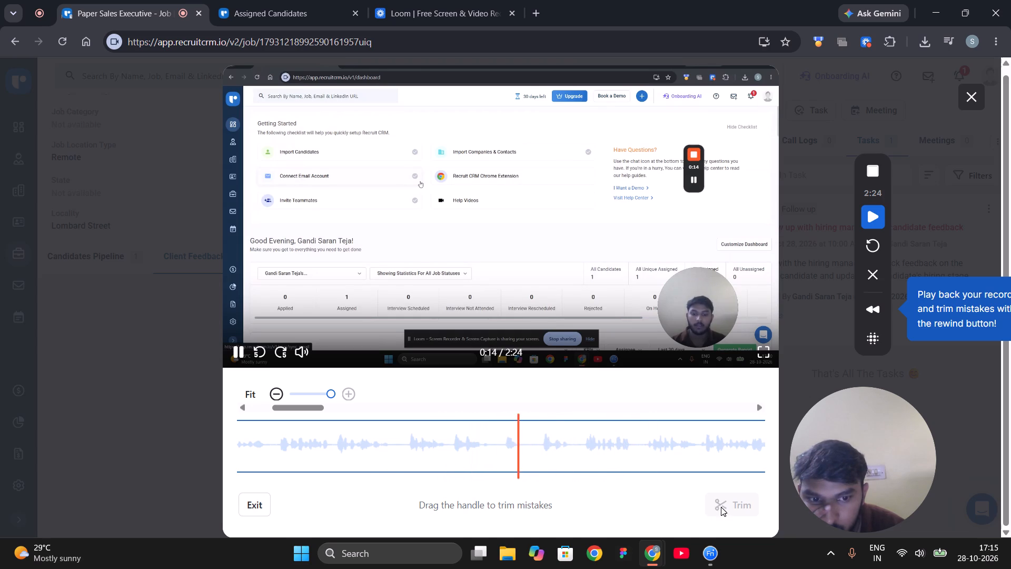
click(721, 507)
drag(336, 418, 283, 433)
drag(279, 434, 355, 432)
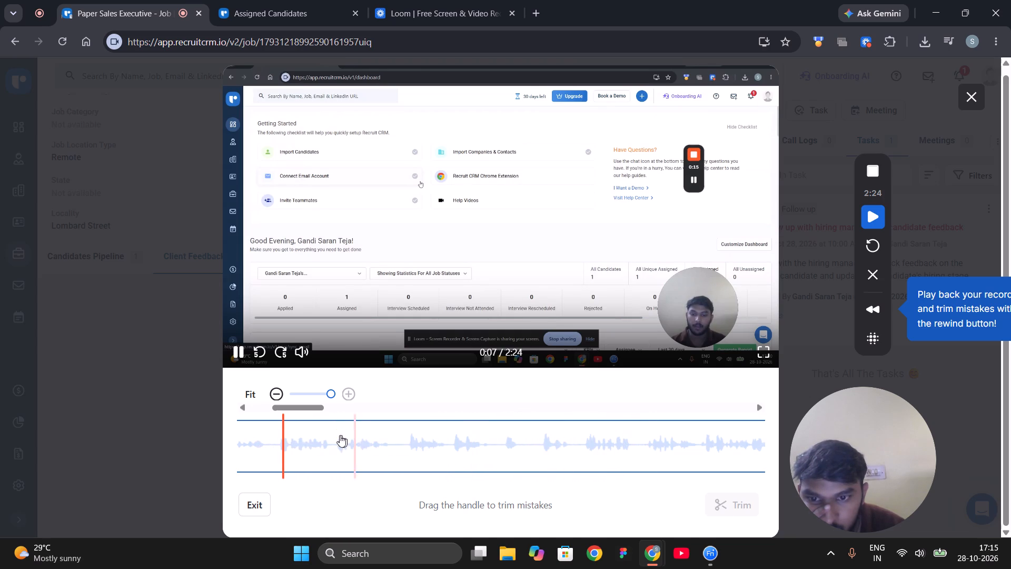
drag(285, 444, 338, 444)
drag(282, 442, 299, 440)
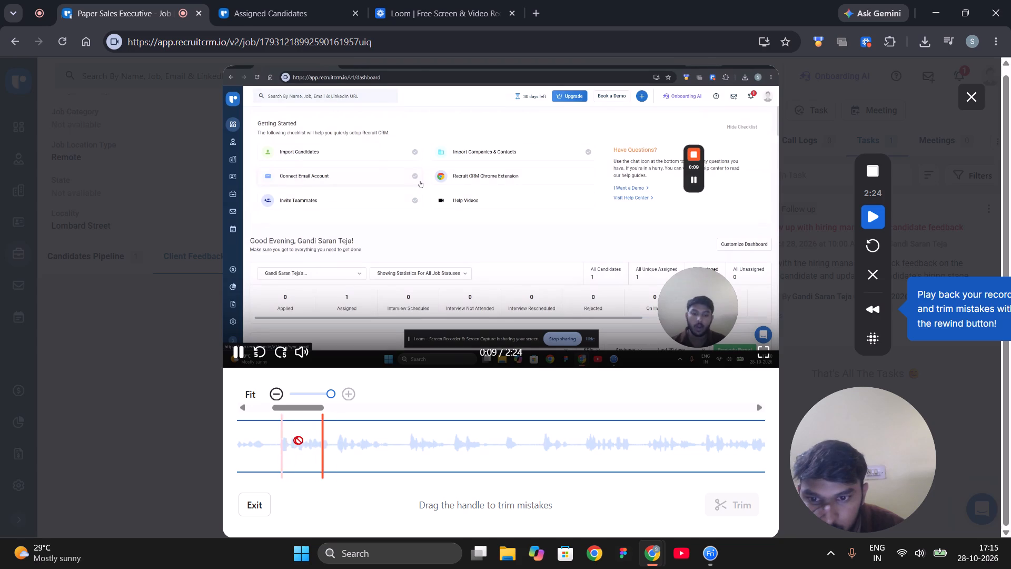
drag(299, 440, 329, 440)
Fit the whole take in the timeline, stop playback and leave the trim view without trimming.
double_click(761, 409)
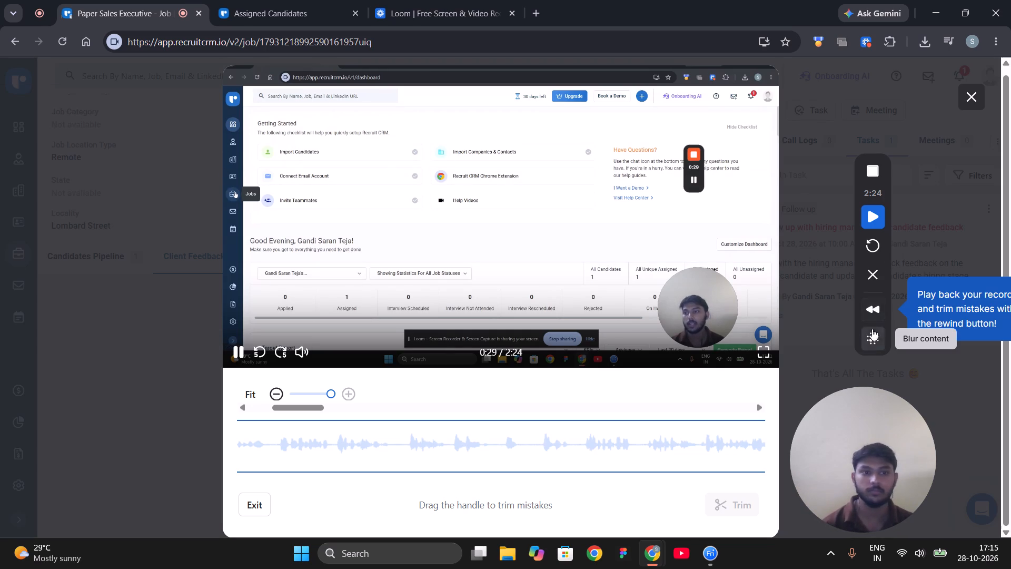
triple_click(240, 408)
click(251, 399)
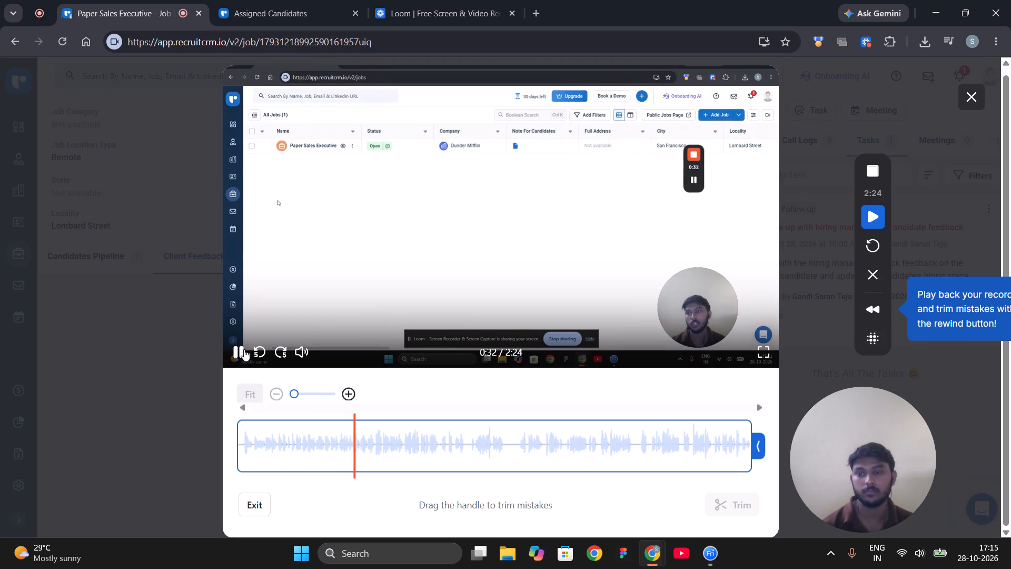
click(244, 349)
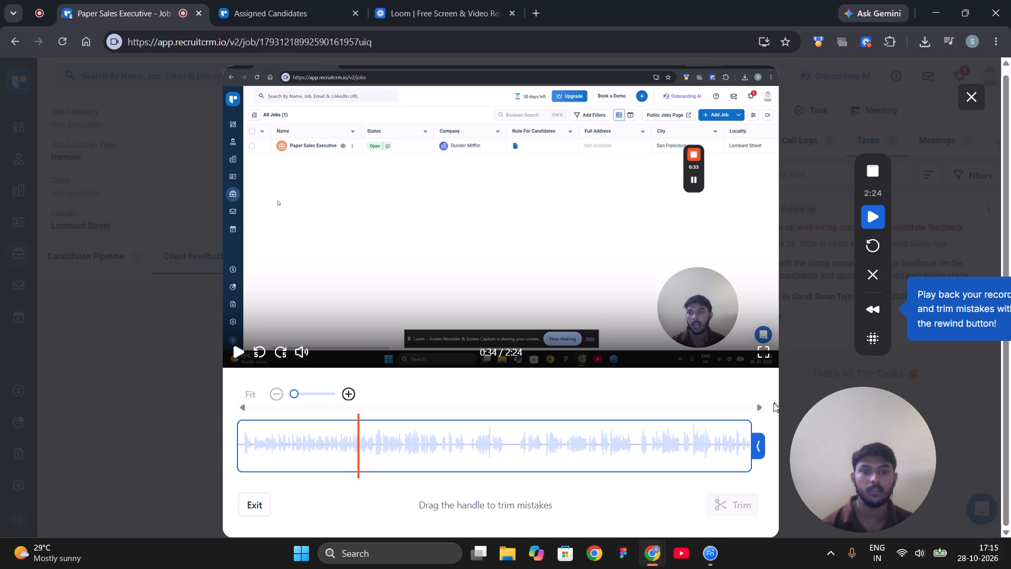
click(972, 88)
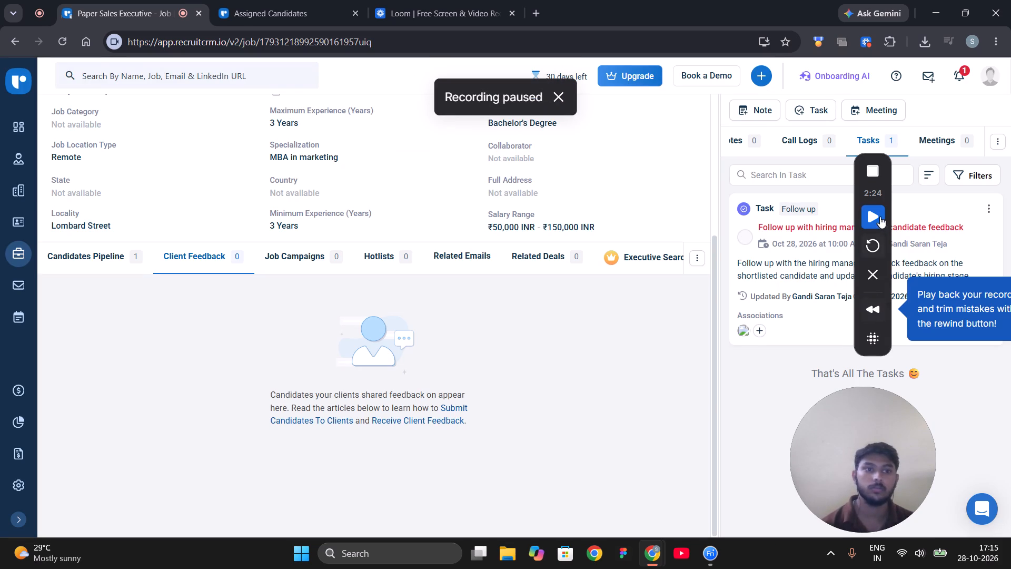
Restart the Loom recording, discarding the current take.
click(874, 239)
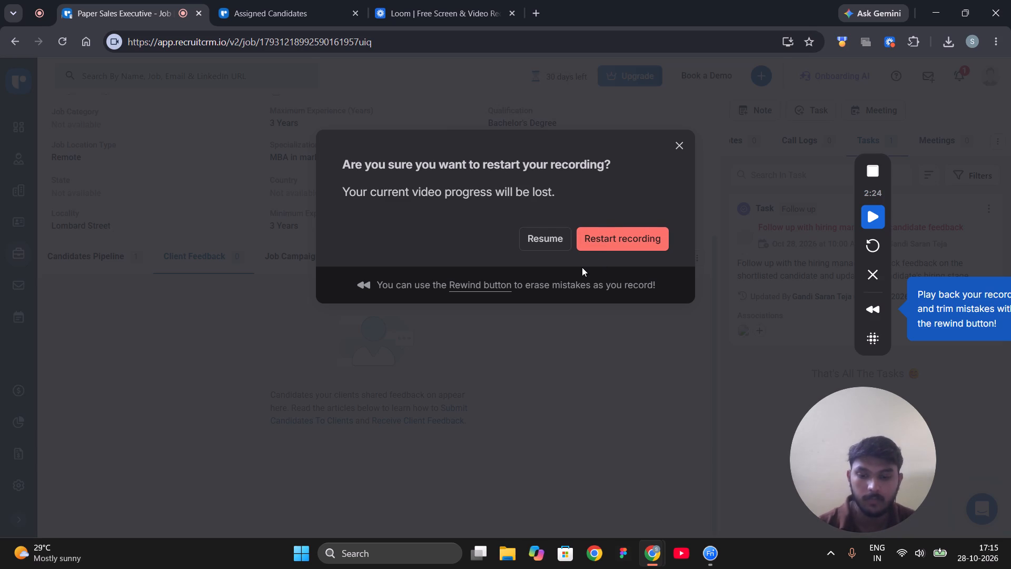
key(shift+super+s)
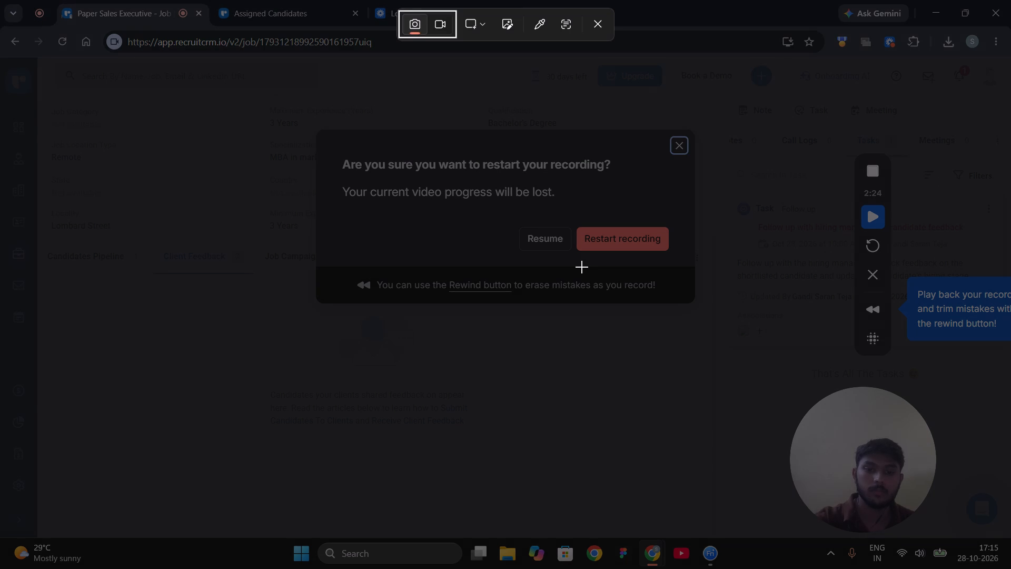
click(605, 19)
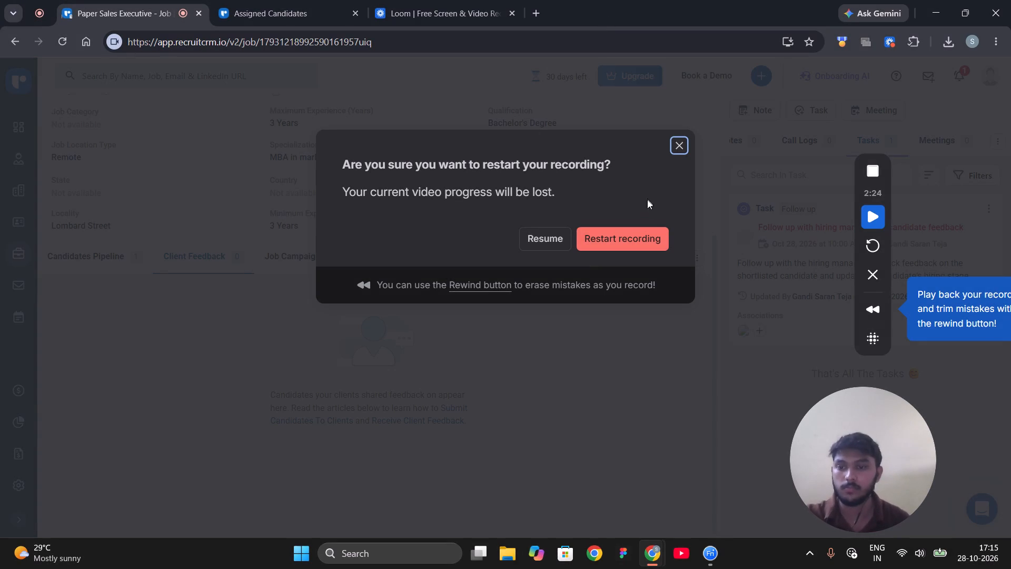
click(628, 249)
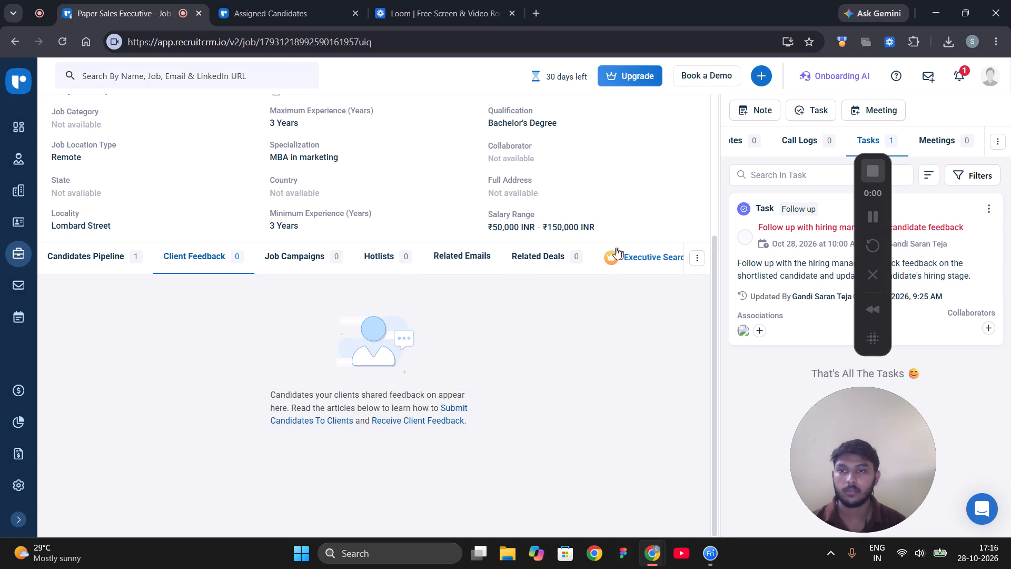
Finish the just-restarted Loom recording right away and close the video tab it opens.
click(875, 176)
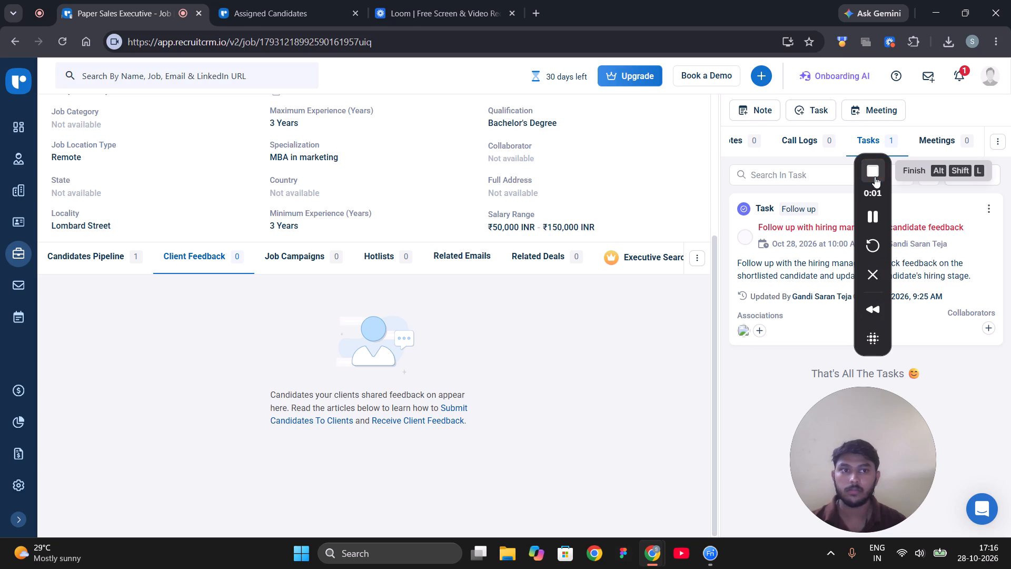
click(666, 17)
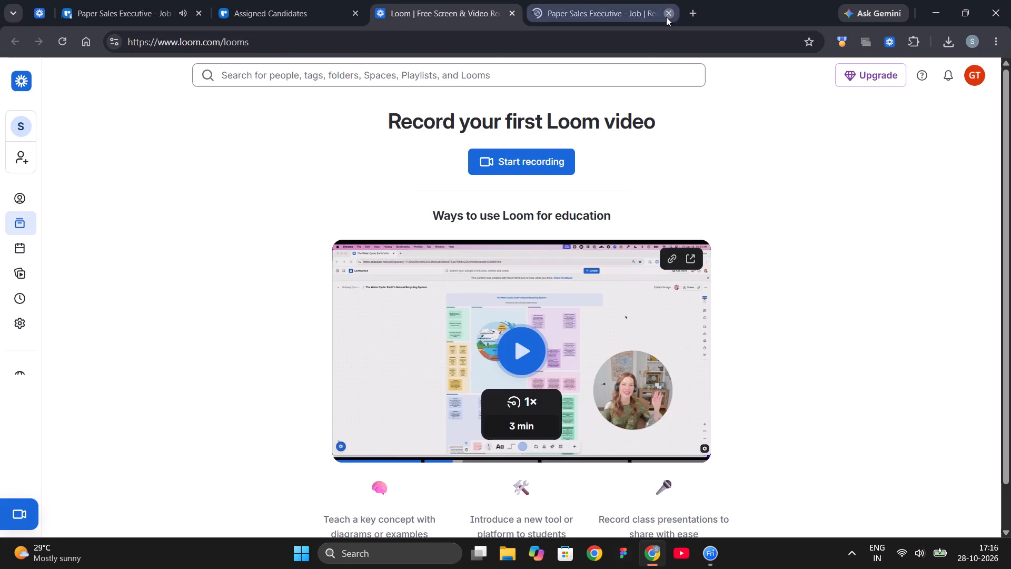
Close the Assigned Candidates tab and return the remaining Recruit CRM tab to the dashboard.
click(313, 0)
click(163, 0)
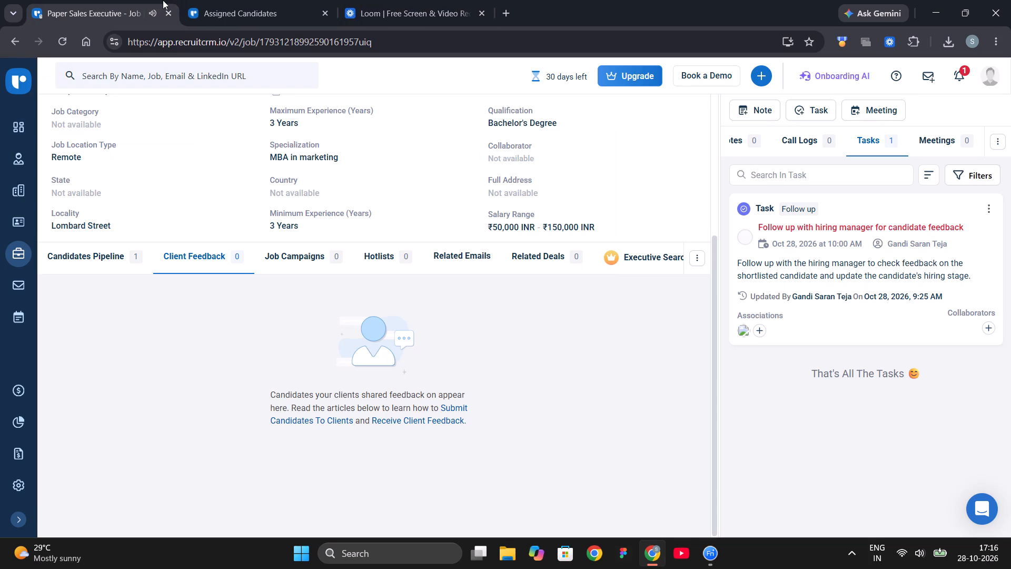
click(290, 0)
click(330, 8)
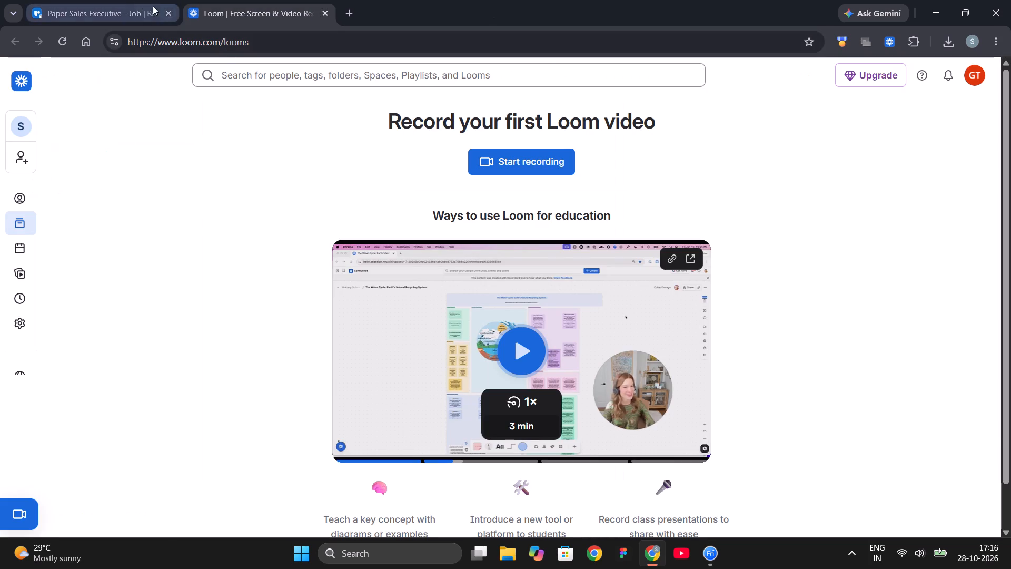
click(86, 0)
double_click(22, 132)
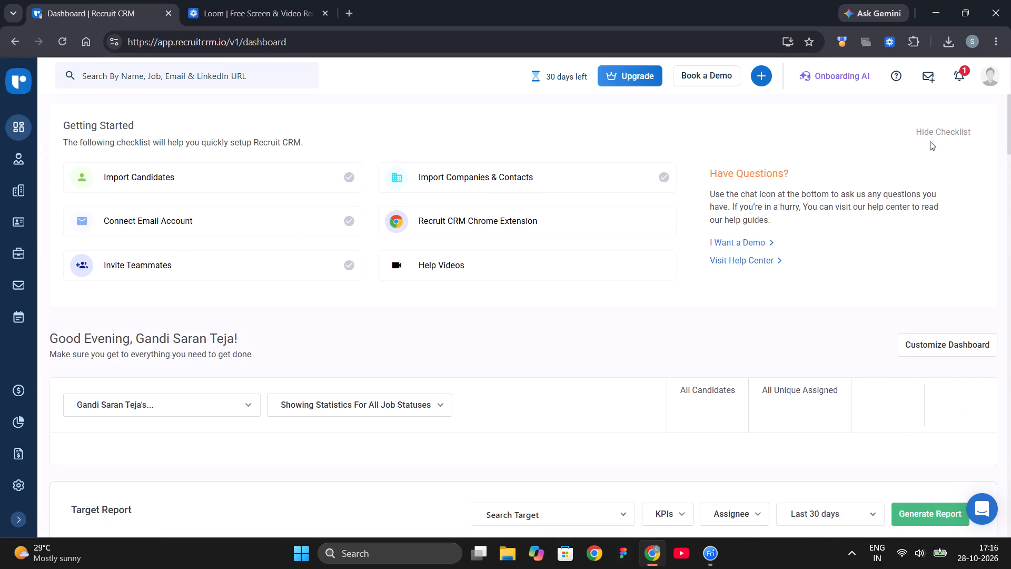
Start a new Loom screen recording with the camera on from the Recruit CRM dashboard, sharing the screen.
click(885, 38)
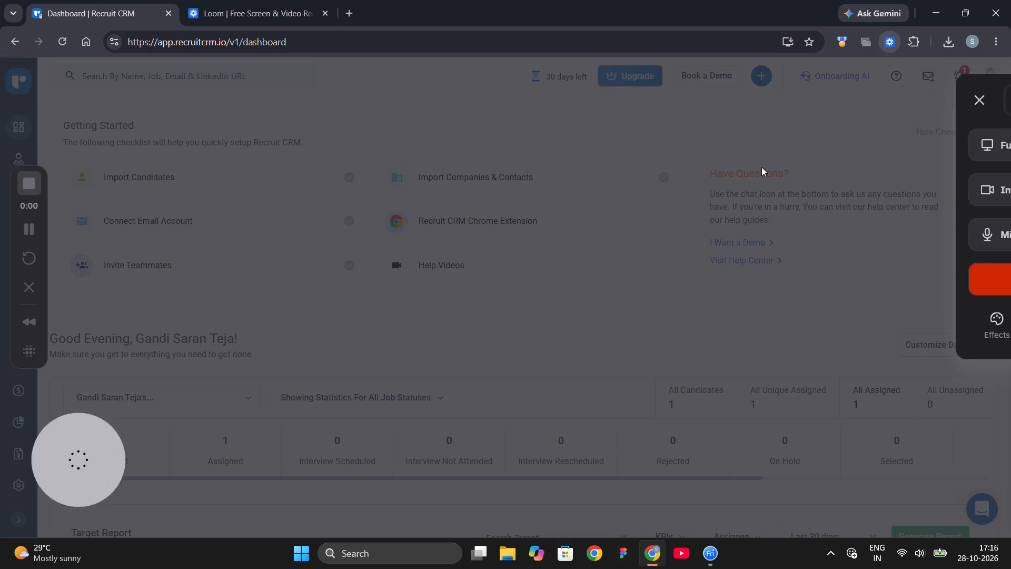
click(891, 266)
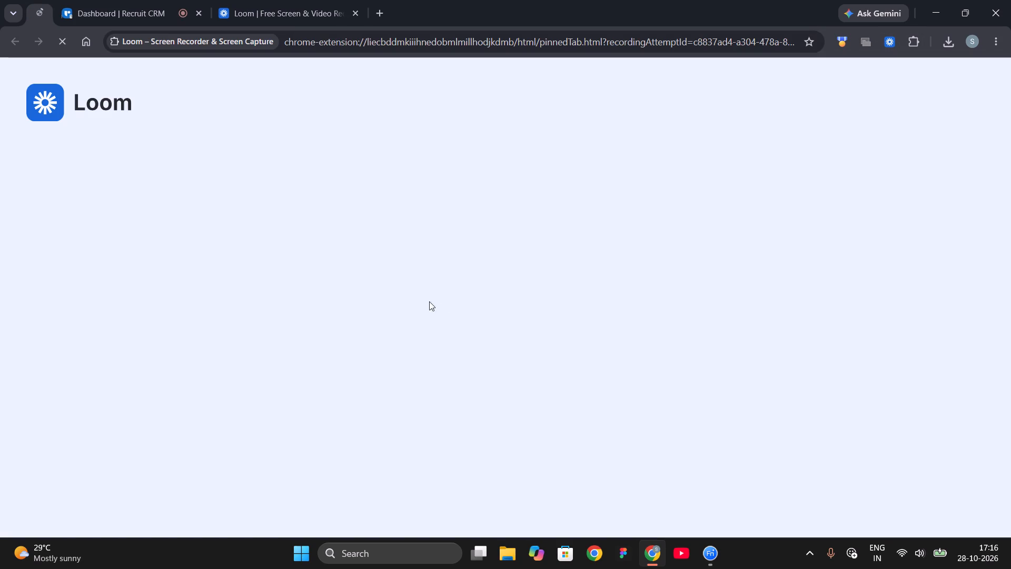
click(428, 220)
click(622, 402)
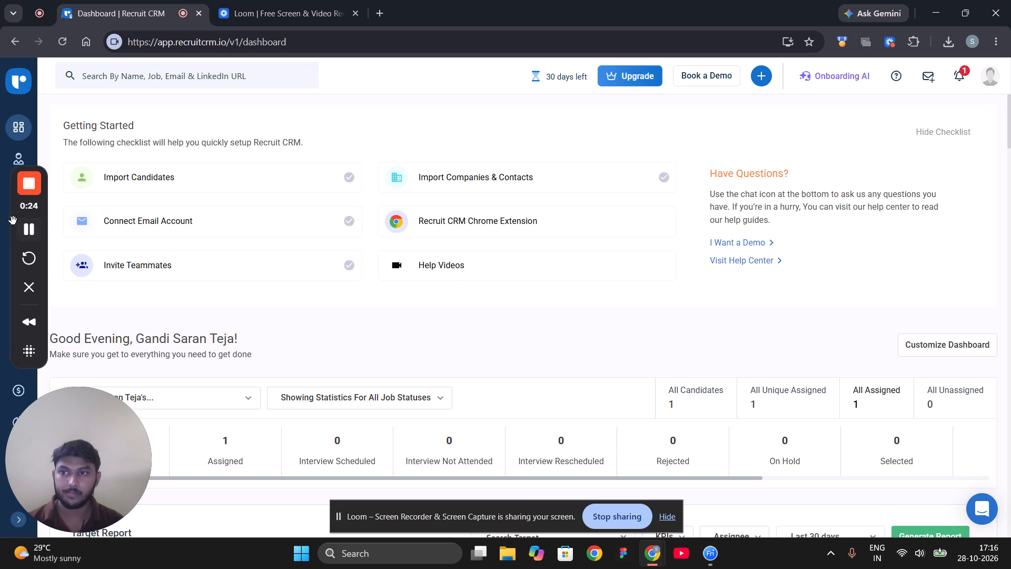
Pause and resume the recording, and move the Loom controls off the Recruit CRM sidebar into the middle of the page.
click(25, 232)
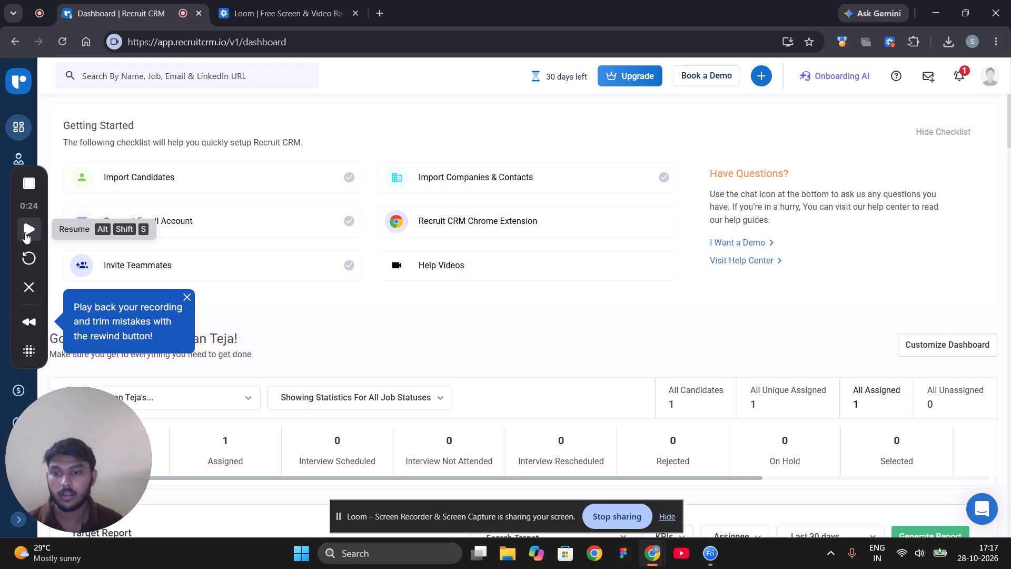
click(25, 232)
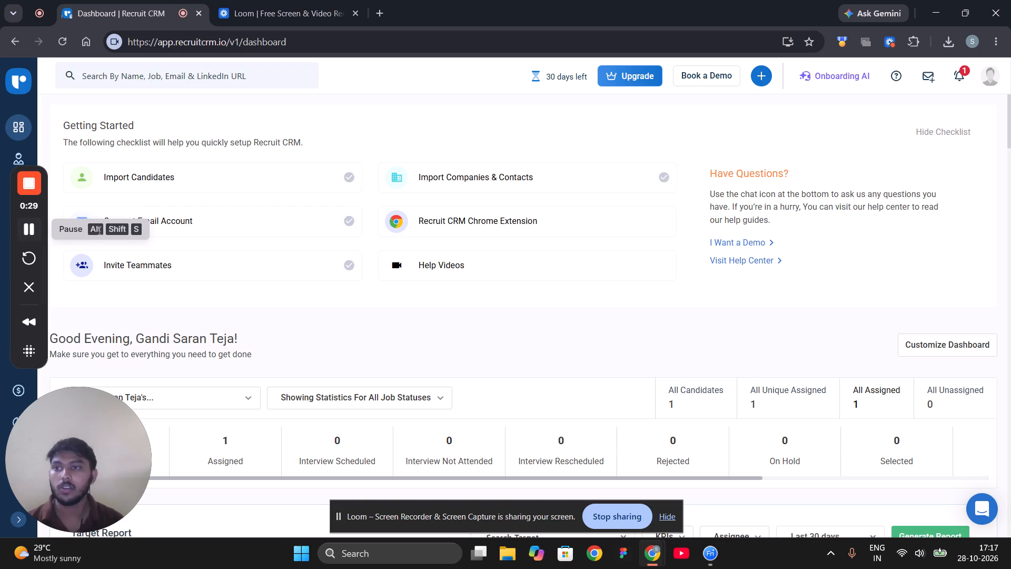
drag(42, 280, 89, 289)
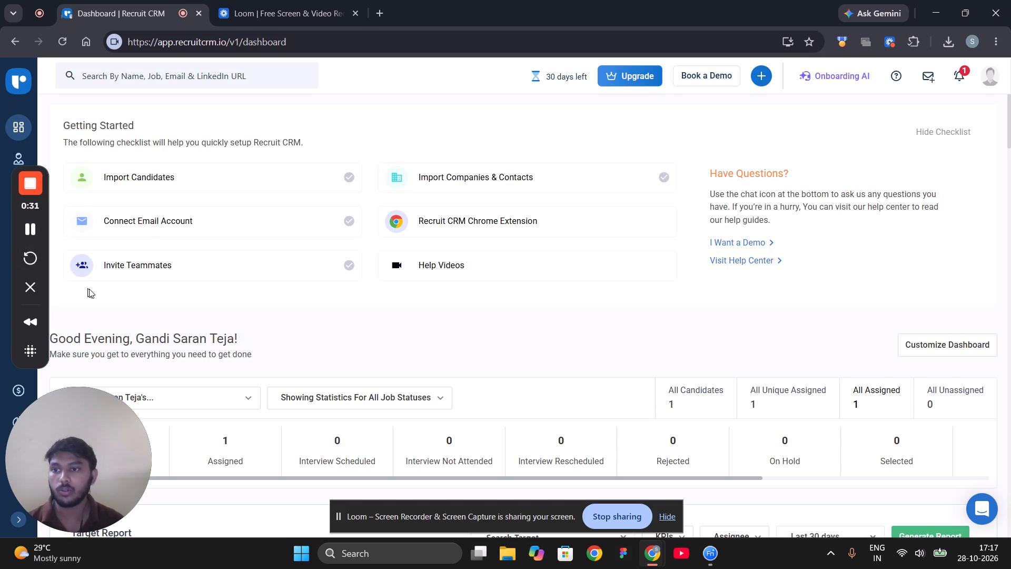
drag(89, 289, 605, 309)
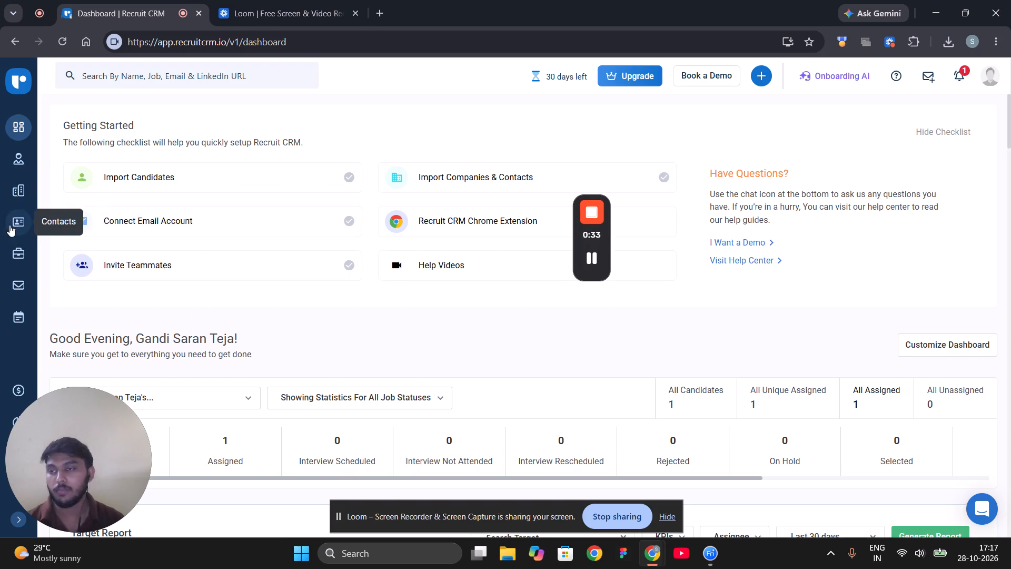
Demonstrate the Paper Sales Executive job from the jobs list, showing its details and Candidates Pipeline.
click(20, 260)
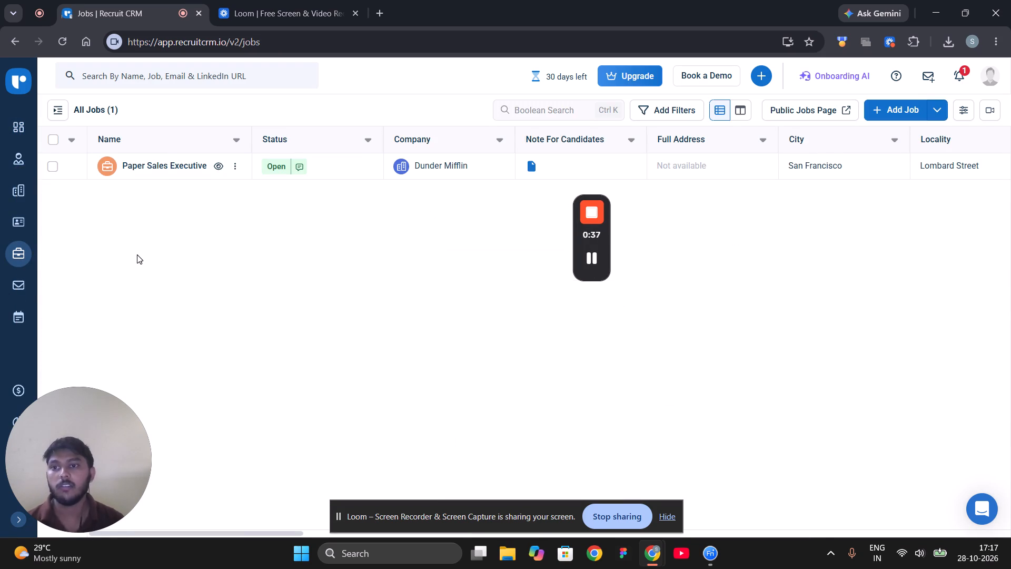
click(162, 167)
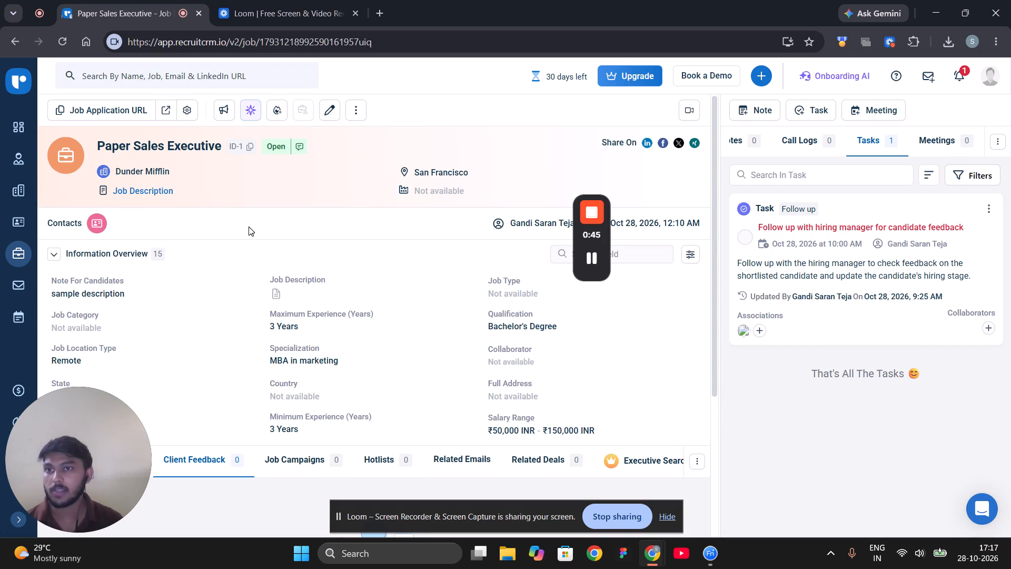
scroll(249, 227, down, 7)
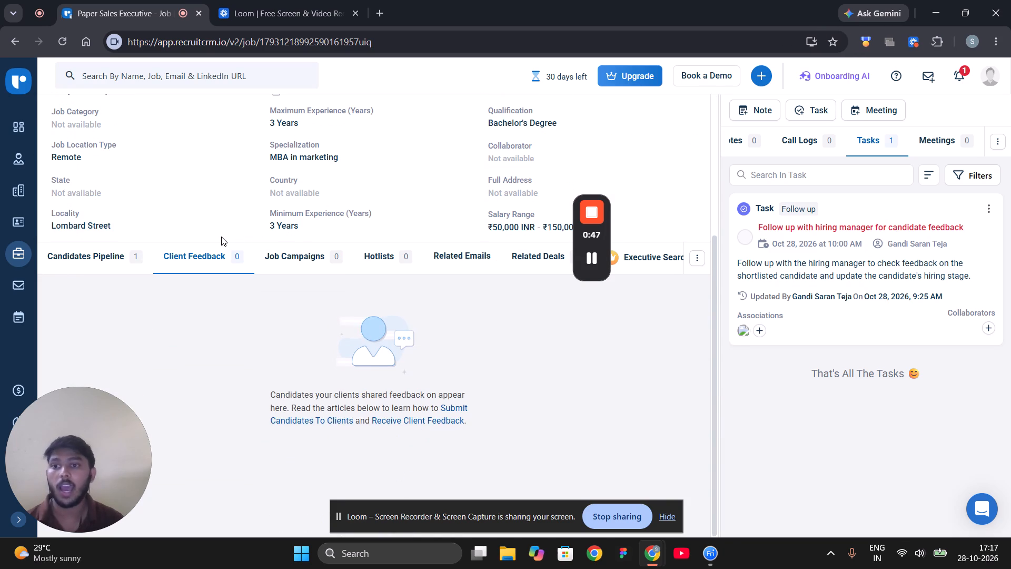
click(110, 262)
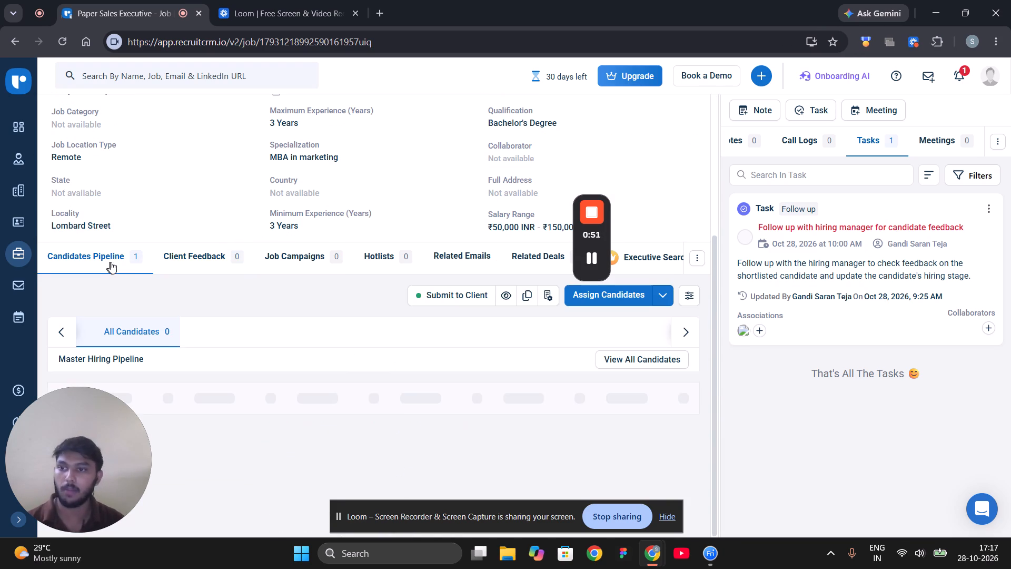
scroll(168, 300, down, 3)
scroll(224, 308, down, 3)
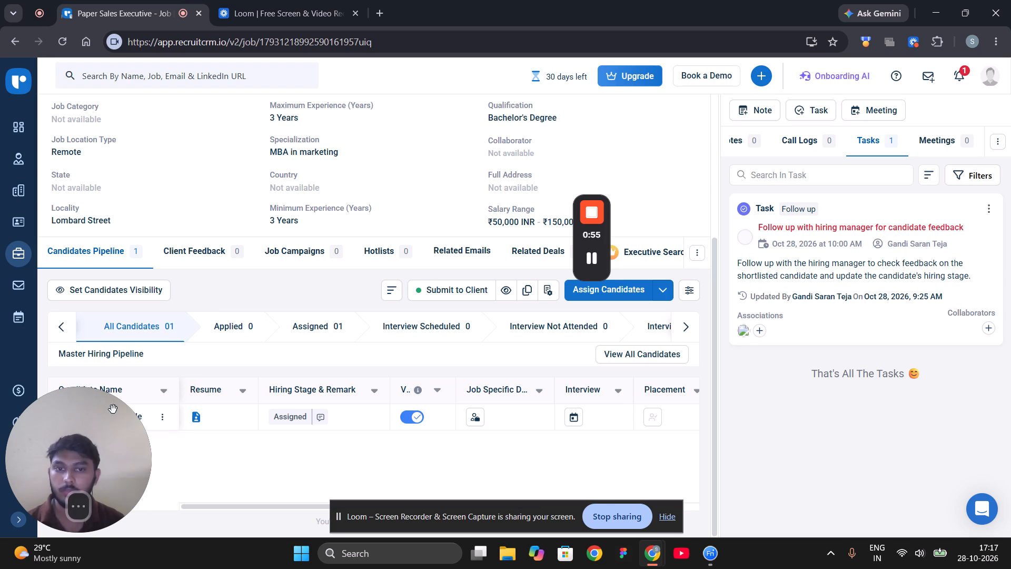
Demonstrate the job's shared online candidate list in List View across all its columns, and return to the job without the submission dialog.
click(469, 288)
click(537, 168)
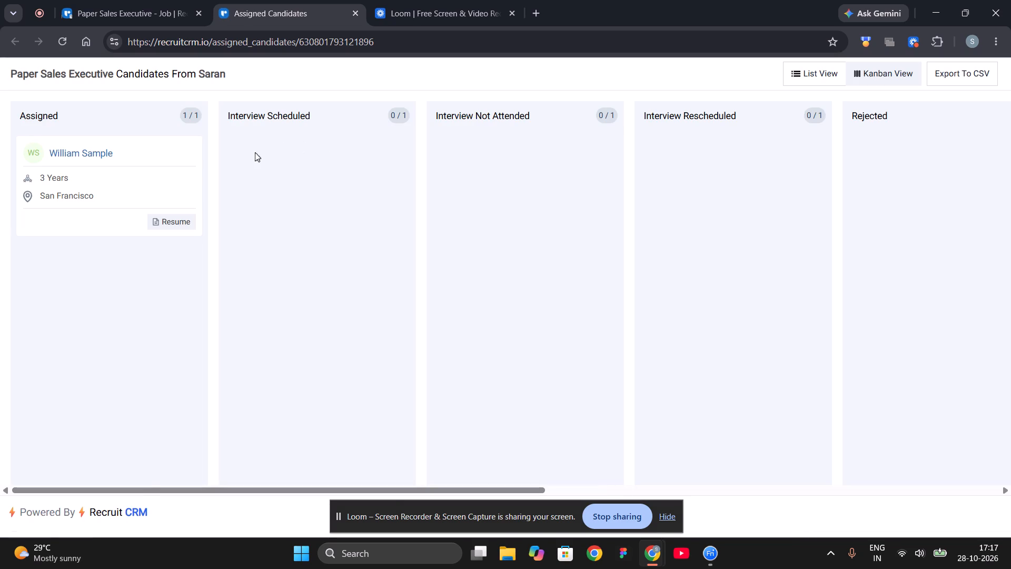
click(795, 79)
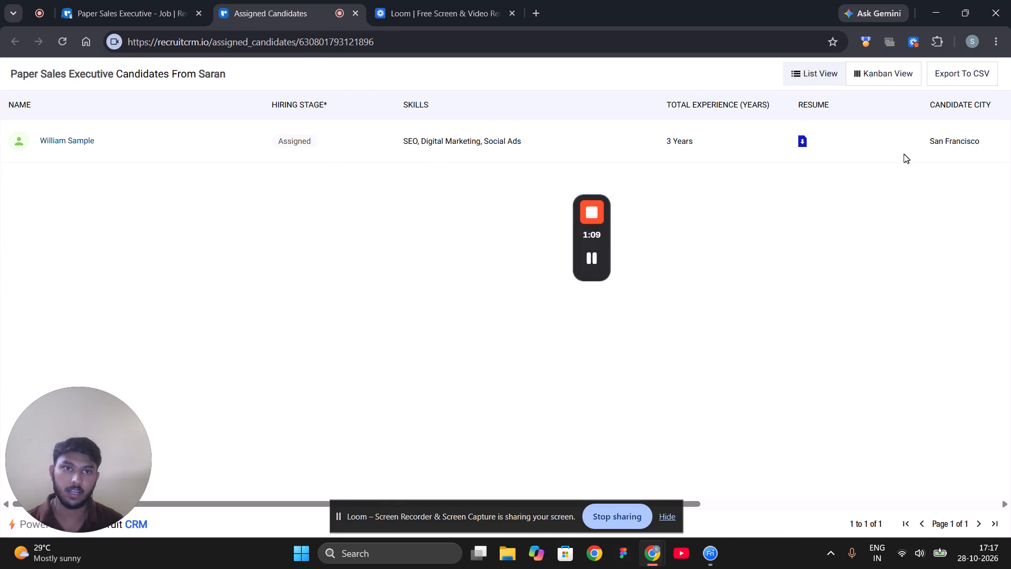
scroll(890, 263, down, 4)
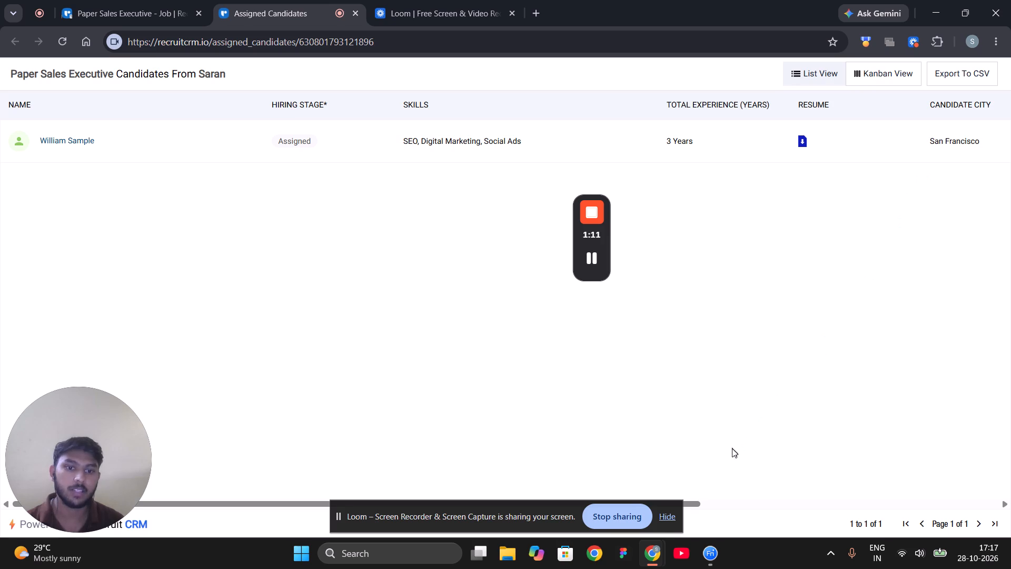
drag(694, 499, 983, 490)
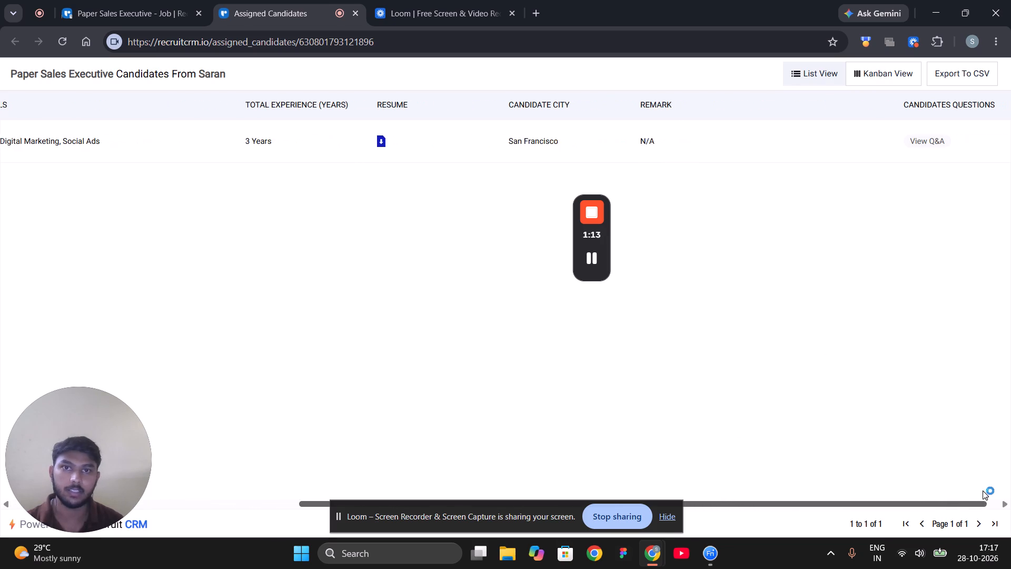
drag(983, 490, 821, 501)
click(168, 0)
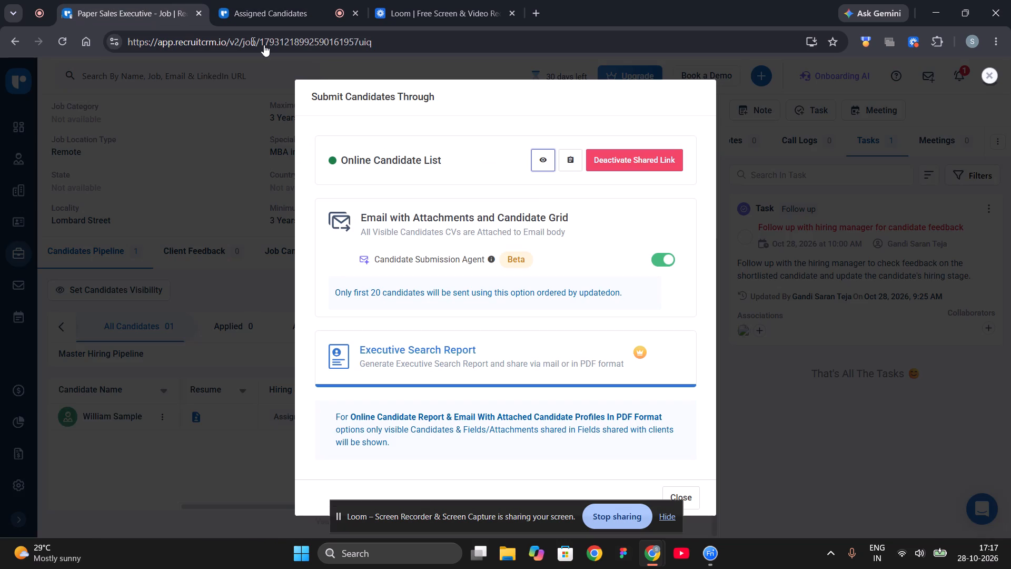
click(683, 493)
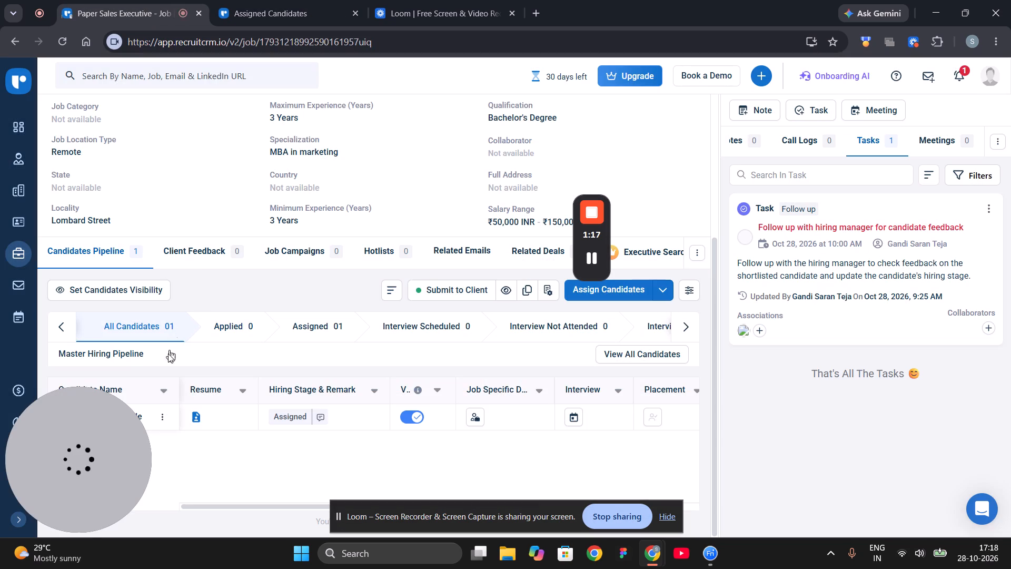
Move the camera bubble off the candidate name in the pipeline and open the assigned candidate's profile.
click(155, 435)
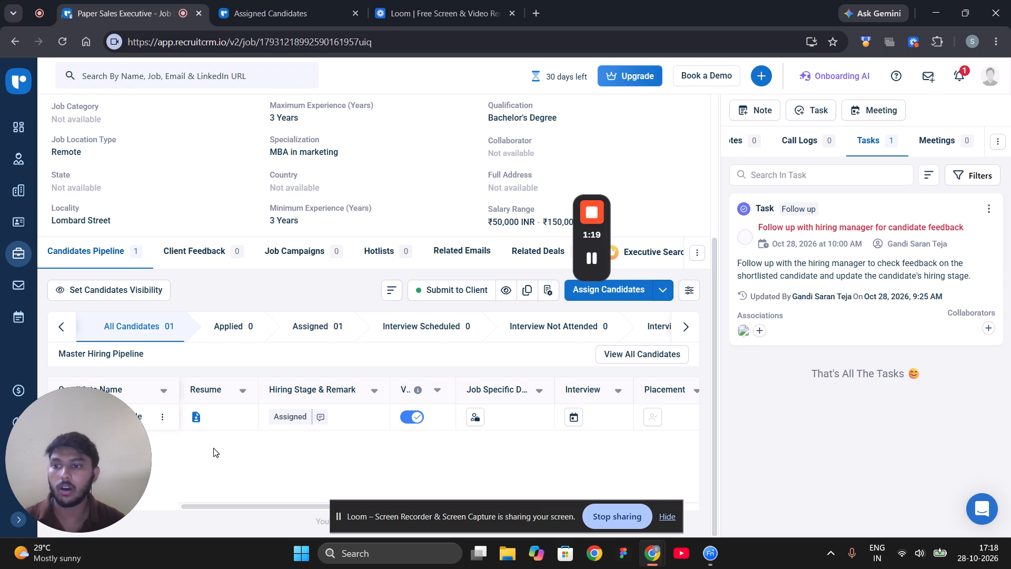
click(149, 417)
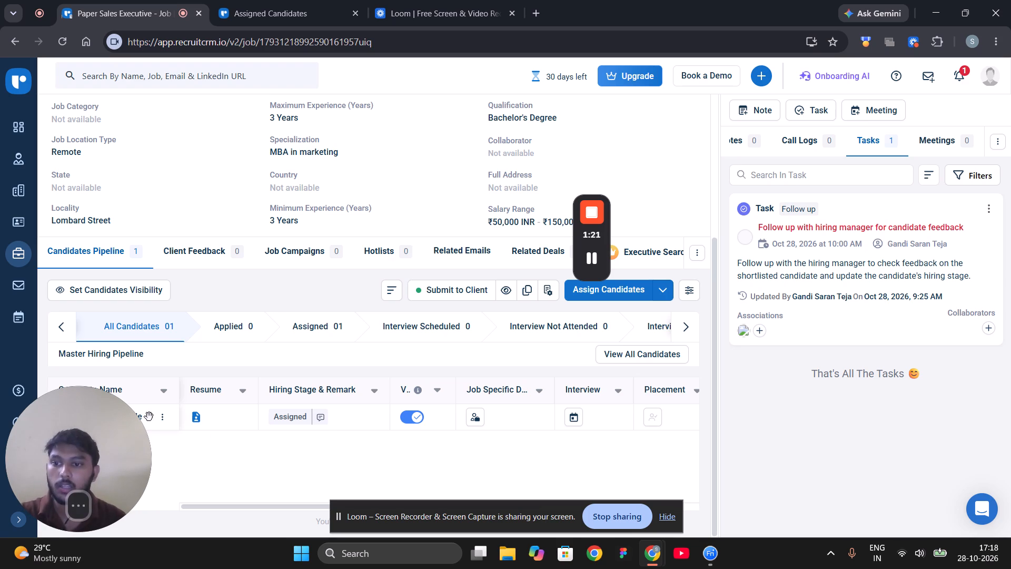
click(142, 418)
drag(91, 423, 134, 429)
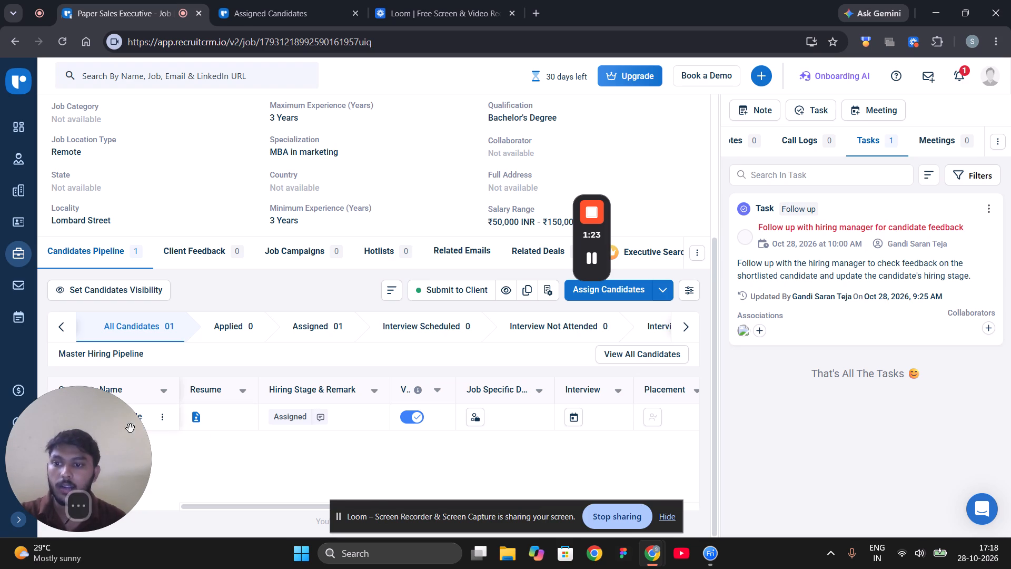
drag(134, 429, 329, 461)
click(126, 415)
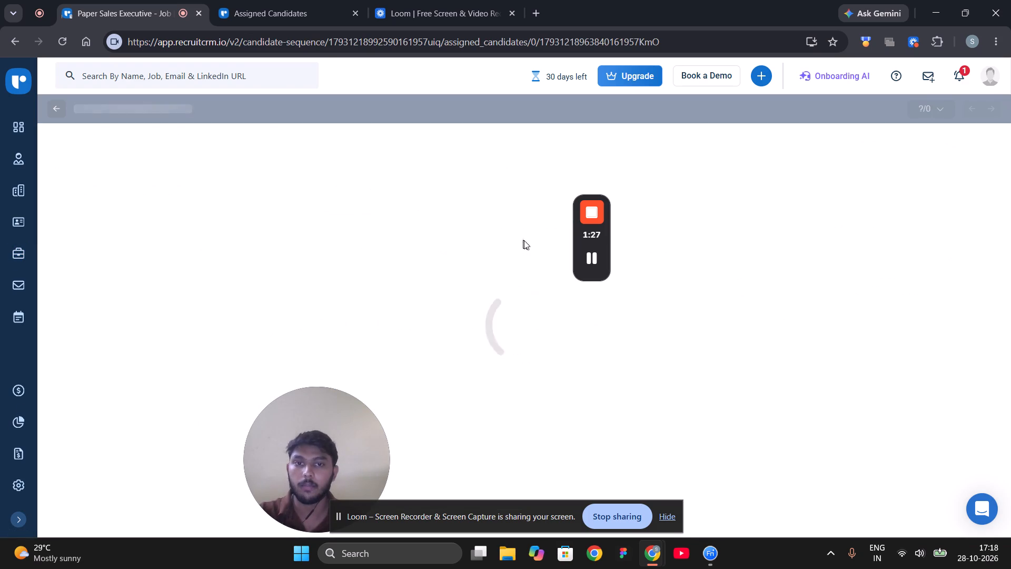
Pause the recording while the candidate profile loads, resume it and show the profile's information overview and assigned jobs.
click(599, 256)
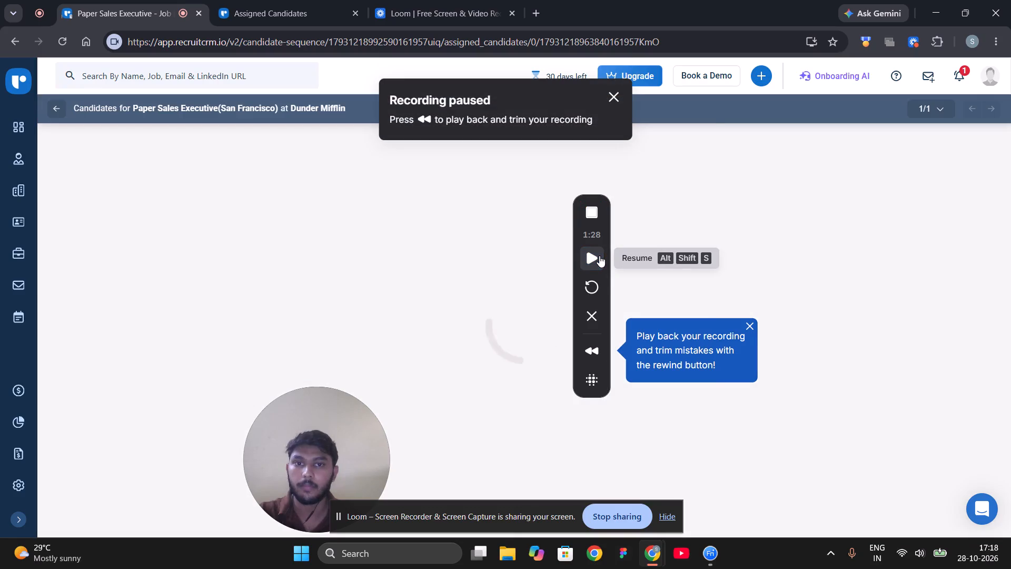
click(599, 256)
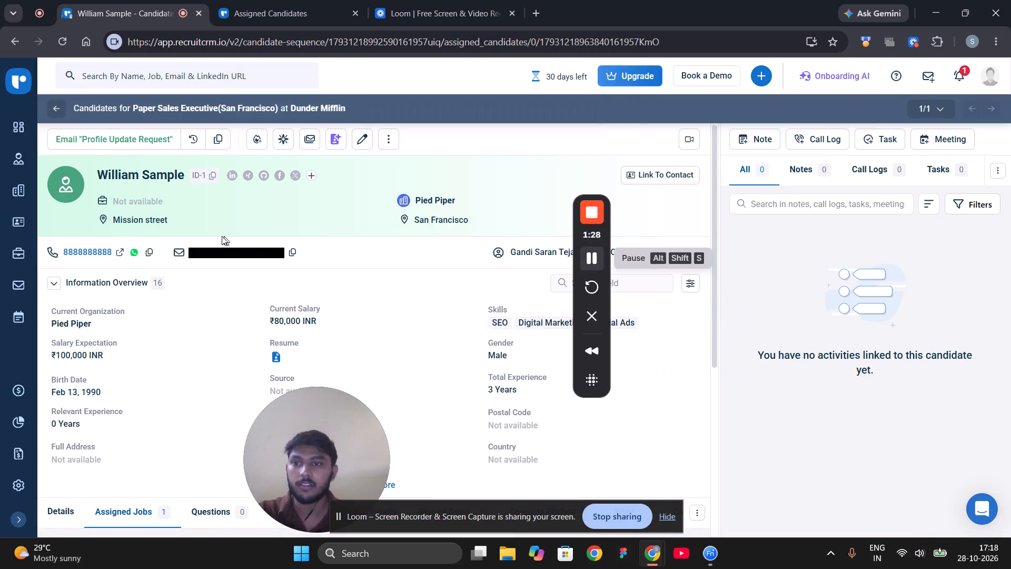
scroll(166, 241, down, 2)
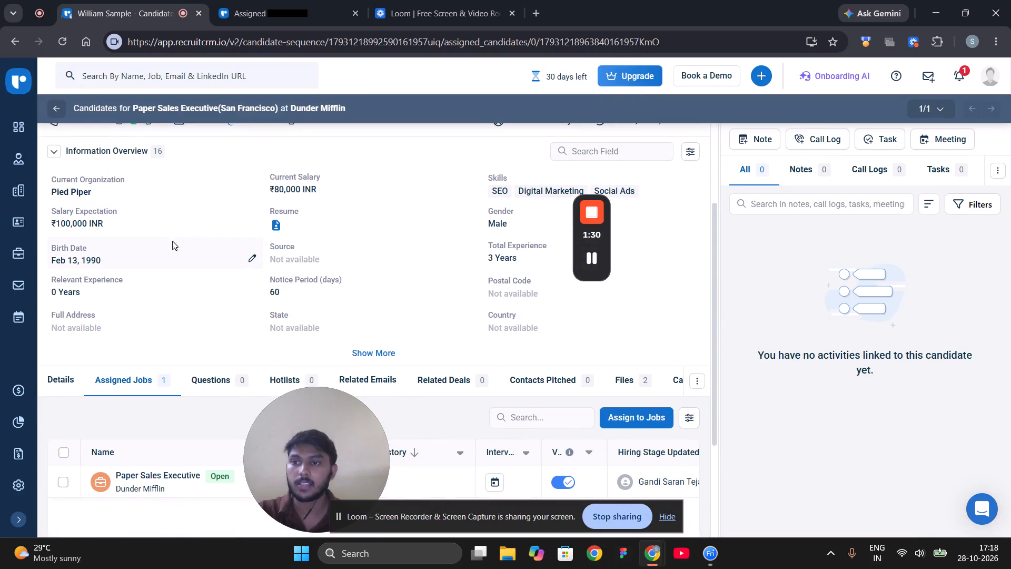
scroll(179, 240, up, 2)
scroll(179, 240, down, 3)
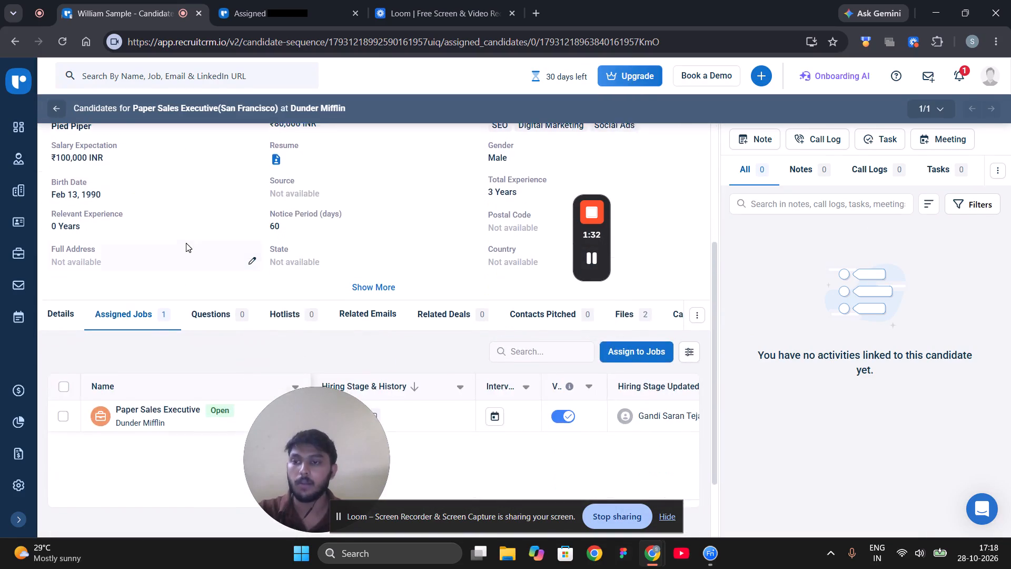
scroll(186, 243, down, 3)
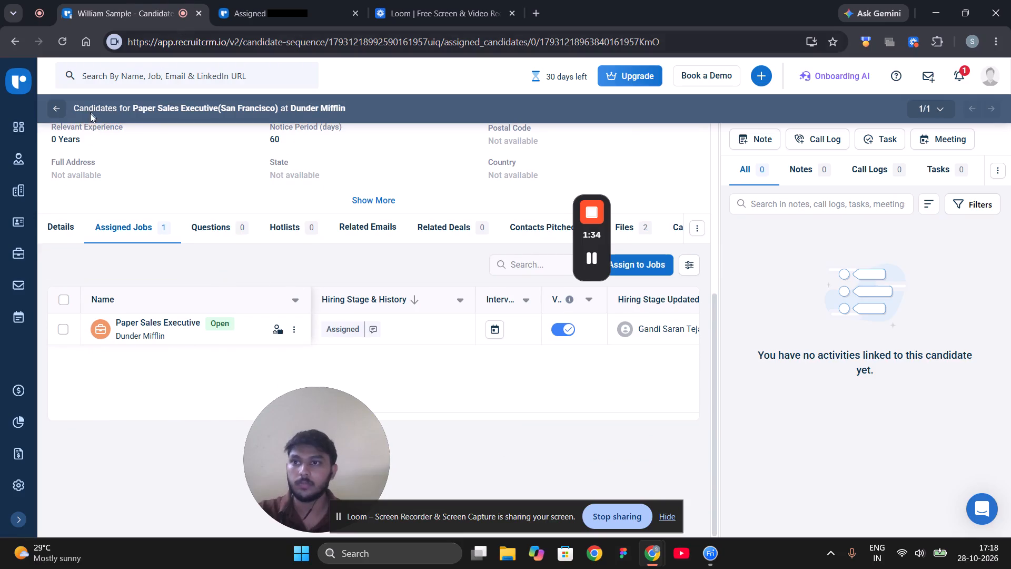
Return to the Paper Sales Executive job's pipeline through the jobs list, pausing the recording while the list loads.
click(21, 258)
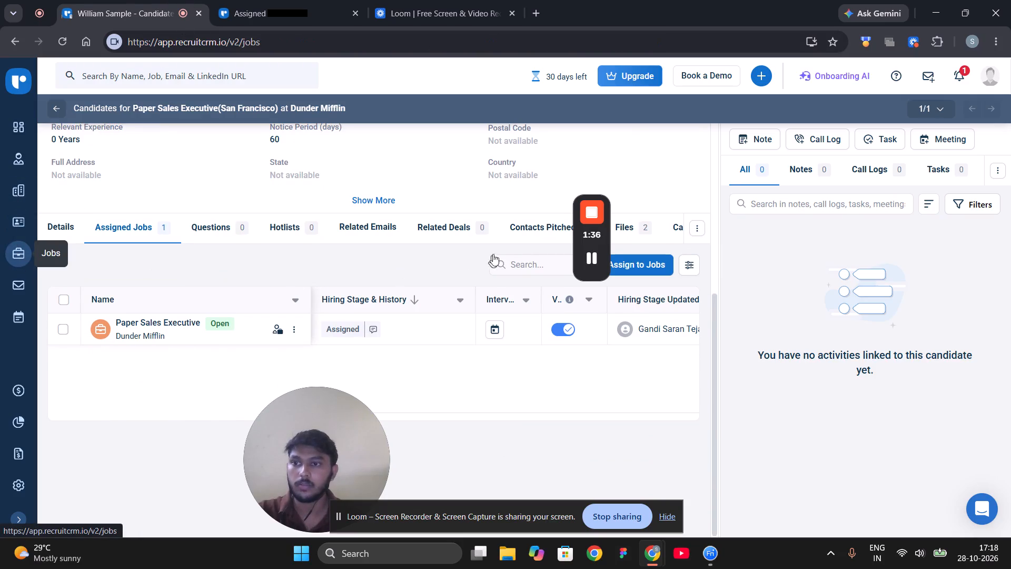
click(593, 255)
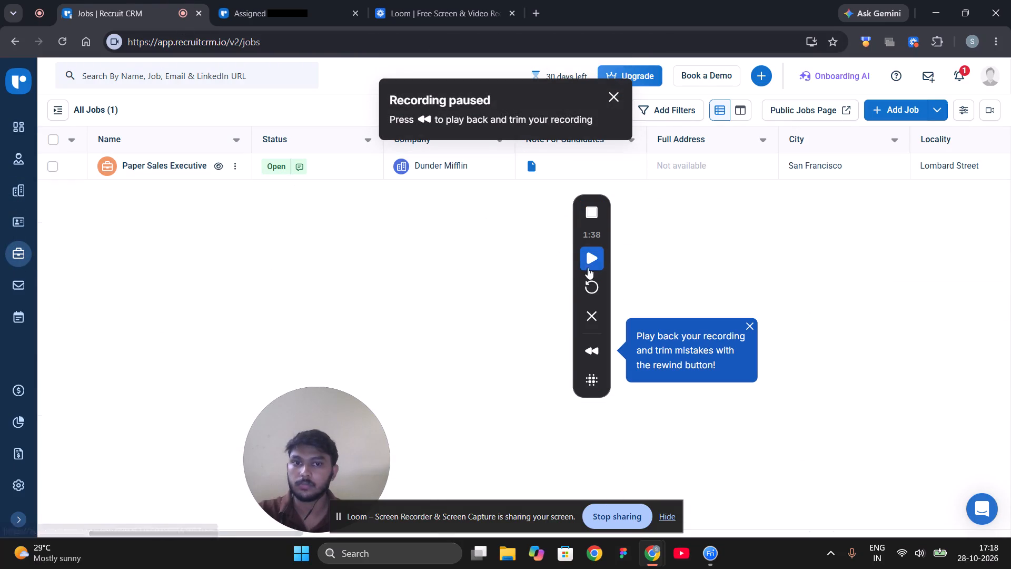
click(593, 266)
click(186, 168)
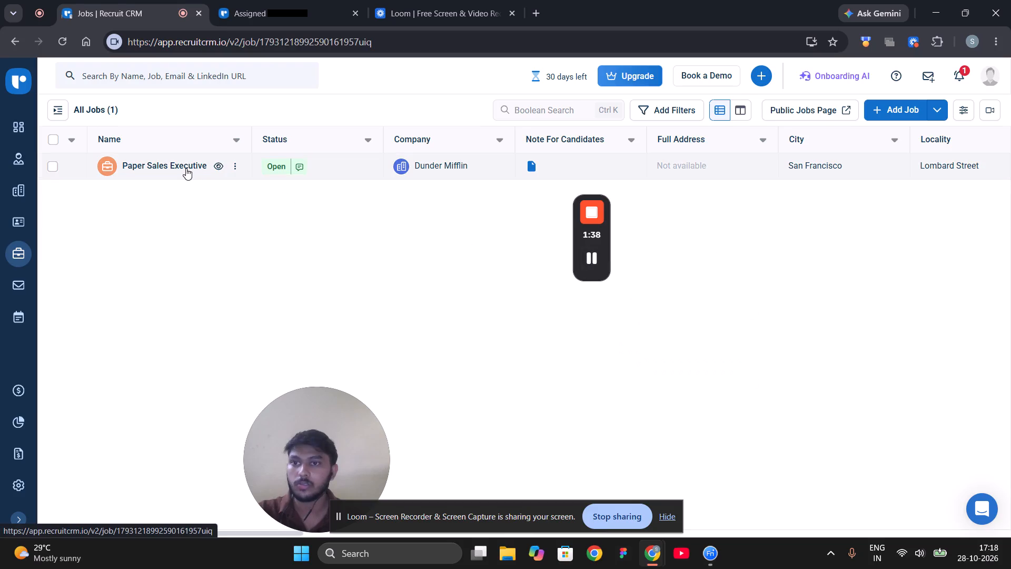
scroll(401, 240, down, 4)
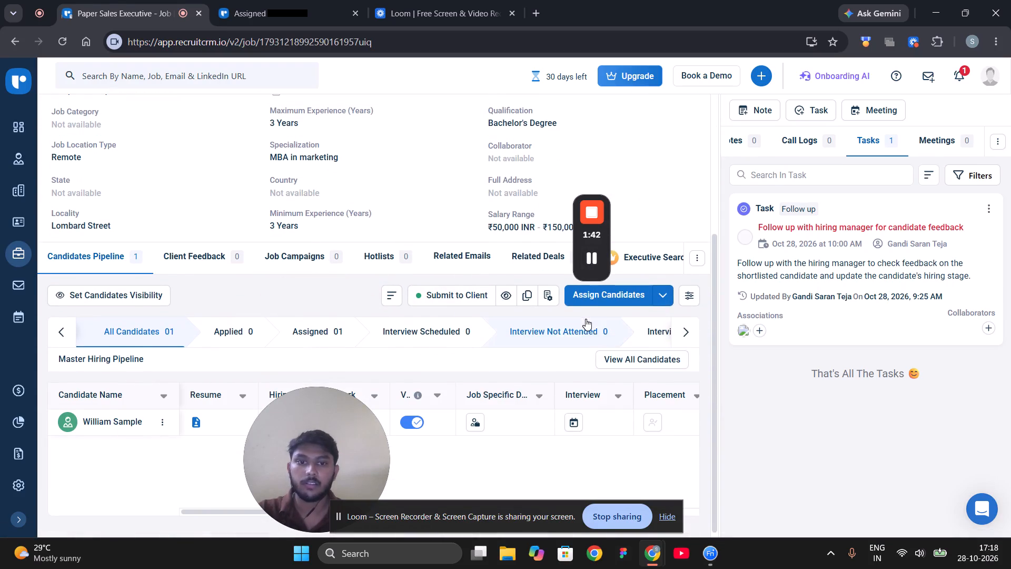
scroll(586, 320, down, 2)
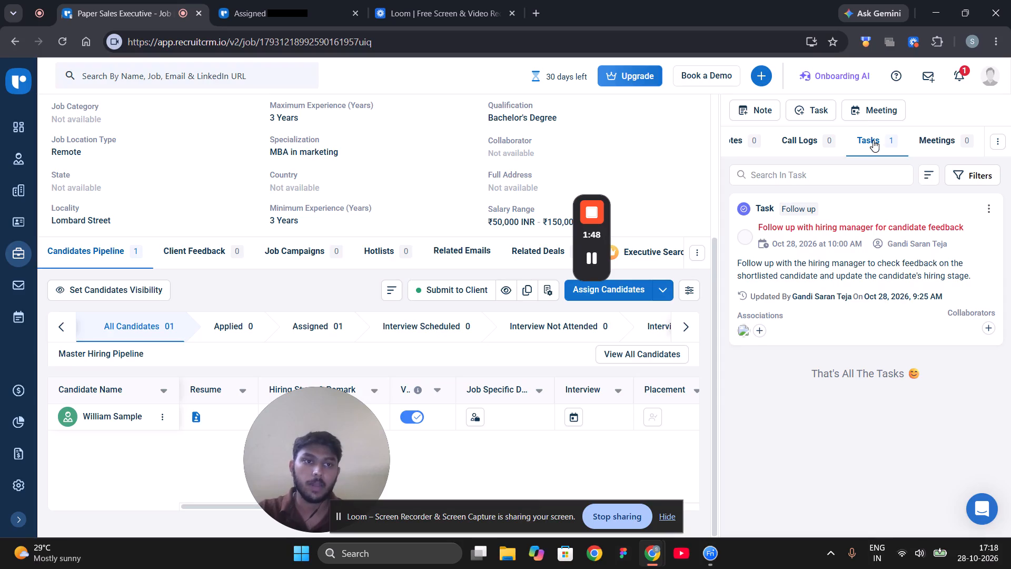
Demonstrate the Add Task form for the Paper Sales Executive job and close it without adding a task.
click(828, 110)
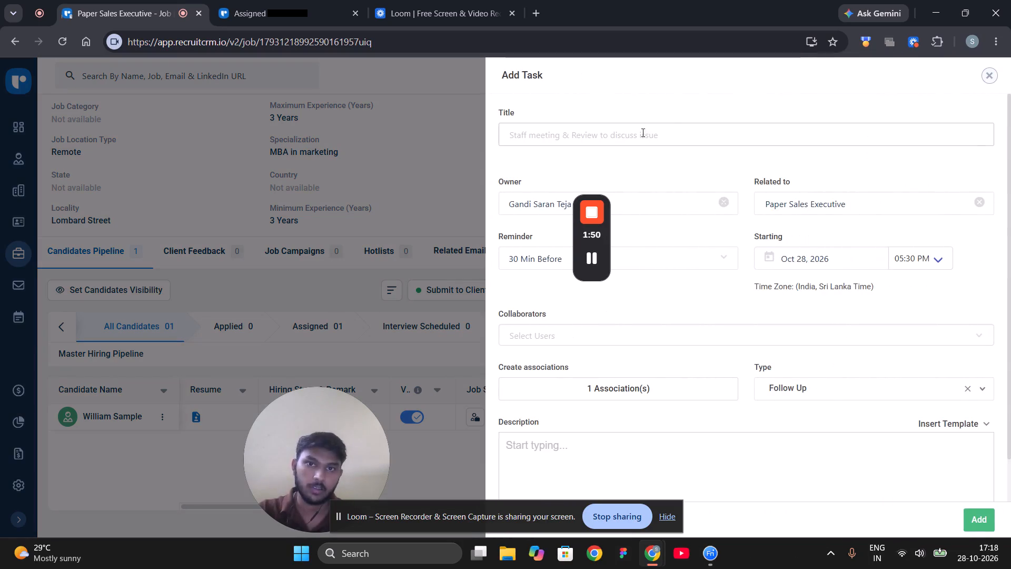
click(629, 134)
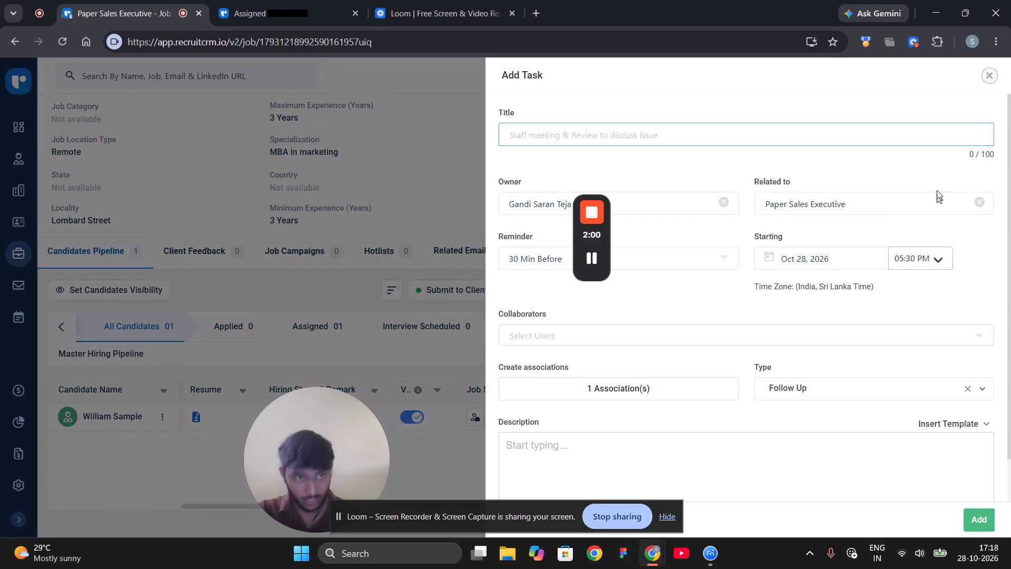
click(992, 67)
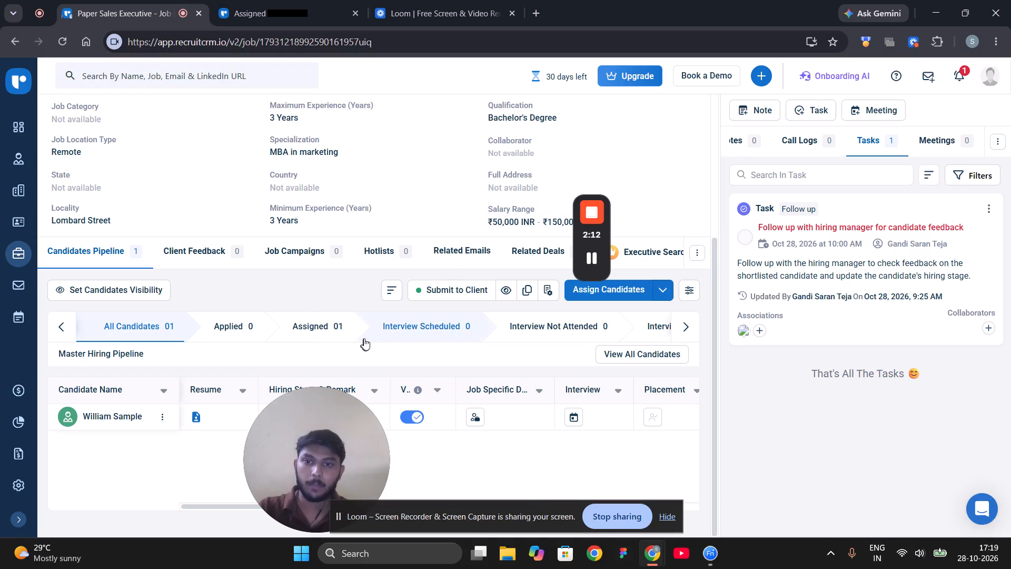
Present the candidates pipeline and show the Client Feedback section of the Paper Sales Executive job in the recording.
scroll(438, 366, down, 3)
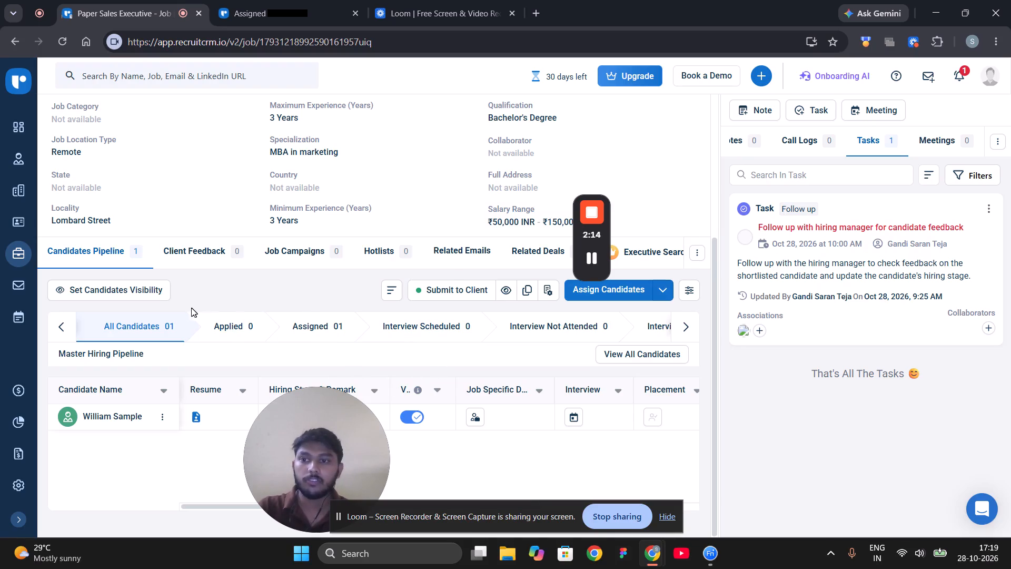
scroll(257, 359, down, 3)
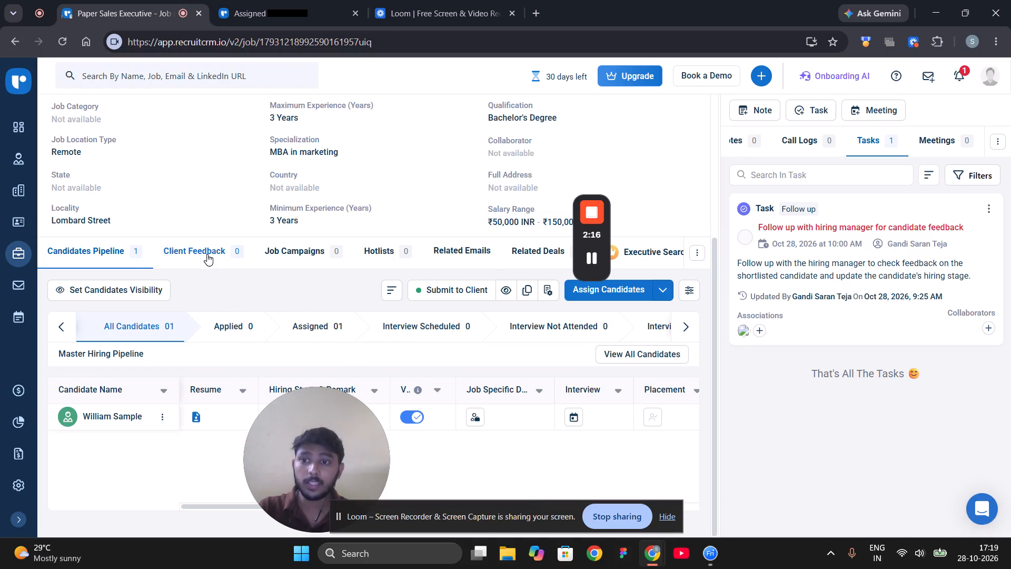
click(207, 254)
scroll(442, 351, down, 6)
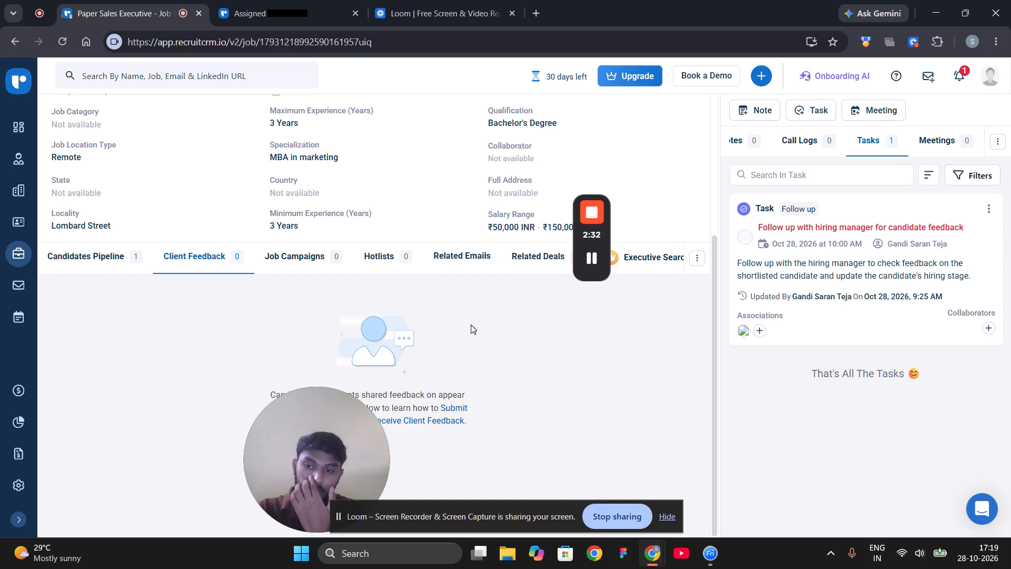
Pause the recording before the closing remarks, resume to record them, and finish the recording.
click(588, 263)
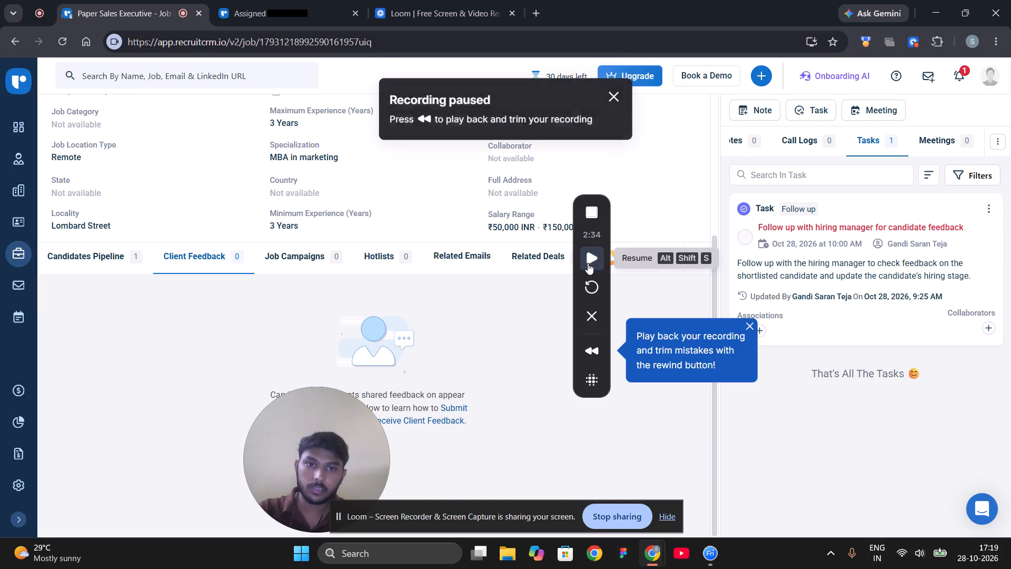
click(588, 263)
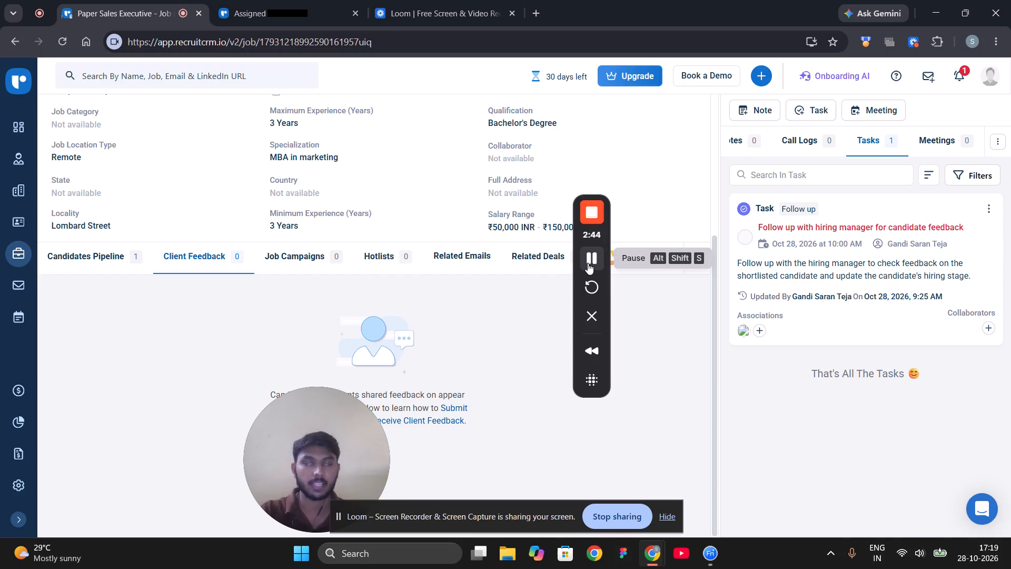
click(588, 263)
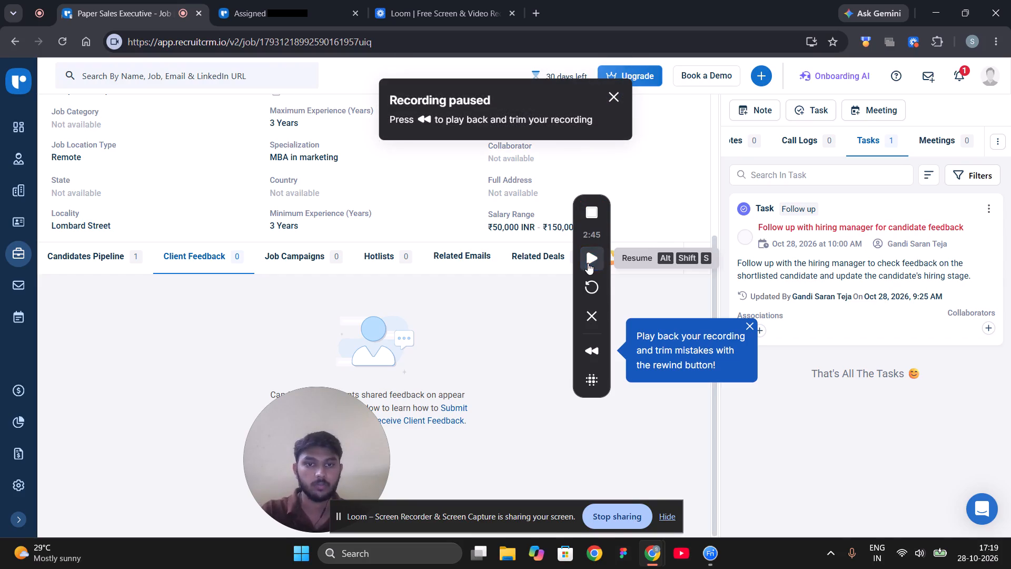
click(602, 222)
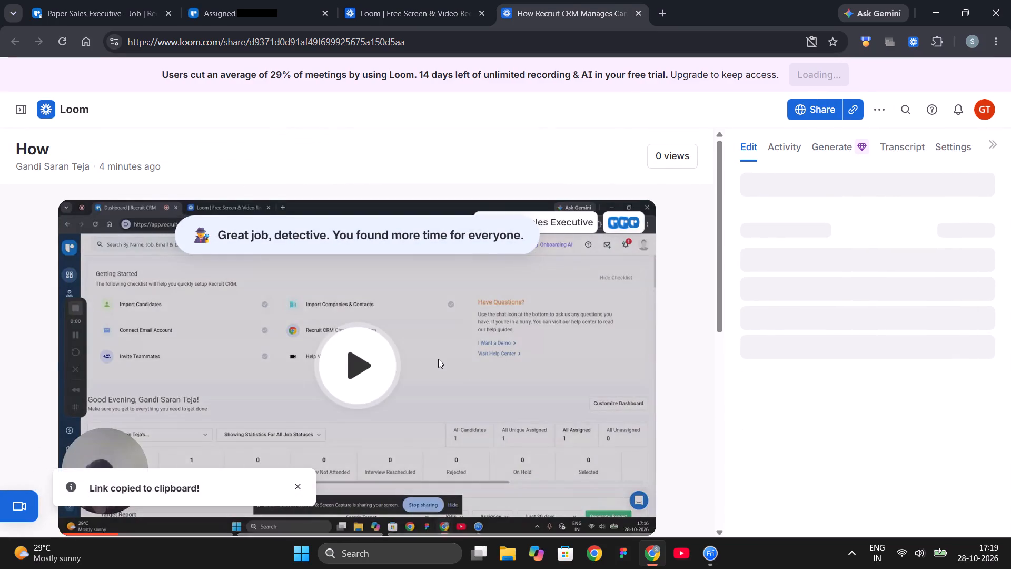
Open the new recording in the video editor, start its playback and hide the transcript.
scroll(438, 359, down, 3)
scroll(489, 353, up, 5)
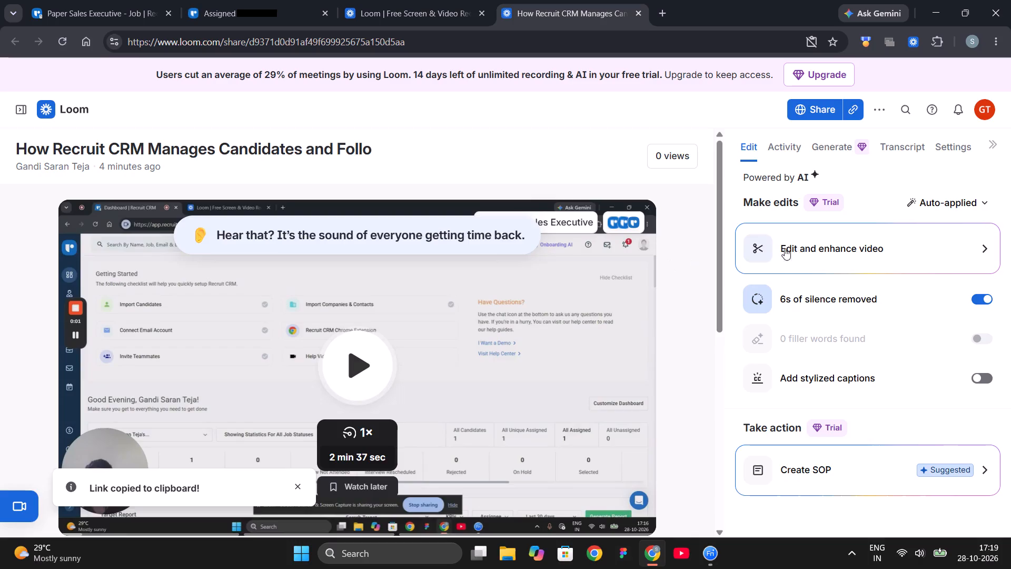
click(795, 241)
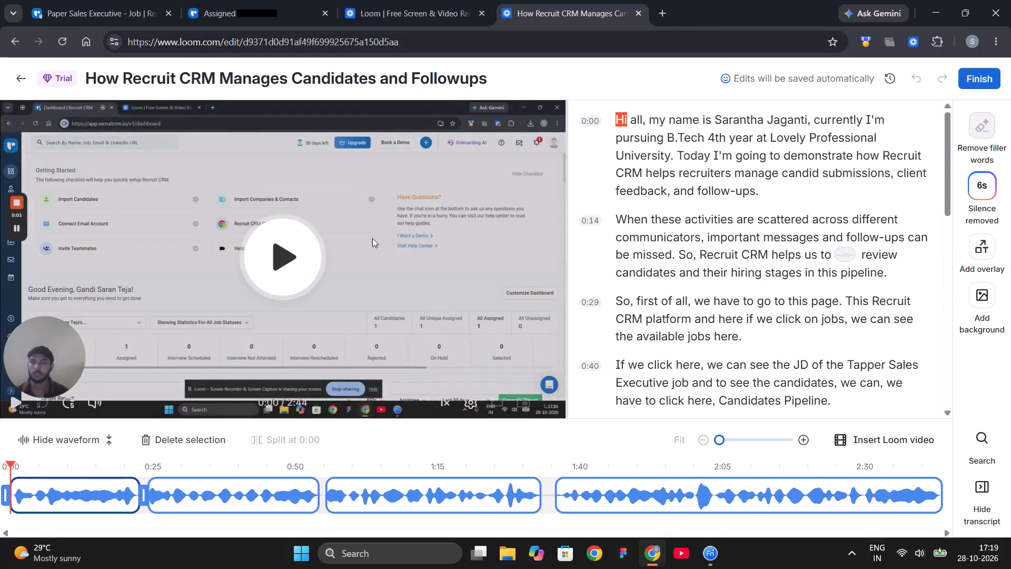
click(271, 239)
click(986, 487)
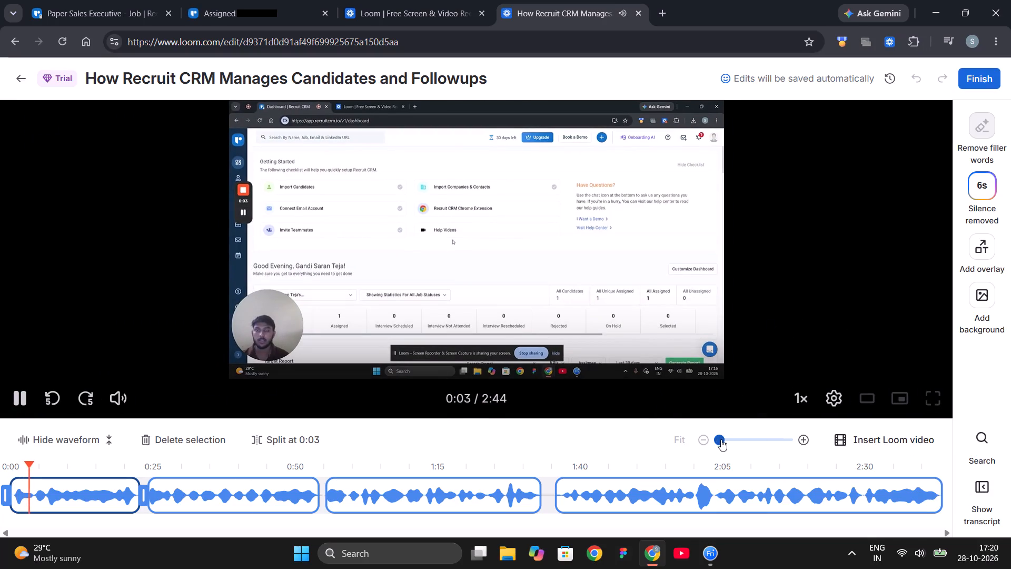
Close the gaps before the last clip and between the first two clips by adjusting the clip edges.
click(549, 490)
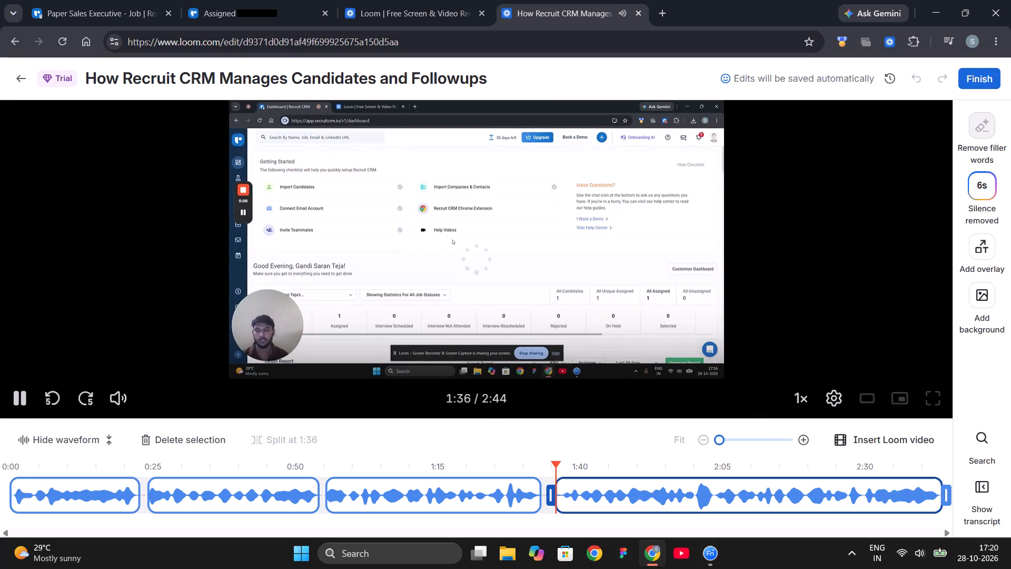
drag(554, 495, 532, 495)
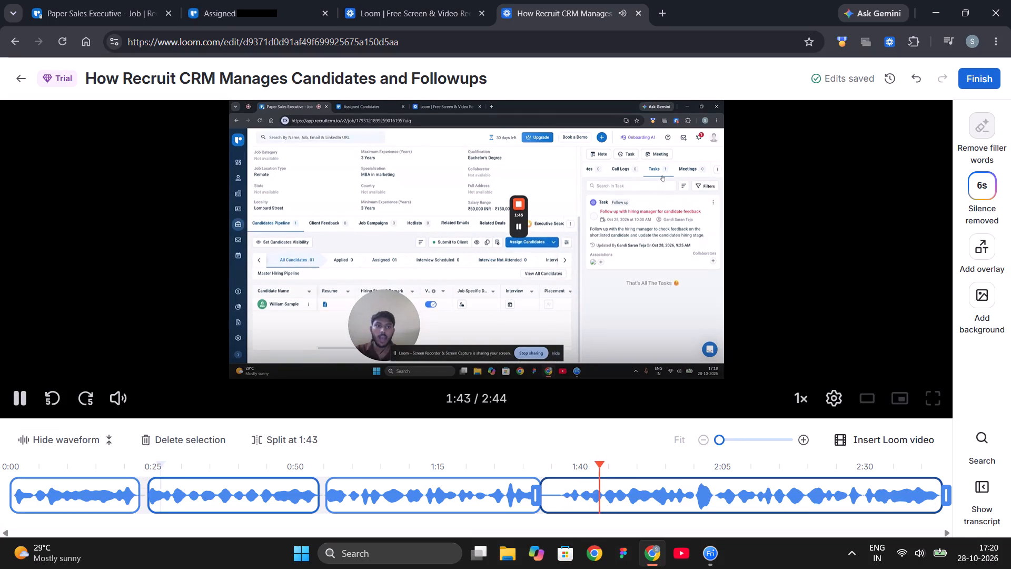
click(8, 470)
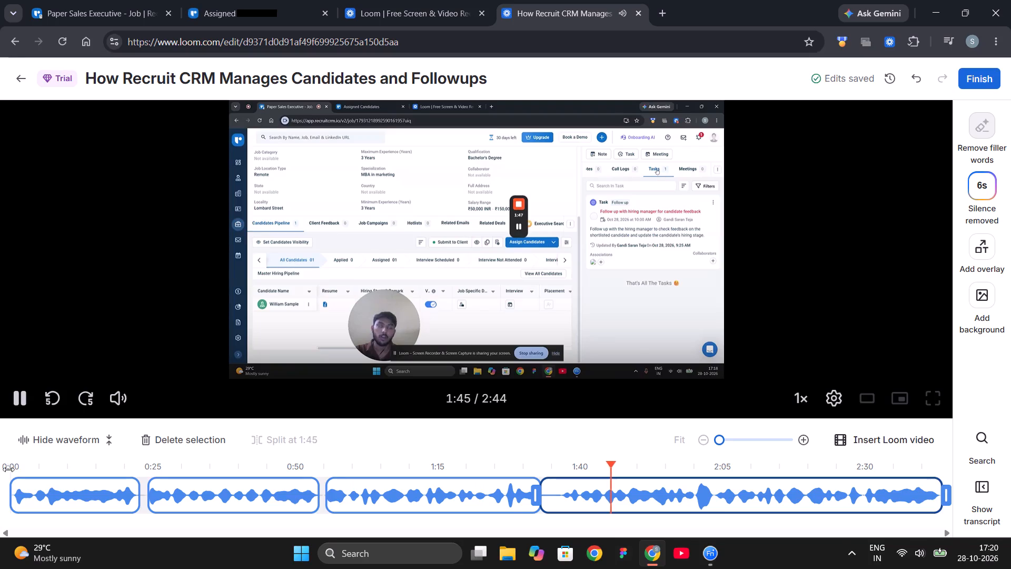
click(144, 499)
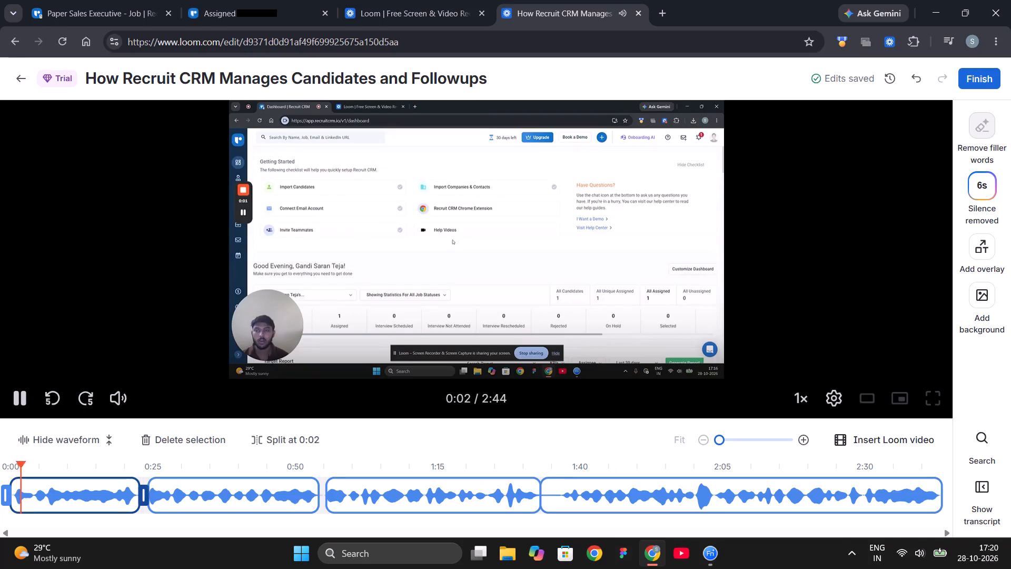
click(159, 500)
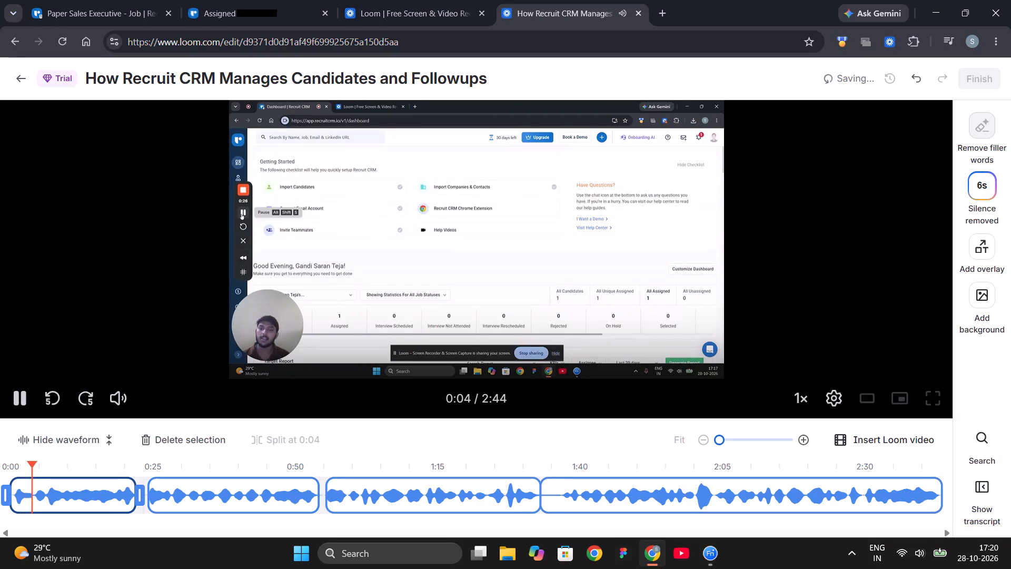
drag(148, 496, 134, 496)
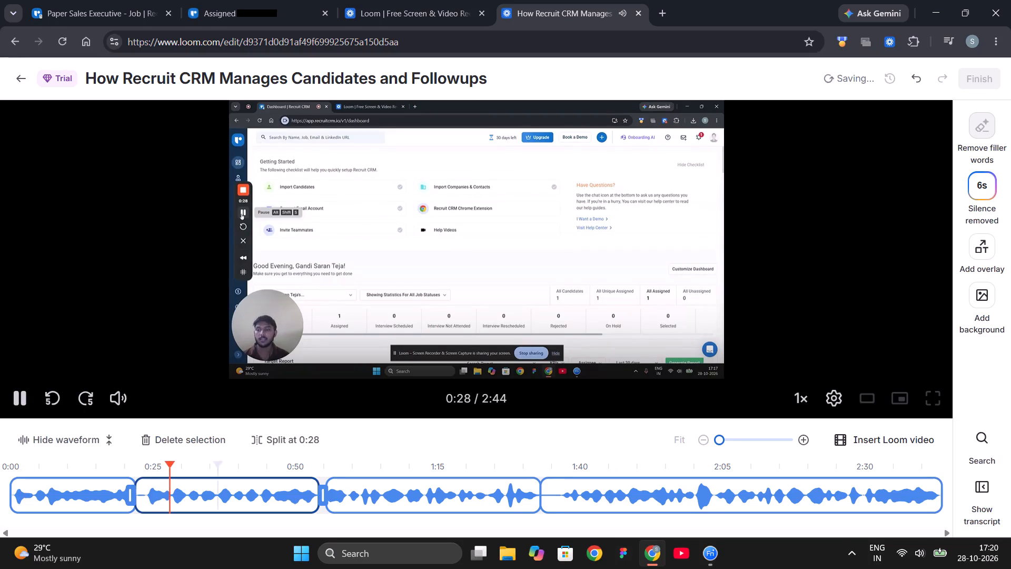
Trim the second clip's end to about 0:51 and extend the third clip's start back to meet it.
drag(320, 494, 286, 497)
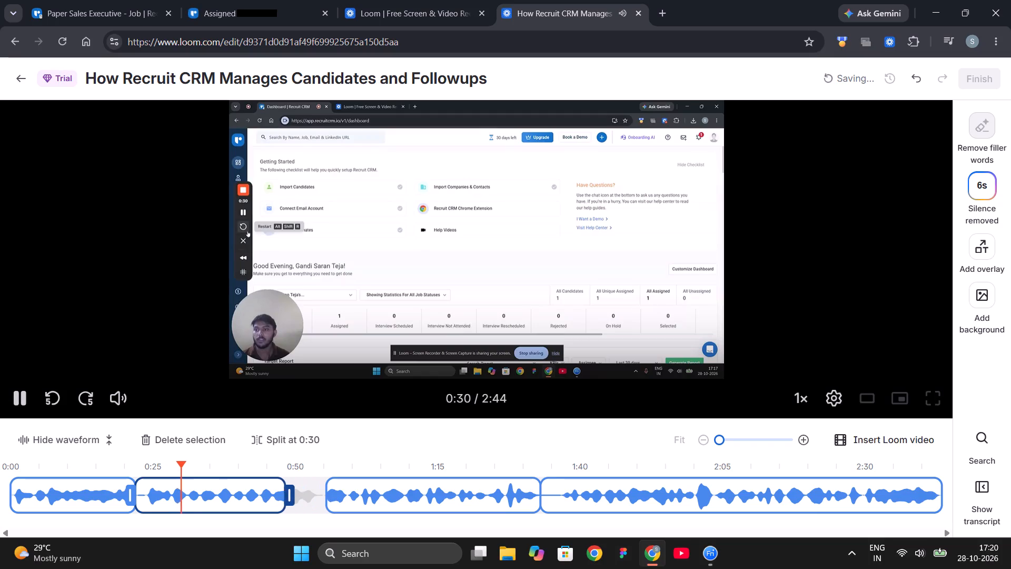
drag(286, 497, 302, 493)
click(331, 497)
drag(321, 498, 313, 500)
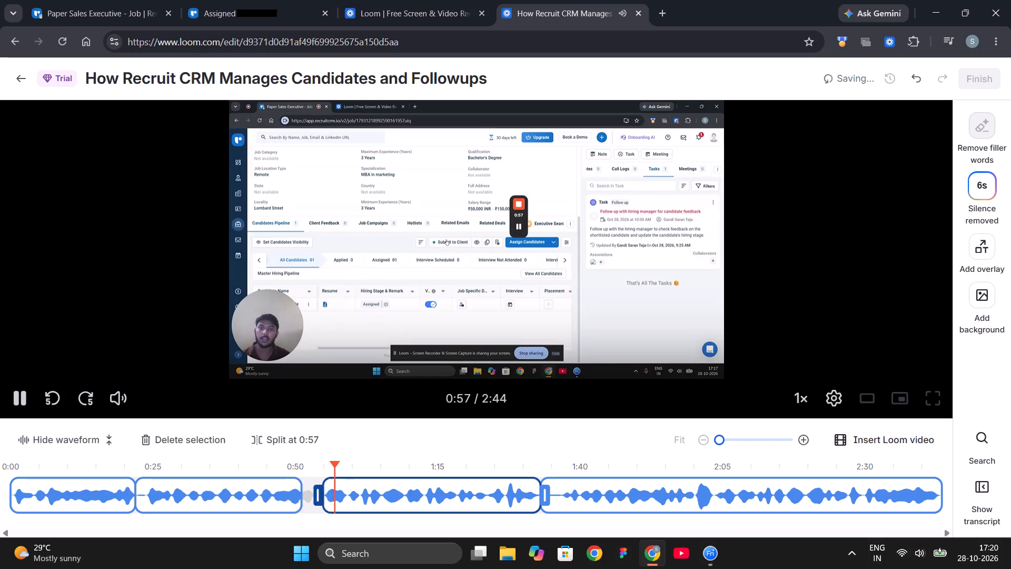
drag(313, 500, 292, 498)
Trim the third clip's end to about 1:23 and extend the last clip's start back to meet it.
drag(542, 497, 486, 494)
click(550, 493)
drag(535, 498, 484, 497)
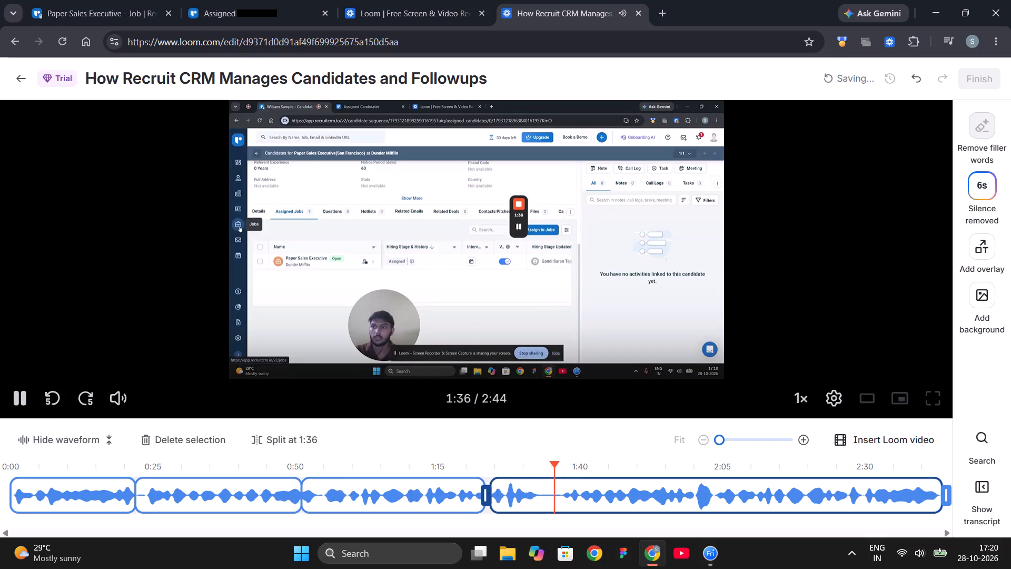
drag(484, 497, 481, 496)
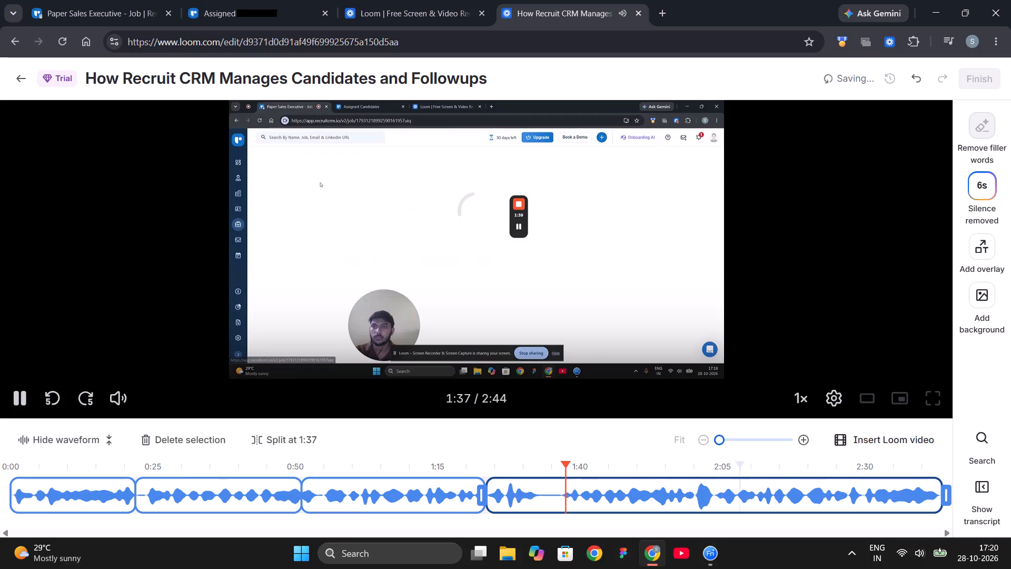
Trim the end of the last clip to about 2:04.
drag(948, 494, 705, 496)
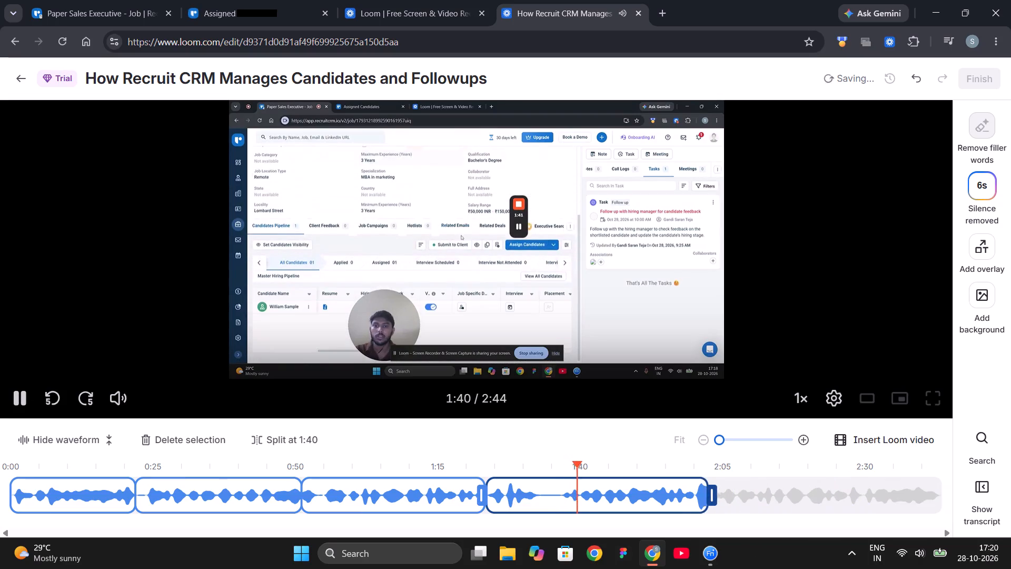
drag(705, 496, 722, 489)
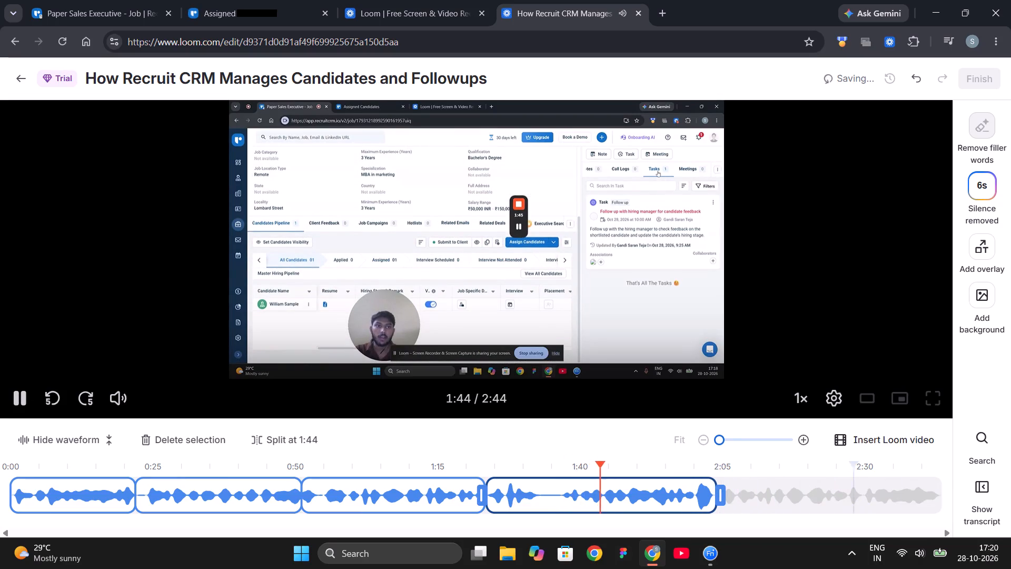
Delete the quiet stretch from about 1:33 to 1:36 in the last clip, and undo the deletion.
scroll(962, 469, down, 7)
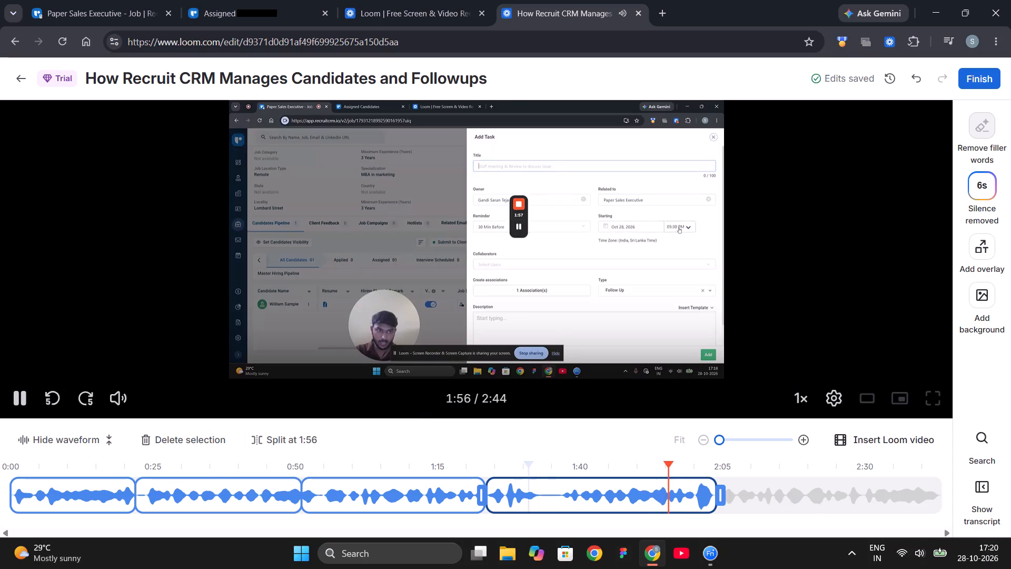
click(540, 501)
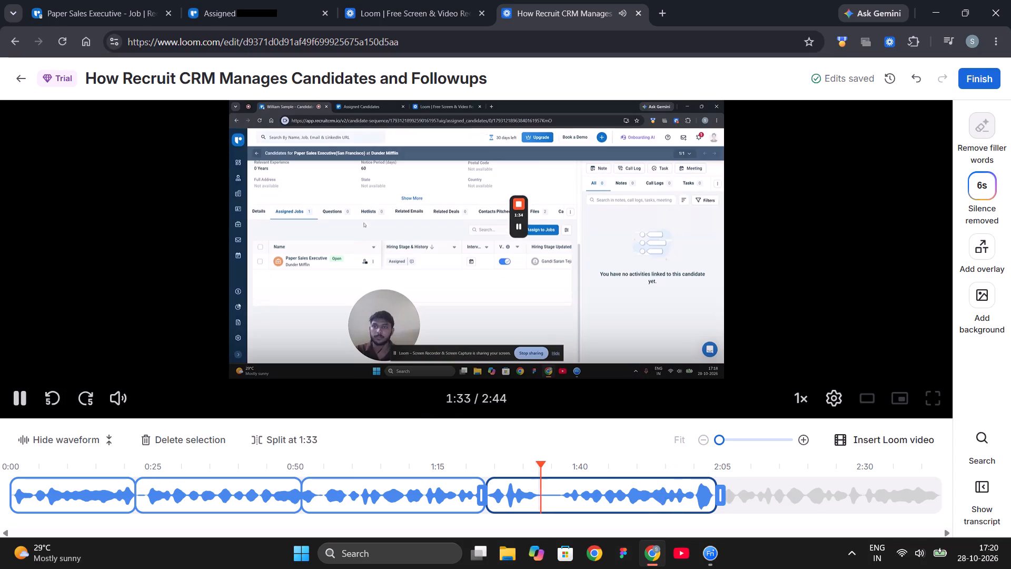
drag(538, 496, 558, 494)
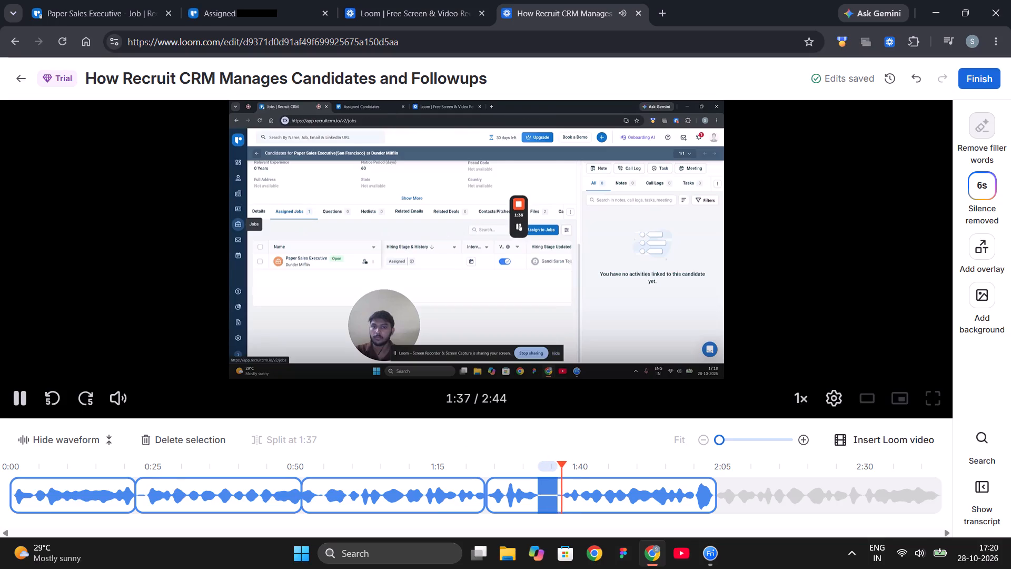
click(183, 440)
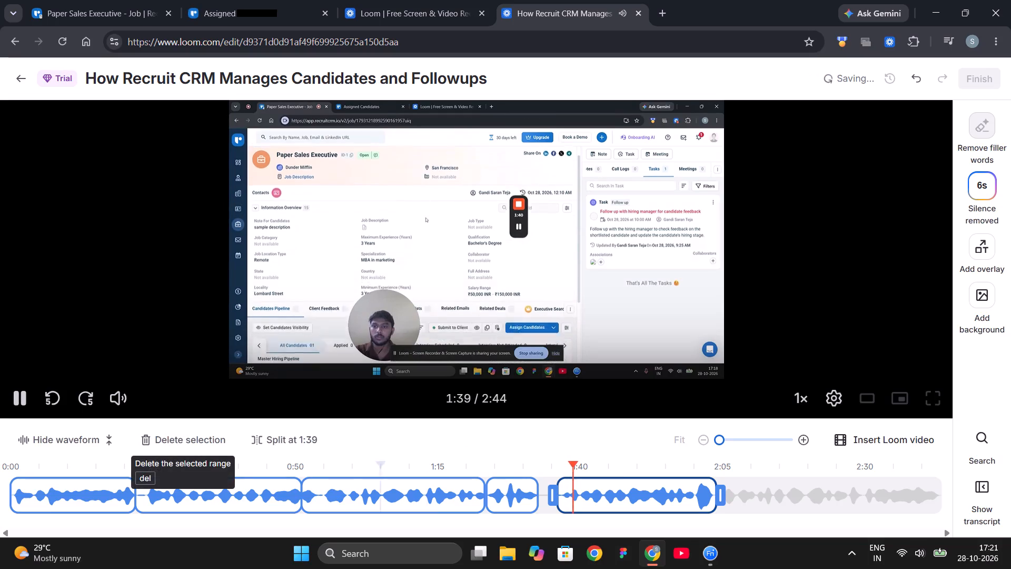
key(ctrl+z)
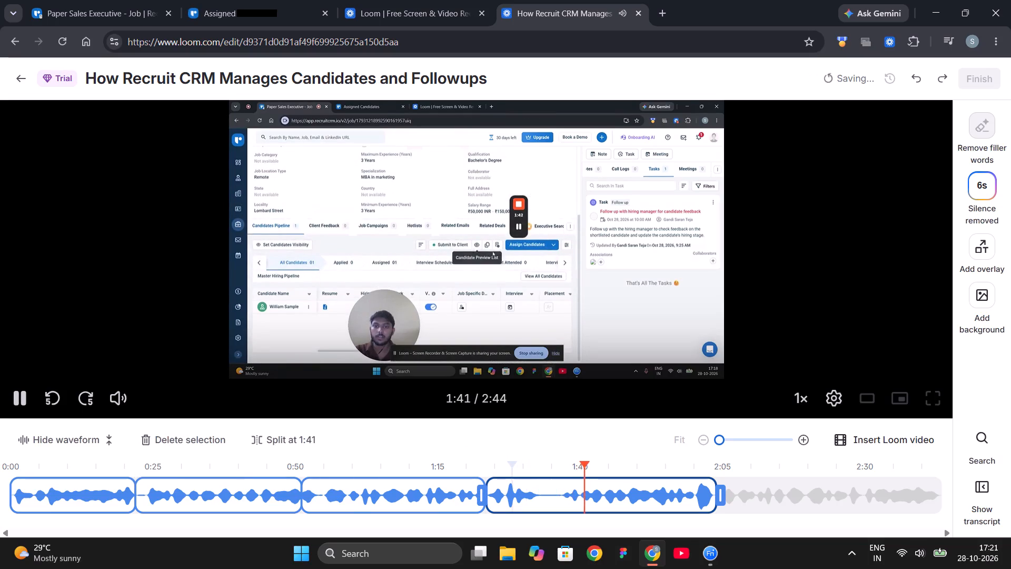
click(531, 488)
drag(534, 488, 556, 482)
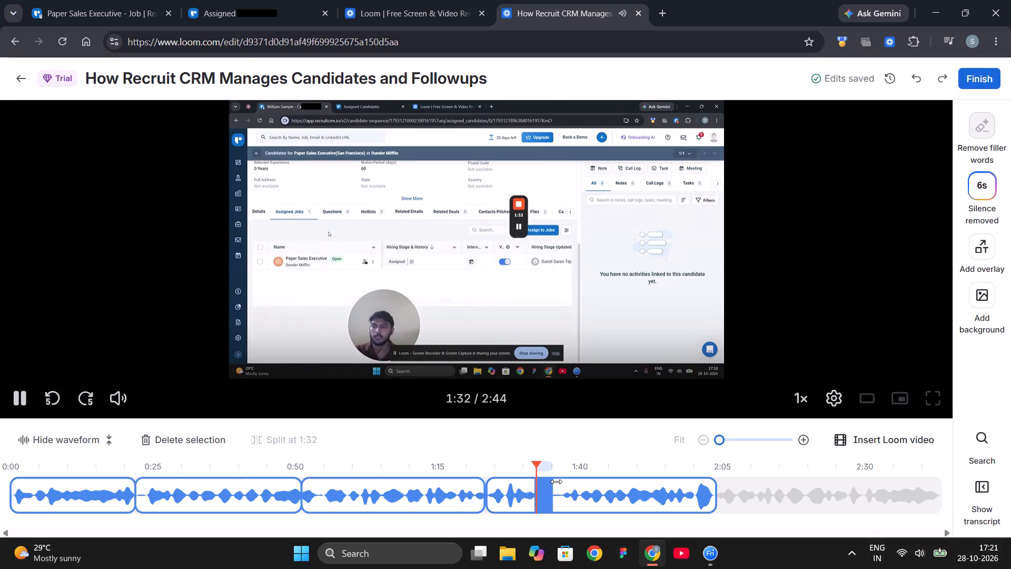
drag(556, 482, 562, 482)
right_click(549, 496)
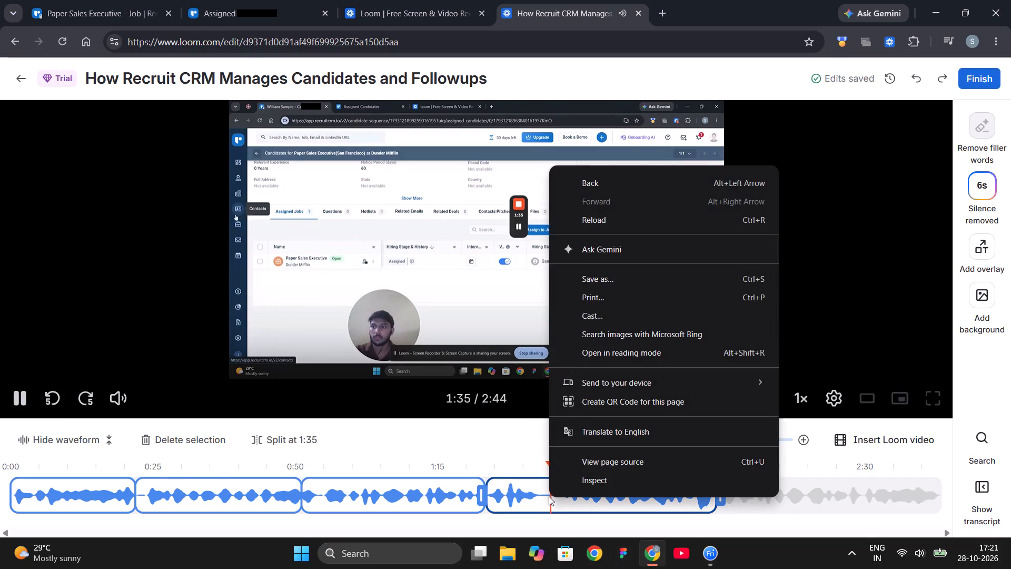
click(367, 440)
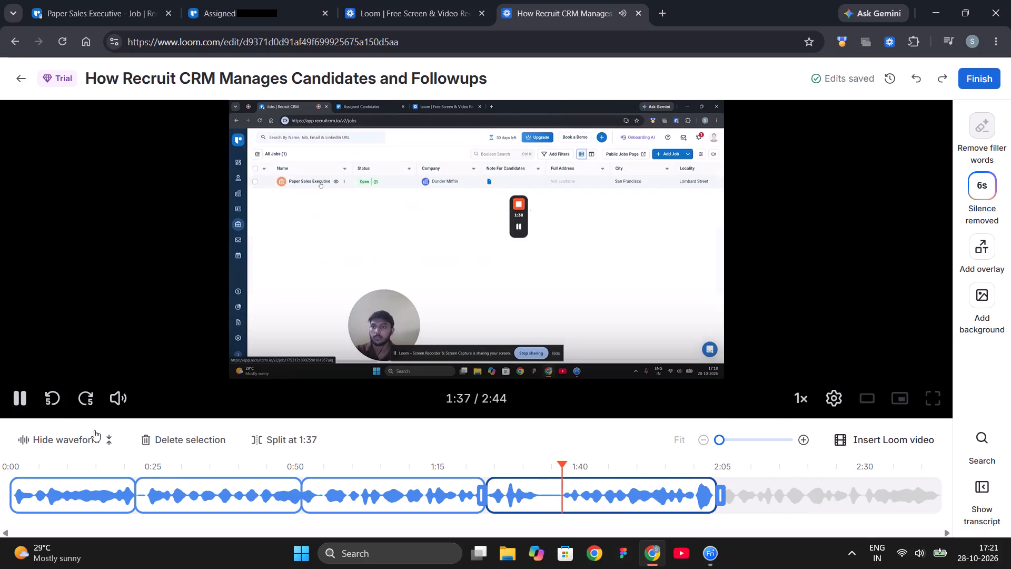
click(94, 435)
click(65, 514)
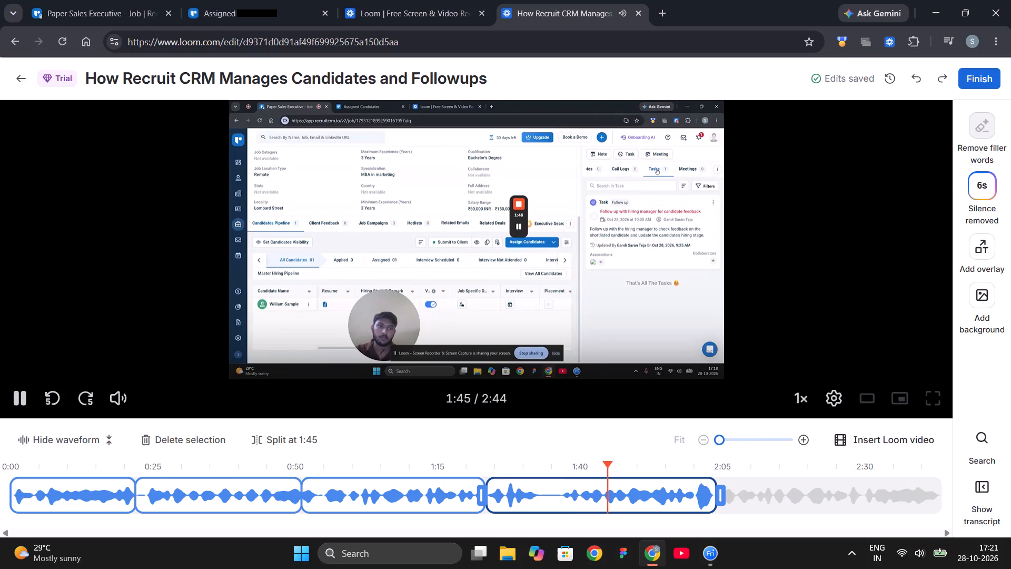
Play the video through, return to its start and finish editing.
scroll(906, 491, down, 6)
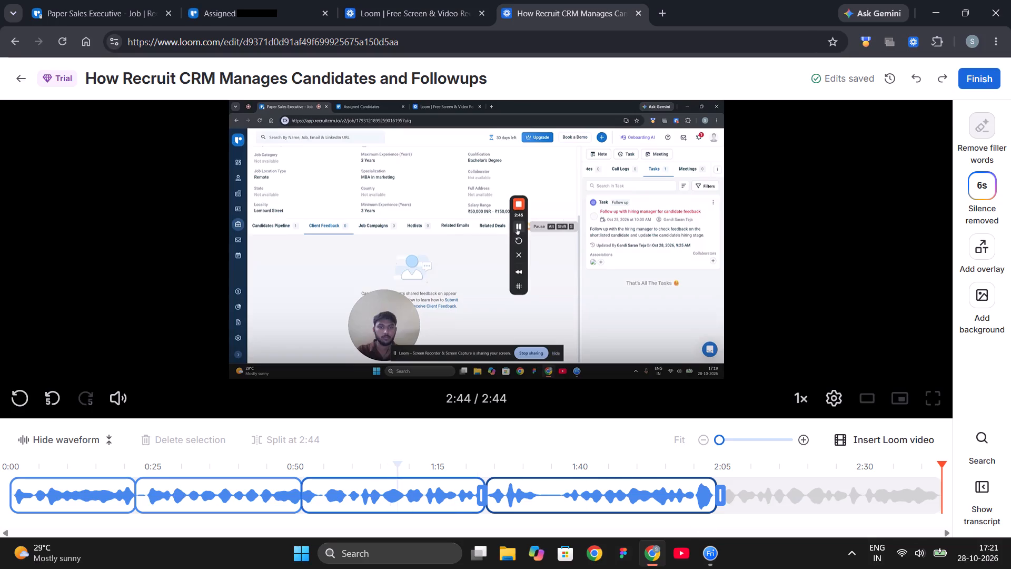
scroll(54, 510, down, 6)
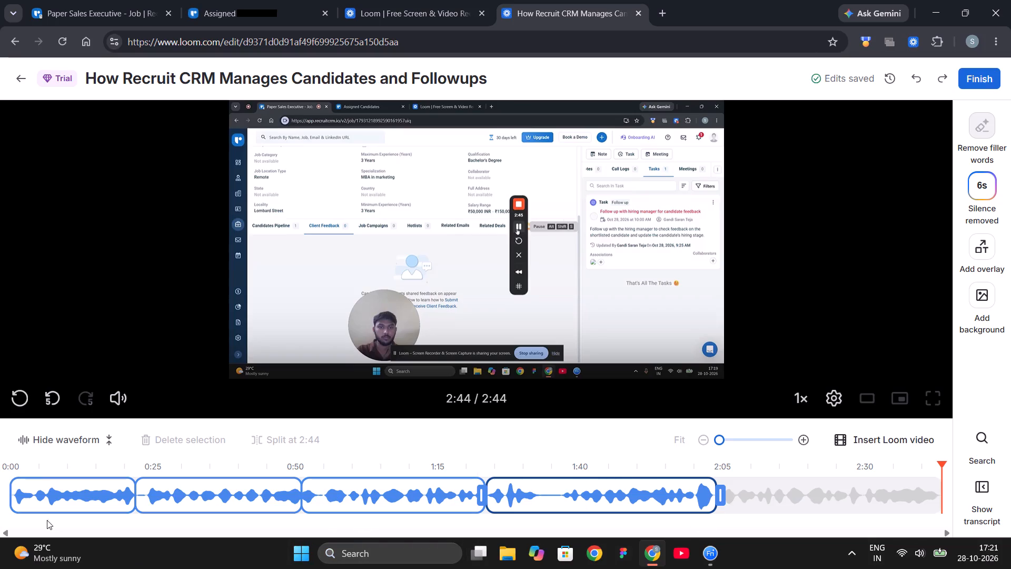
click(12, 501)
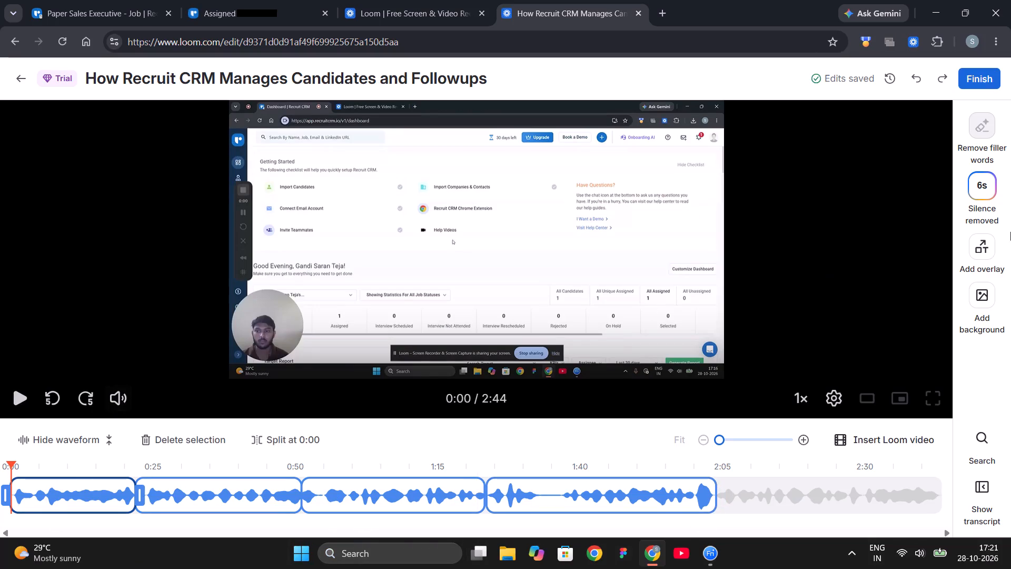
click(994, 83)
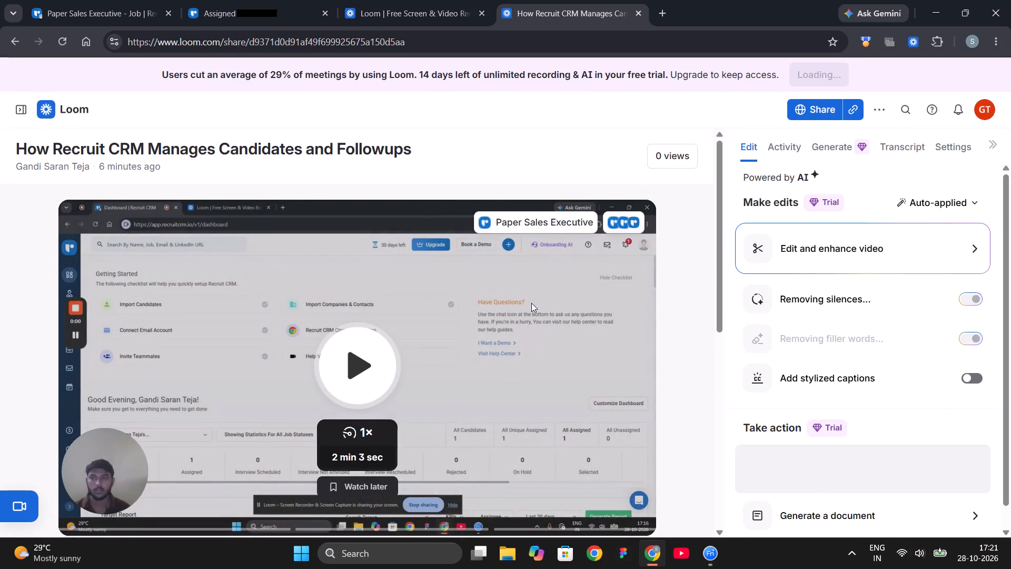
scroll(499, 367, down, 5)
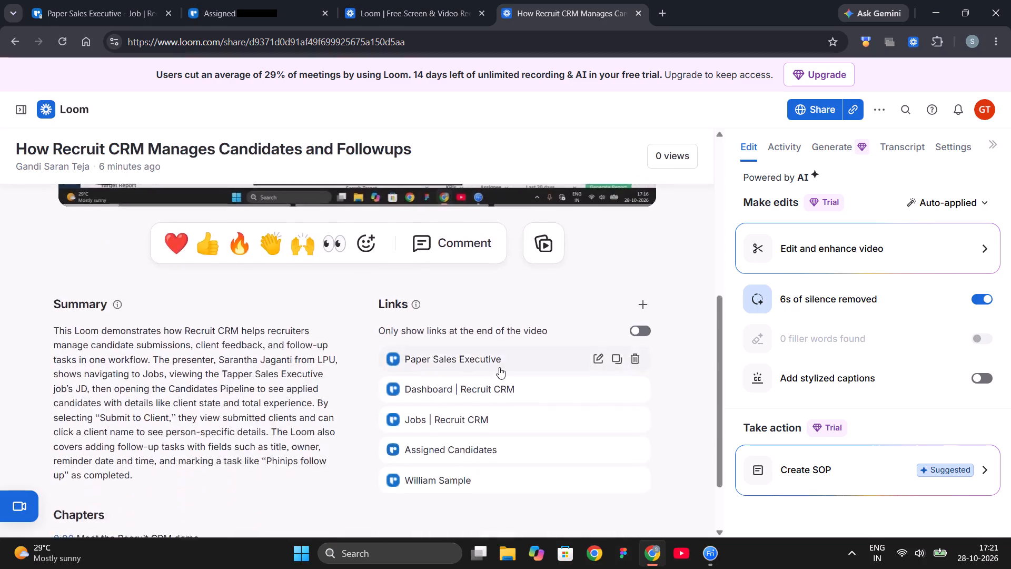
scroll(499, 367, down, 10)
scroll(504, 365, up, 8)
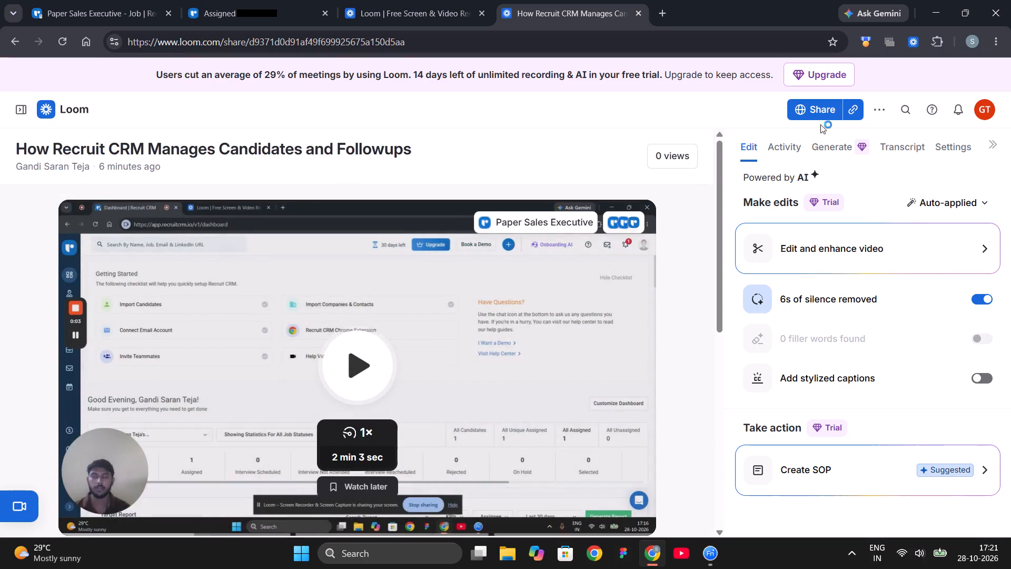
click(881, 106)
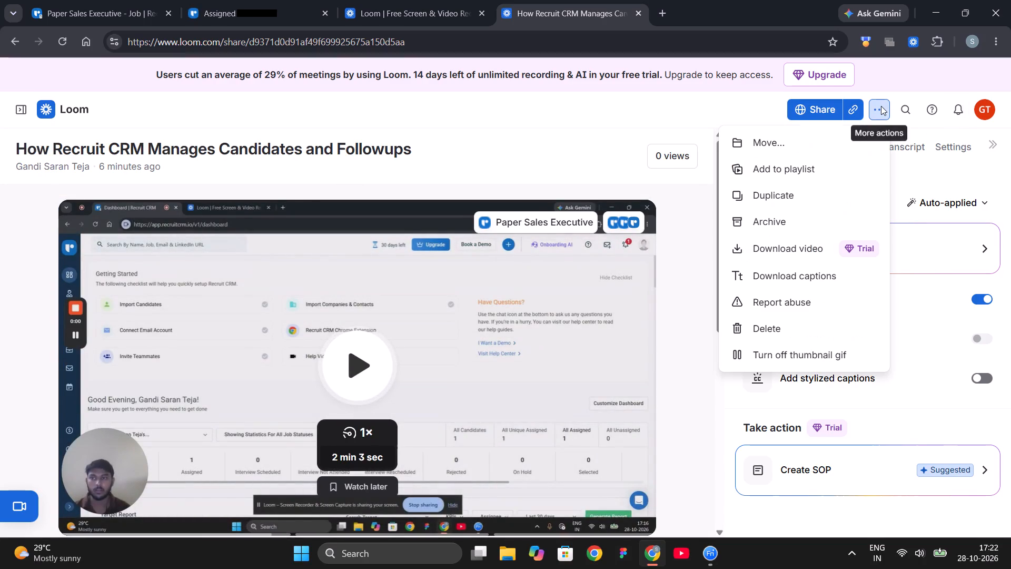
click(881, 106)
Set the video's general access to Restricted and copy its share link.
click(837, 109)
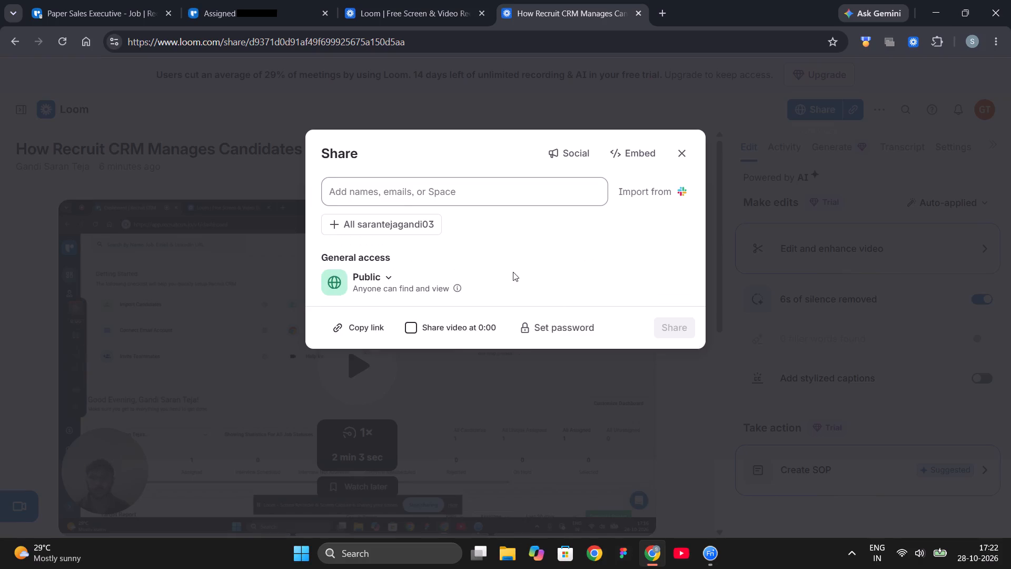
click(382, 271)
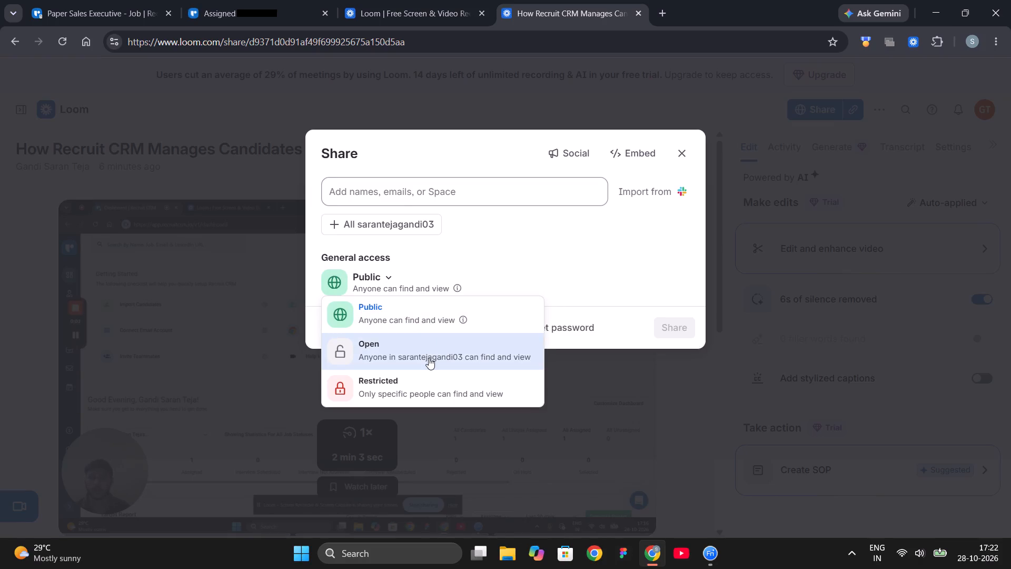
click(427, 378)
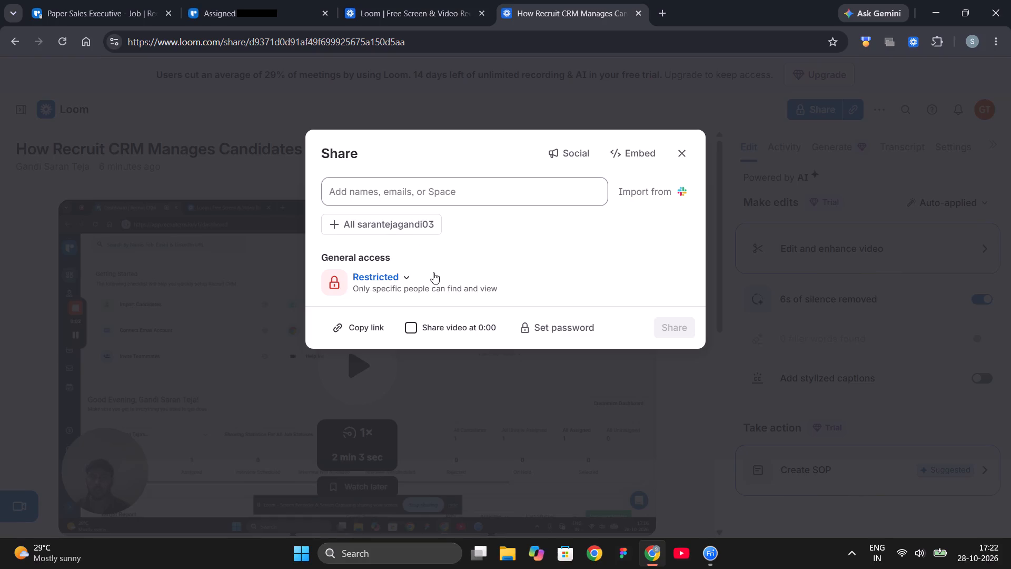
click(373, 326)
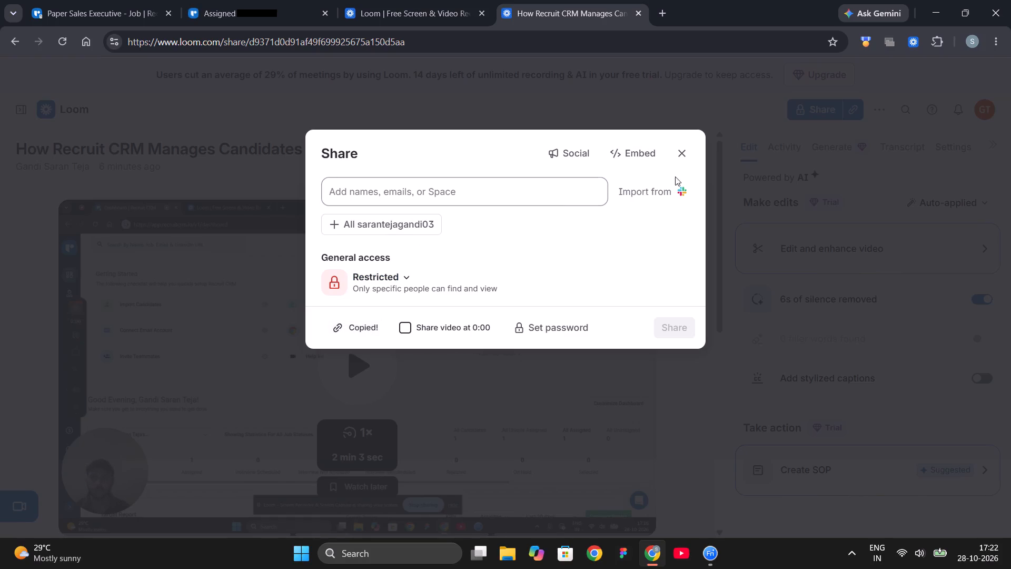
click(678, 154)
Open the bookmarked CSA Assignment Form- 2027 in a new browser tab.
click(133, 0)
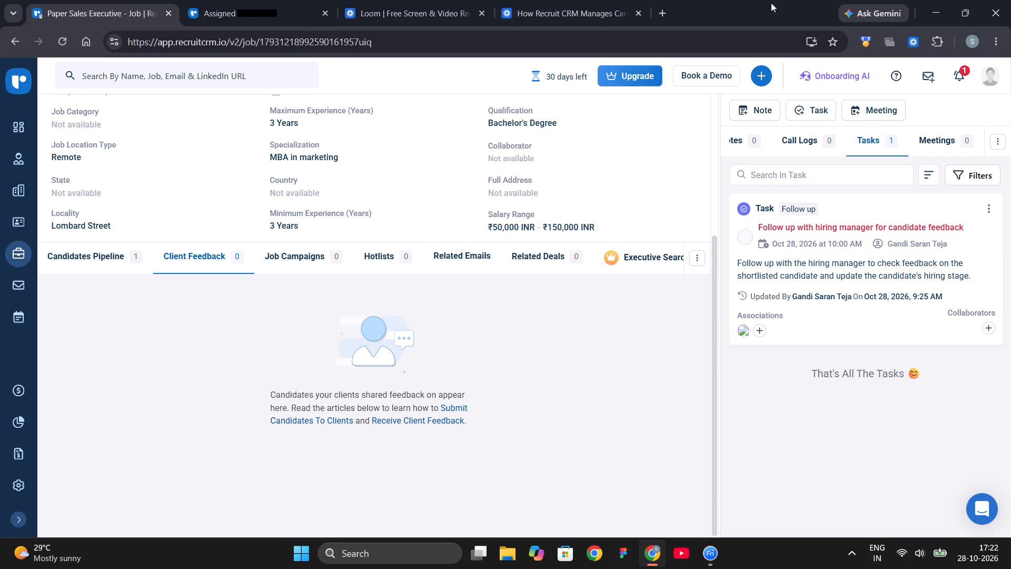
click(663, 3)
click(973, 64)
scroll(895, 302, down, 7)
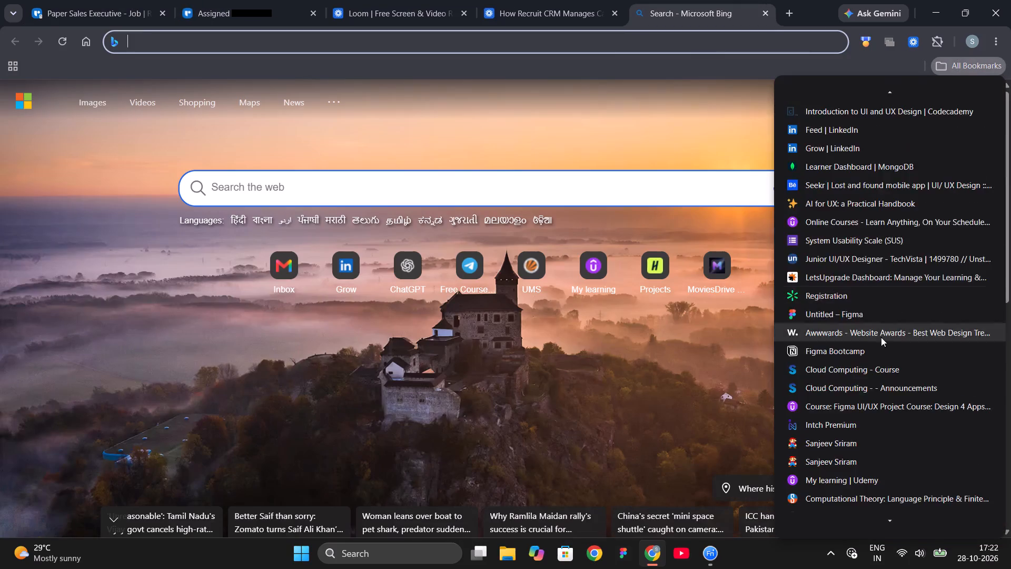
scroll(881, 337, down, 20)
scroll(881, 337, down, 20)
scroll(881, 337, down, 4)
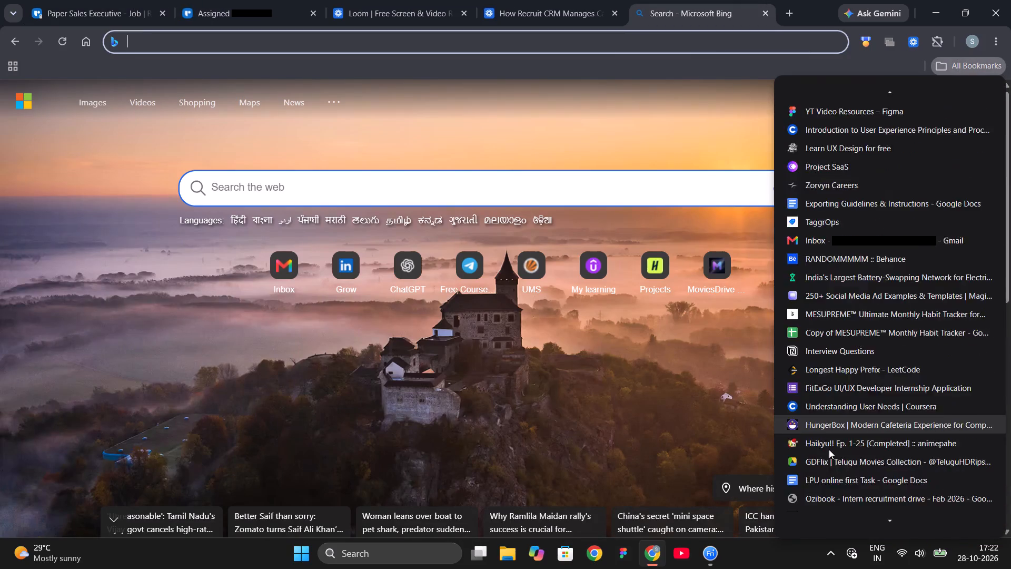
scroll(829, 449, down, 19)
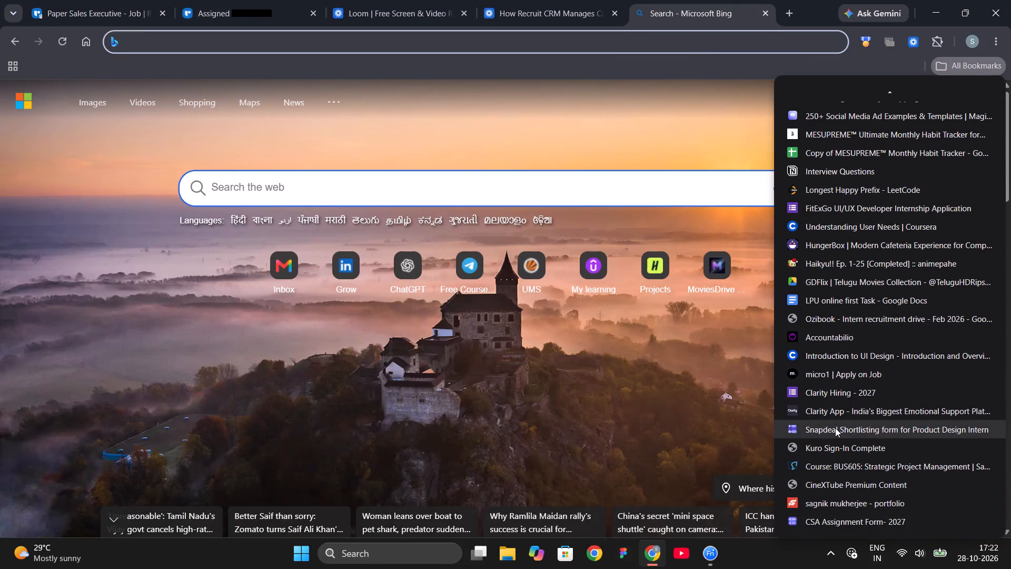
scroll(848, 464, down, 7)
click(851, 518)
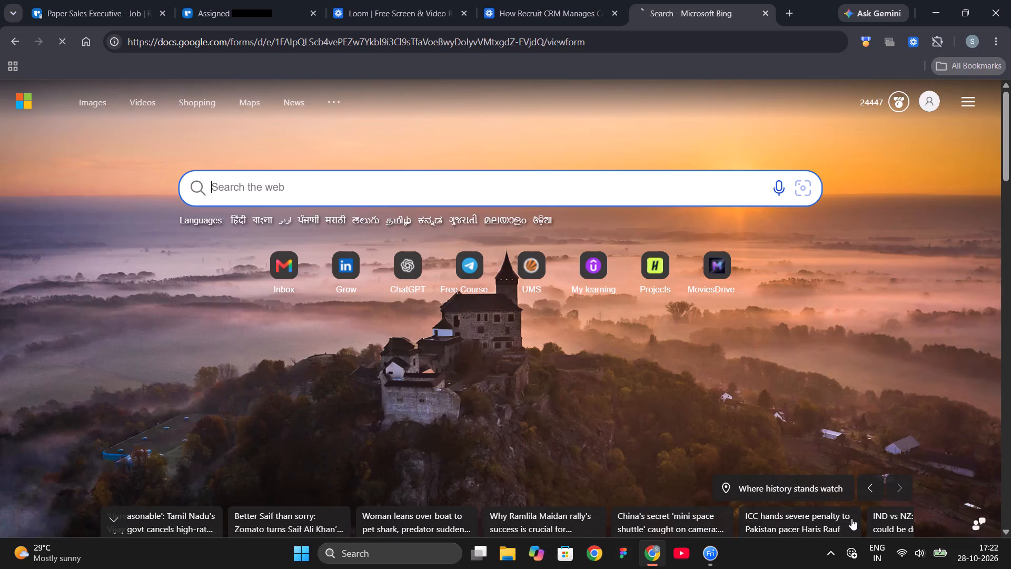
Paste the copied Loom share link as the answer to Task 1 - Loom video link.
scroll(395, 276, down, 7)
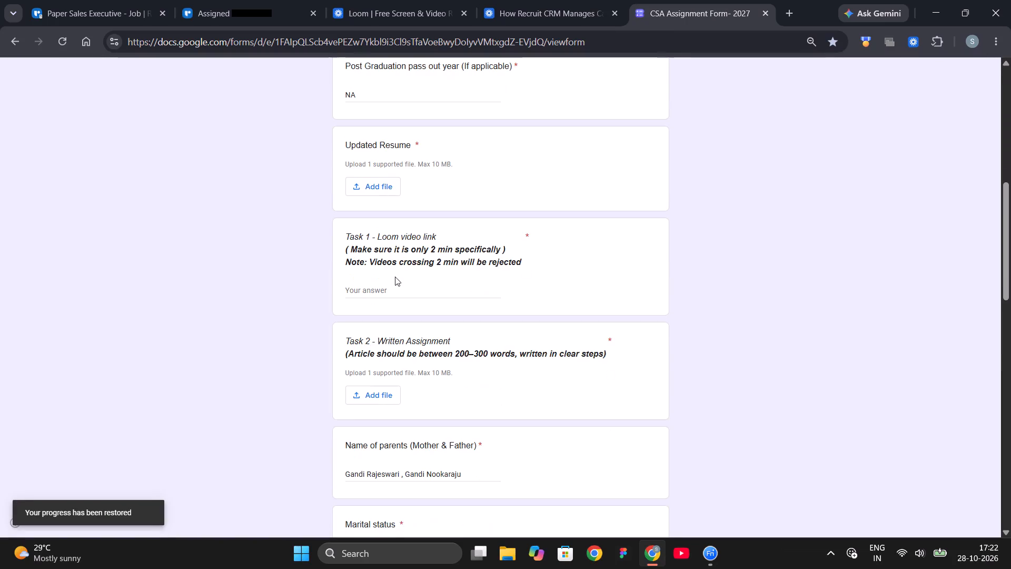
click(408, 292)
key(ctrl+v)
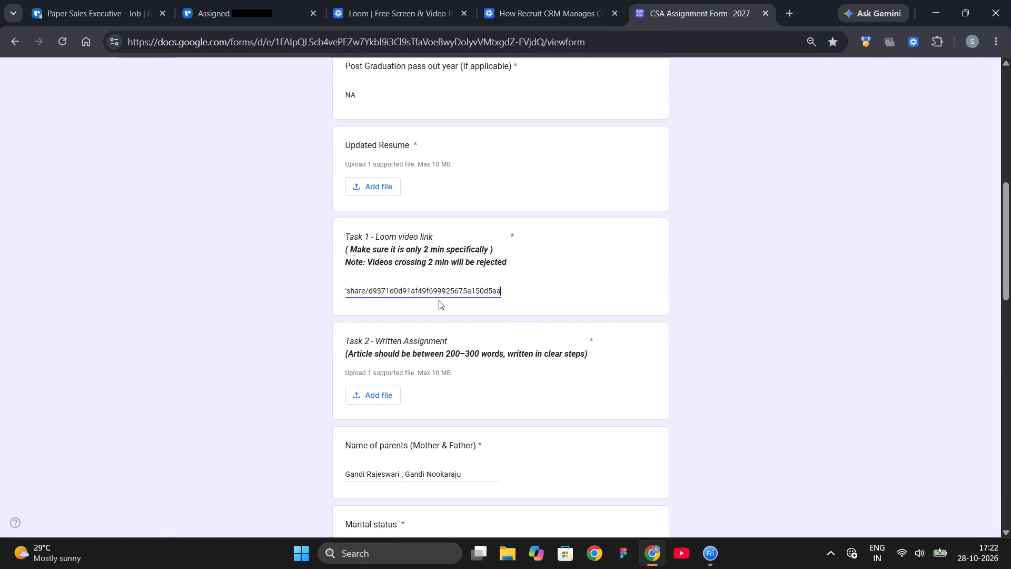
click(520, 284)
scroll(520, 284, down, 6)
scroll(437, 240, up, 4)
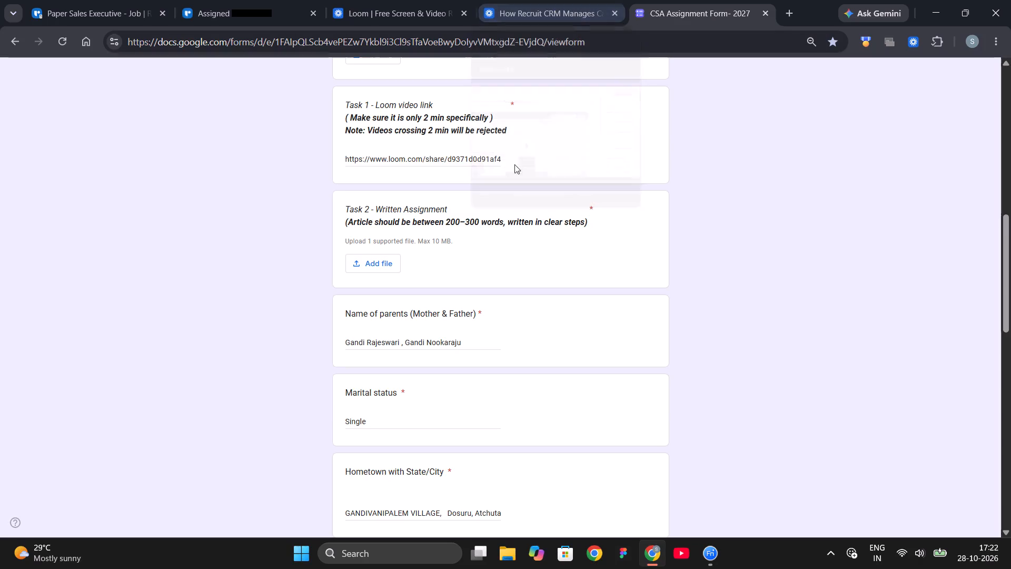
drag(596, 220, 339, 221)
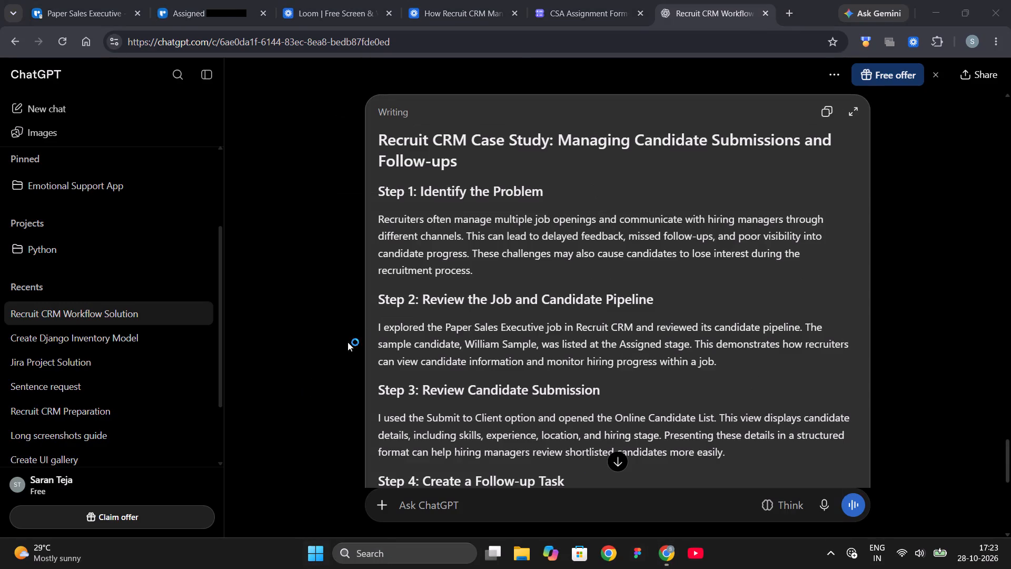
Create a blank Word document and paste the copied Recruit CRM case study into it, checking the text from end to title.
click(190, 164)
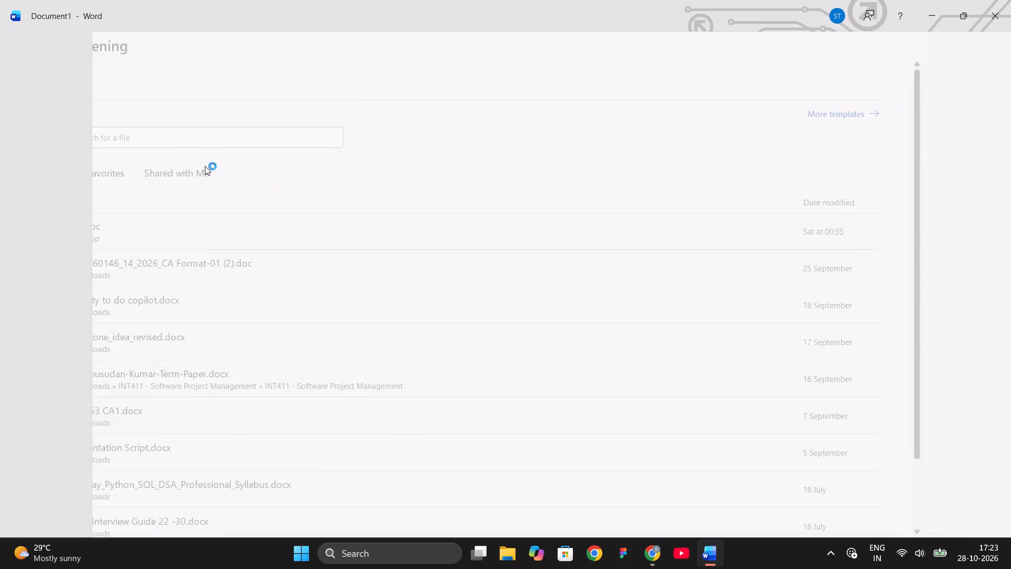
key(ctrl+v)
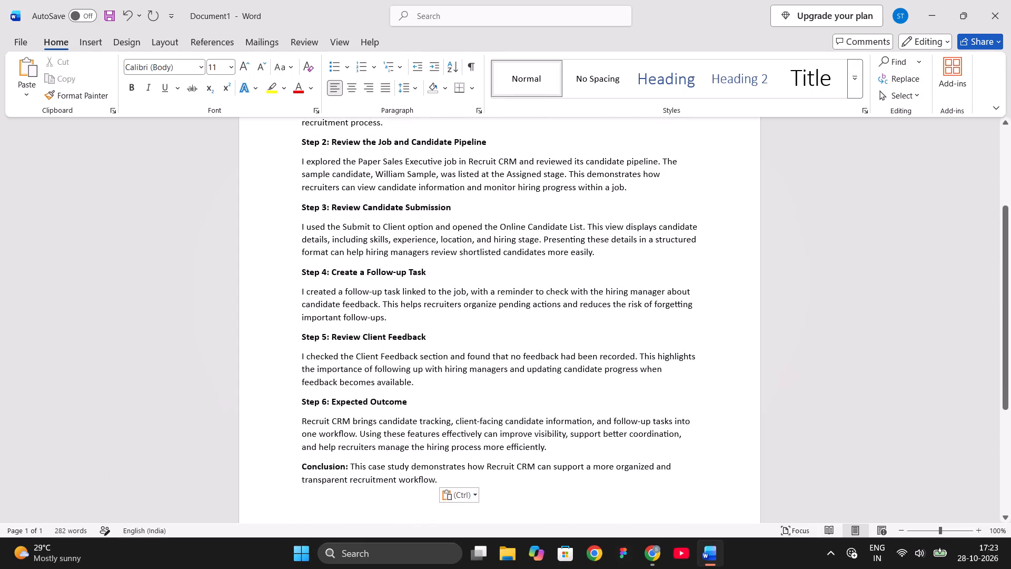
scroll(447, 399, down, 5)
scroll(415, 382, up, 1)
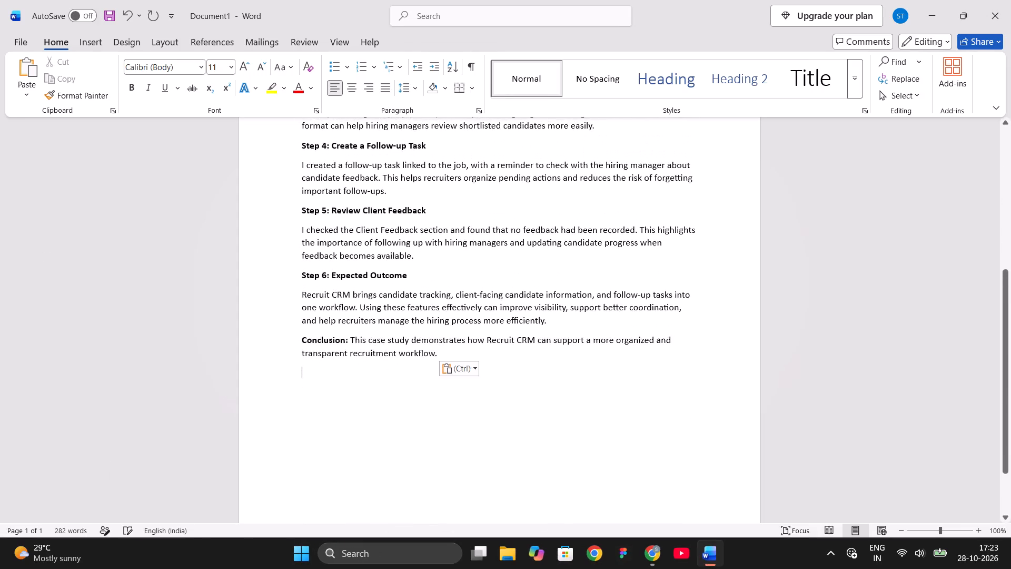
scroll(415, 382, up, 13)
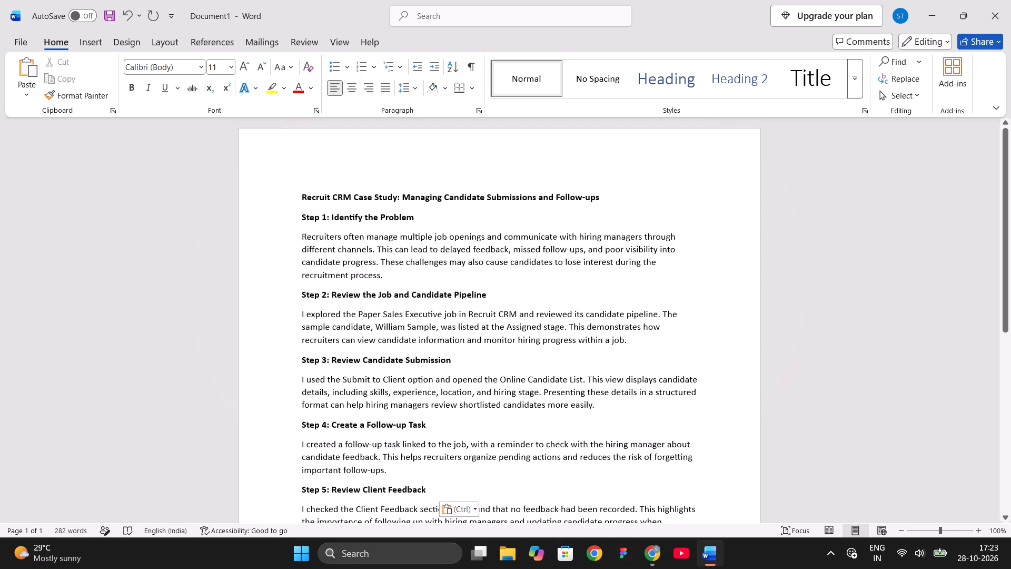
Export the document to the Downloads folder as Recruit CRM Case Study.pdf and look over the published PDF.
click(10, 40)
click(39, 294)
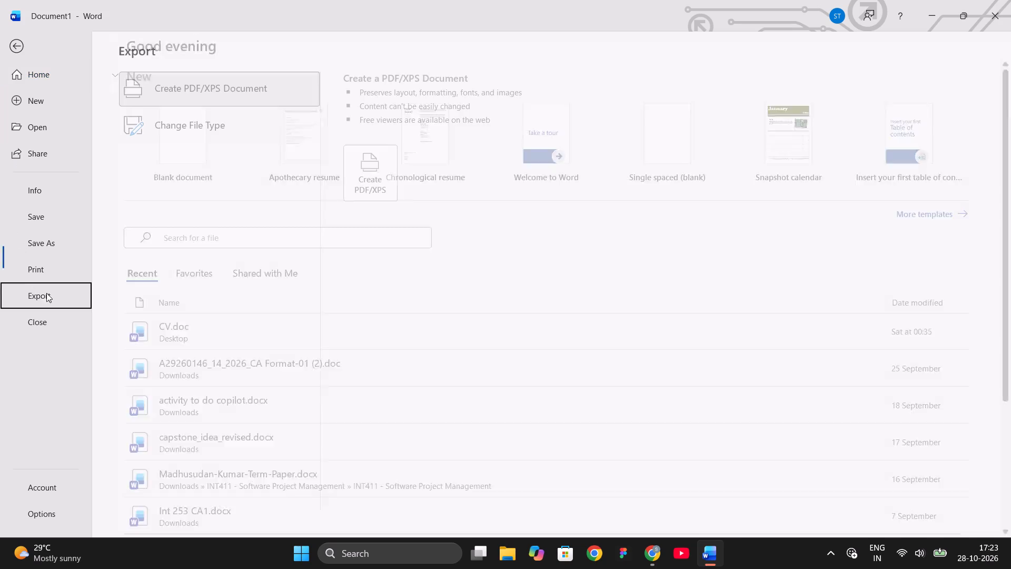
click(369, 180)
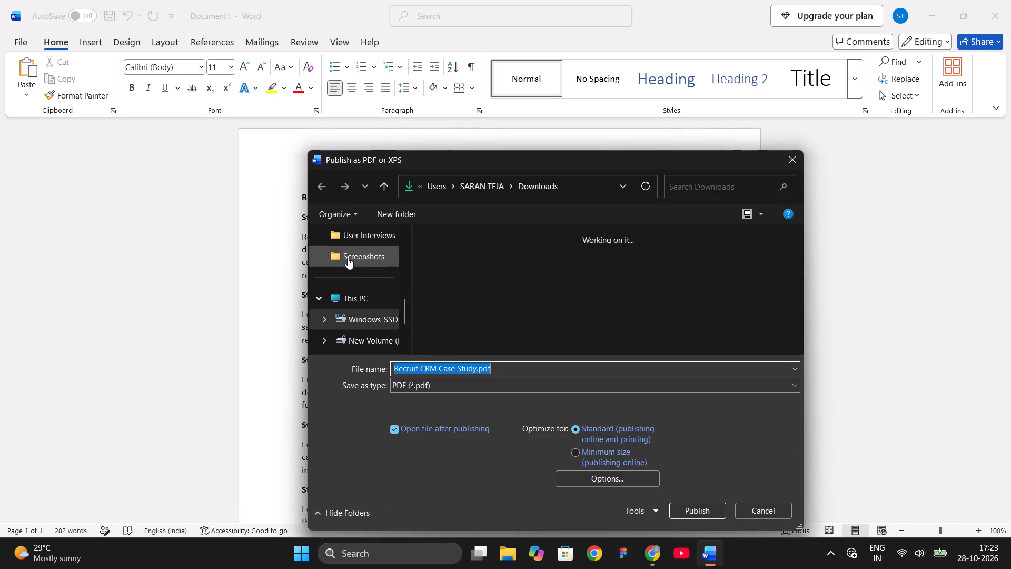
scroll(356, 308, up, 12)
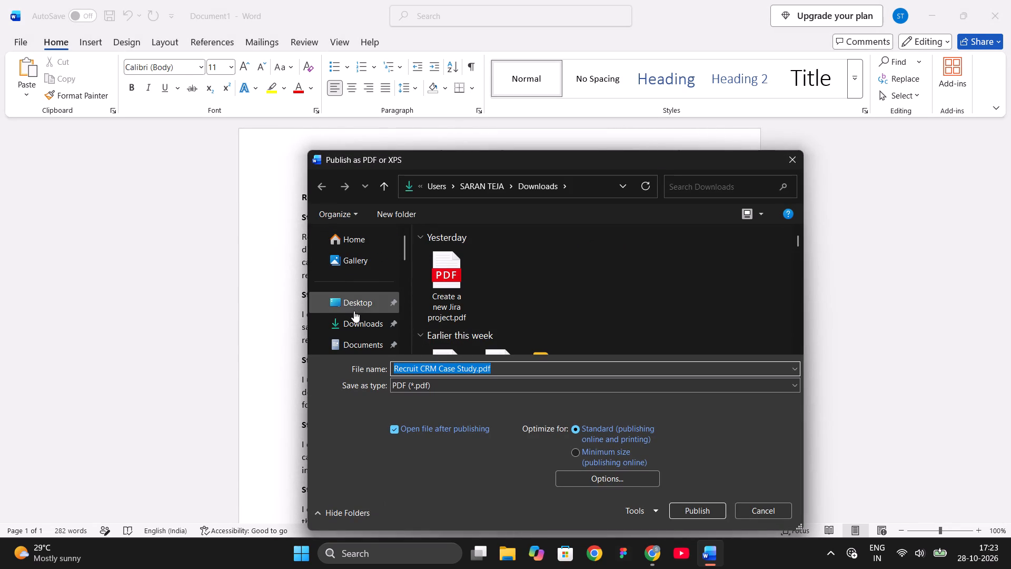
click(371, 331)
click(677, 512)
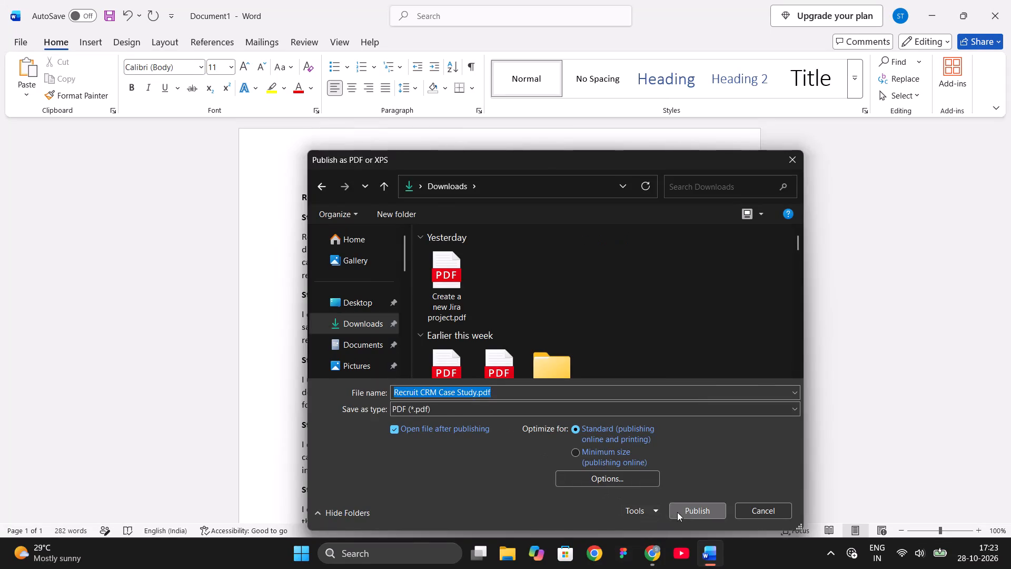
scroll(504, 355, down, 4)
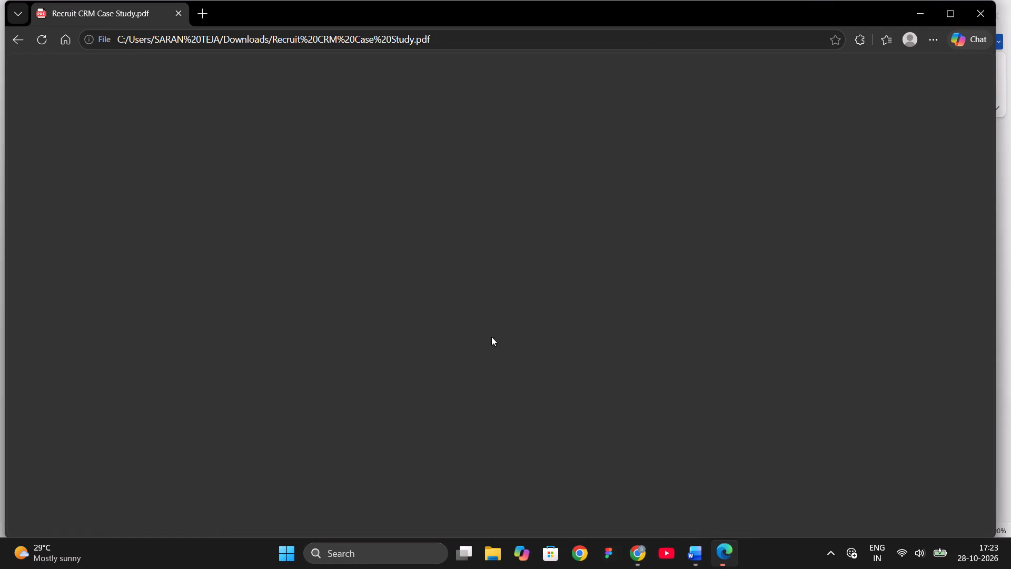
scroll(491, 337, down, 6)
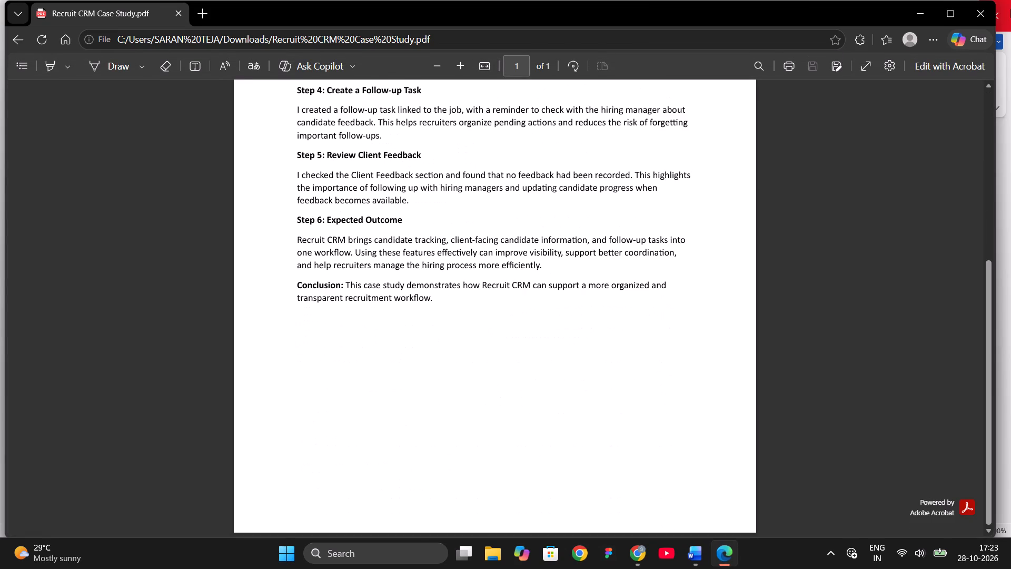
Close Word, saving the case study document, and close the open Chrome and PDF viewer windows.
click(1010, 9)
click(504, 344)
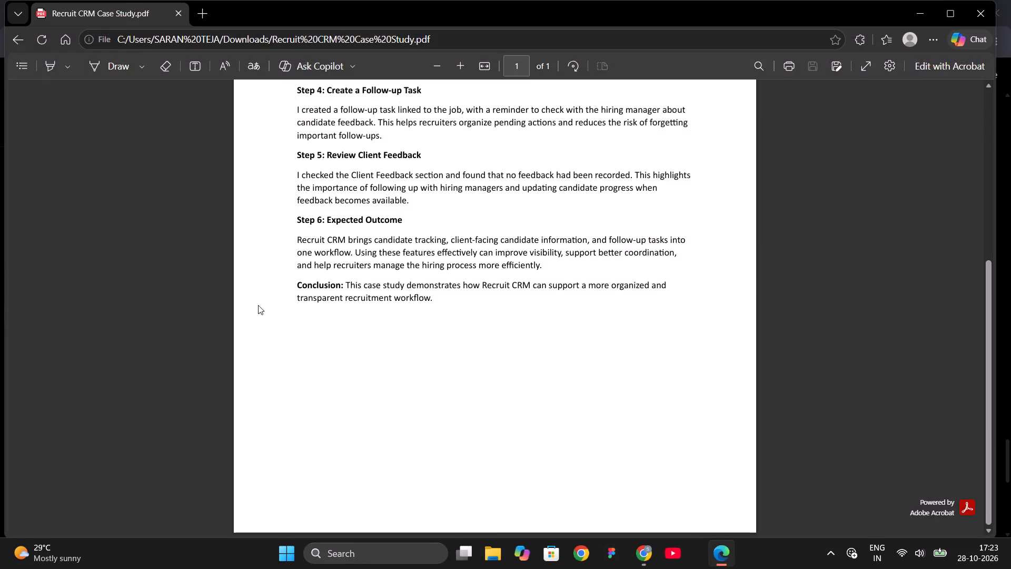
click(1010, 0)
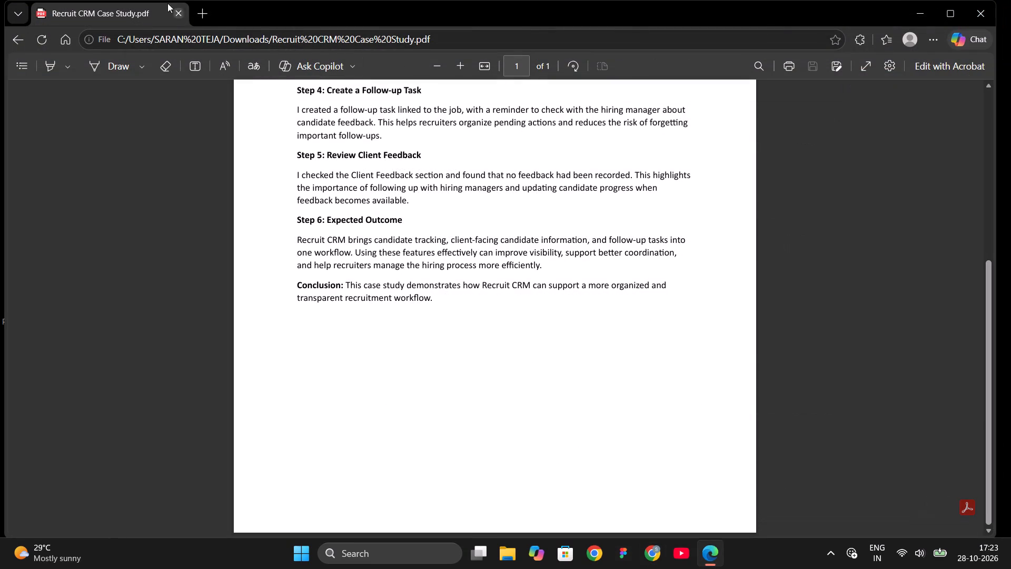
click(1010, 0)
click(980, 11)
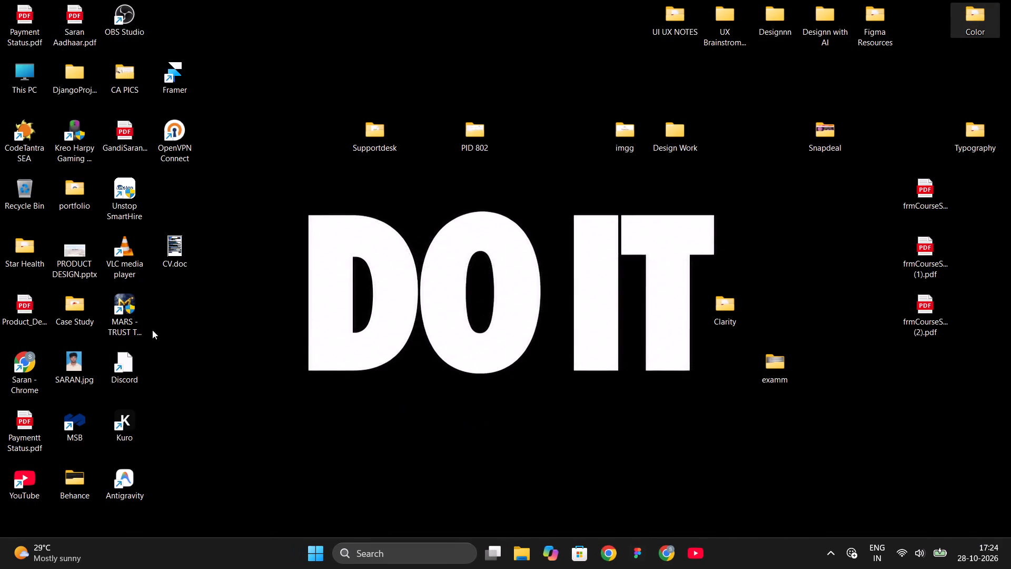
Relaunch Chrome, open the bookmarked CSA Assignment Form- 2027 in a new tab, and close the Untitled tab.
double_click(7, 371)
click(196, 7)
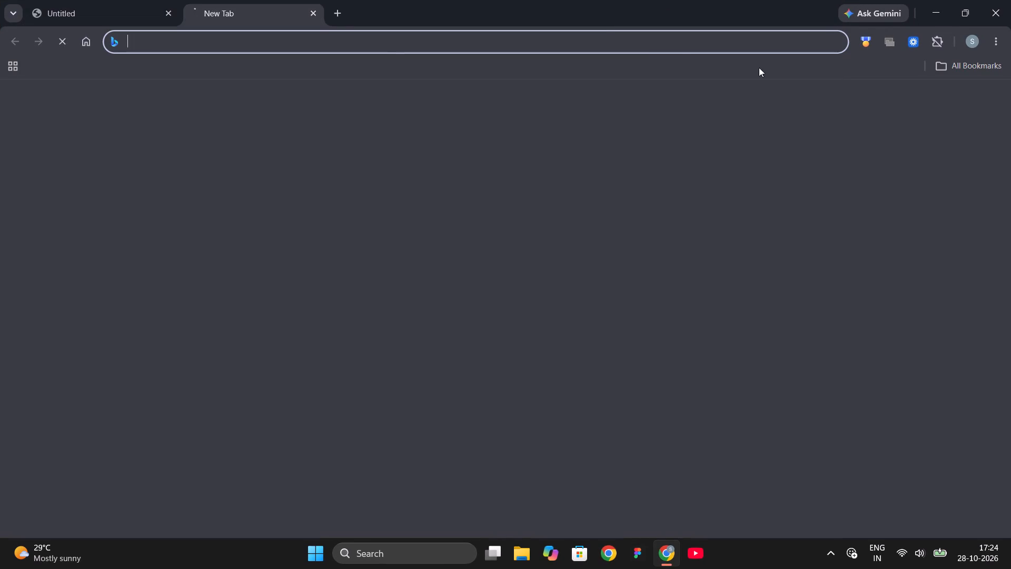
click(976, 60)
scroll(885, 250, down, 20)
scroll(885, 250, down, 10)
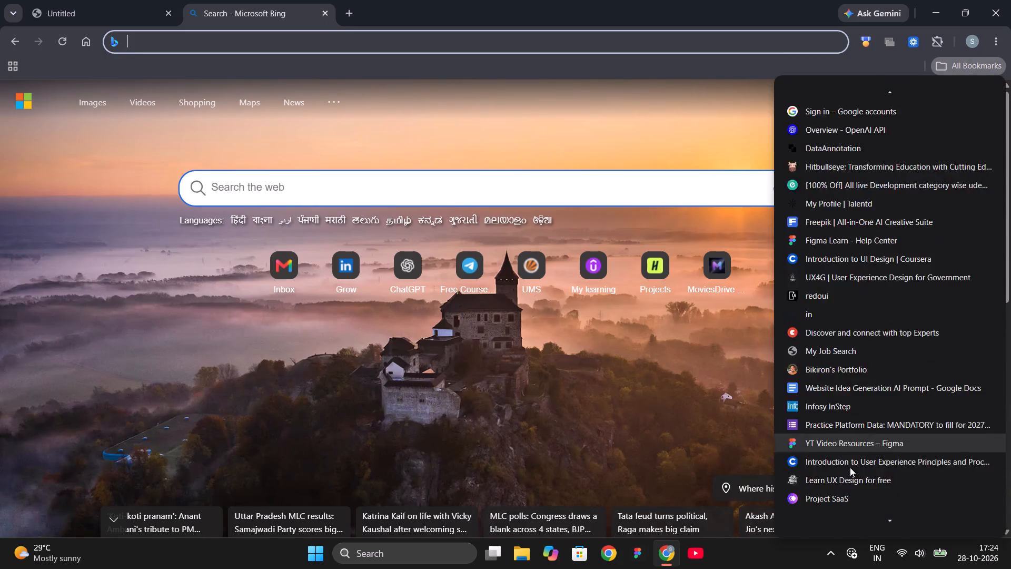
scroll(850, 467, down, 20)
scroll(850, 467, down, 20)
scroll(850, 467, down, 7)
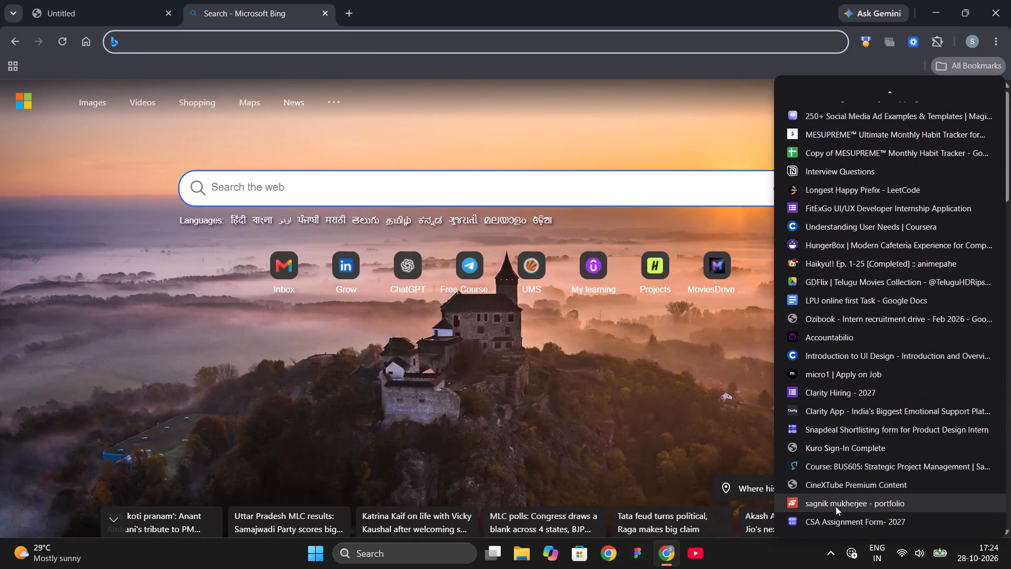
click(831, 517)
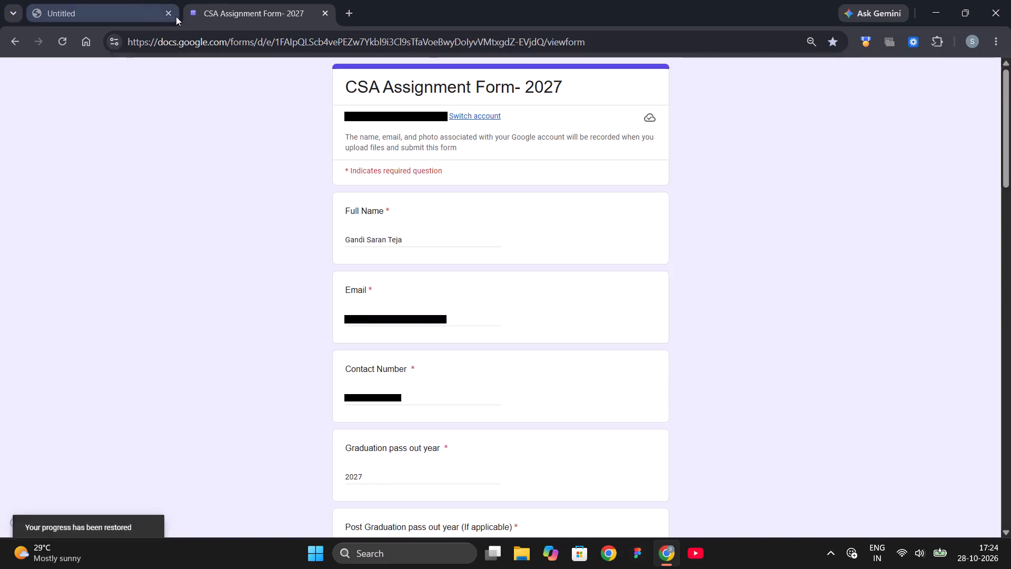
click(176, 16)
click(168, 16)
Upload the CSA CV PDF from Downloads to the Updated Resume question, selecting it again if the upload does not start.
scroll(363, 305, down, 7)
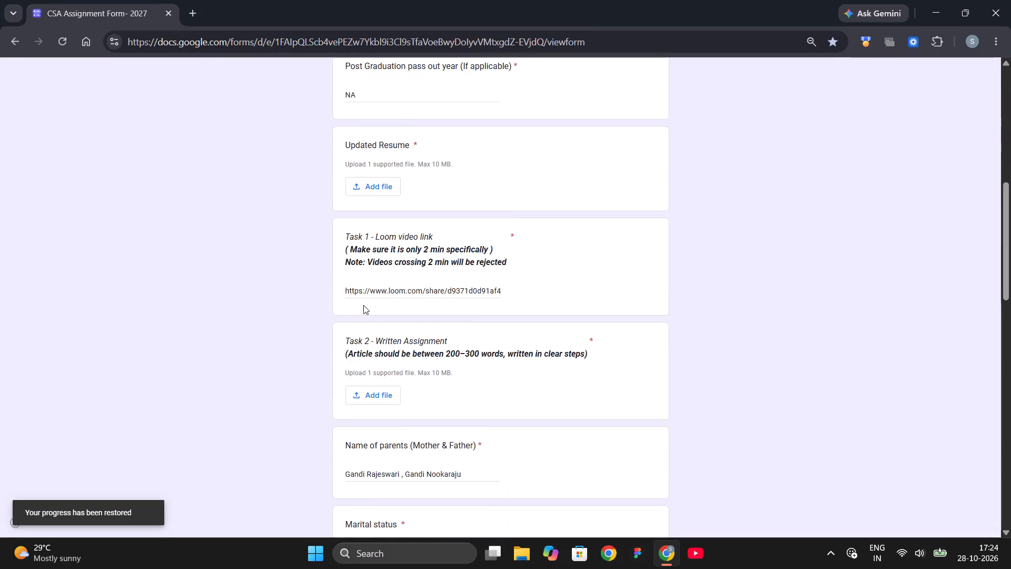
scroll(364, 305, up, 2)
scroll(373, 297, down, 3)
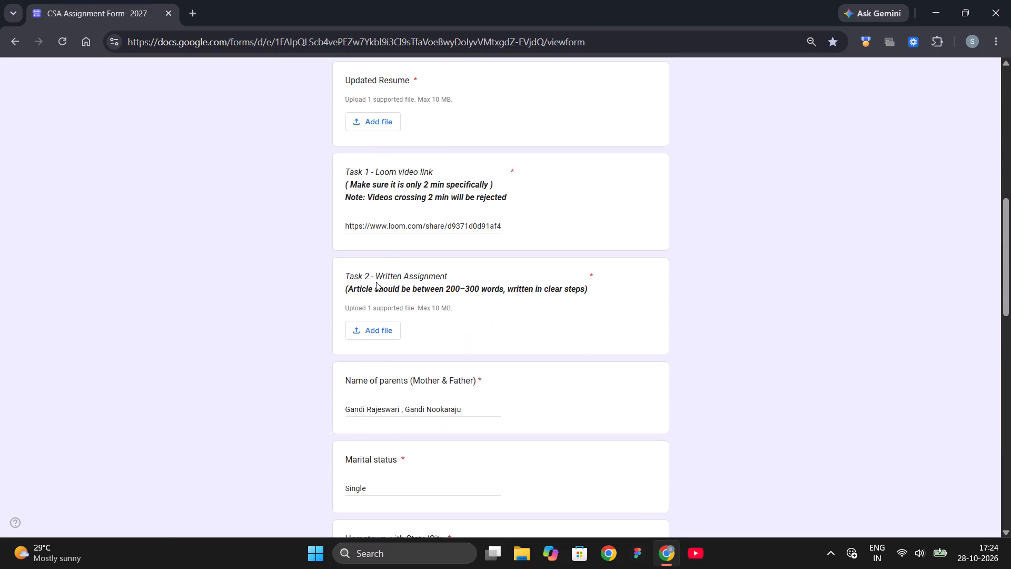
click(382, 111)
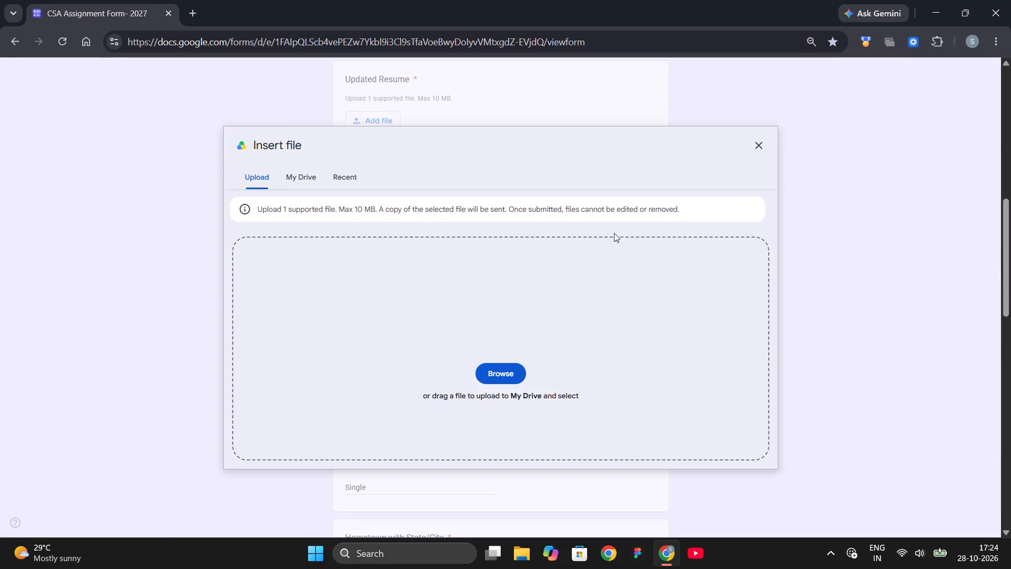
click(492, 377)
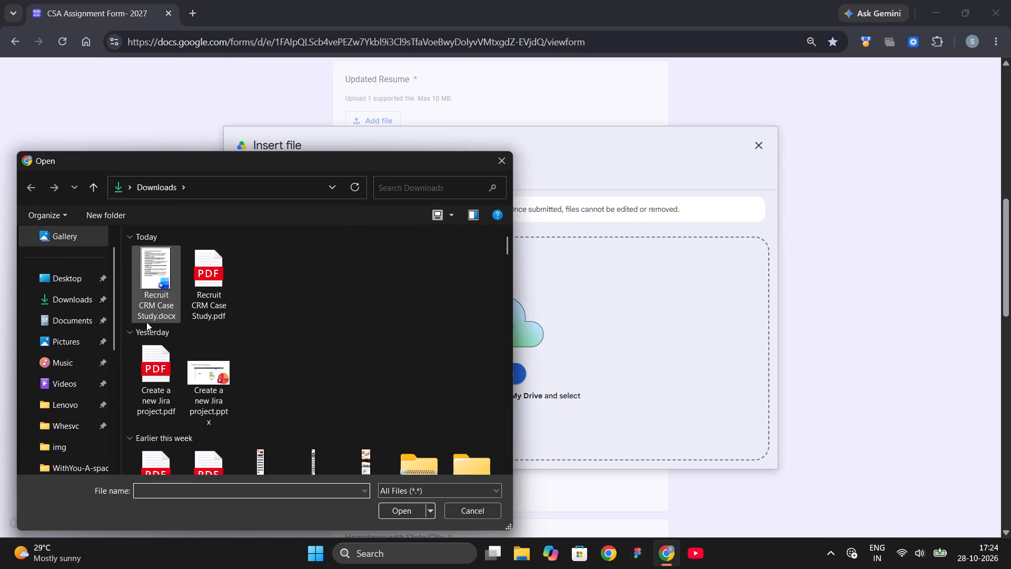
scroll(210, 393, down, 1)
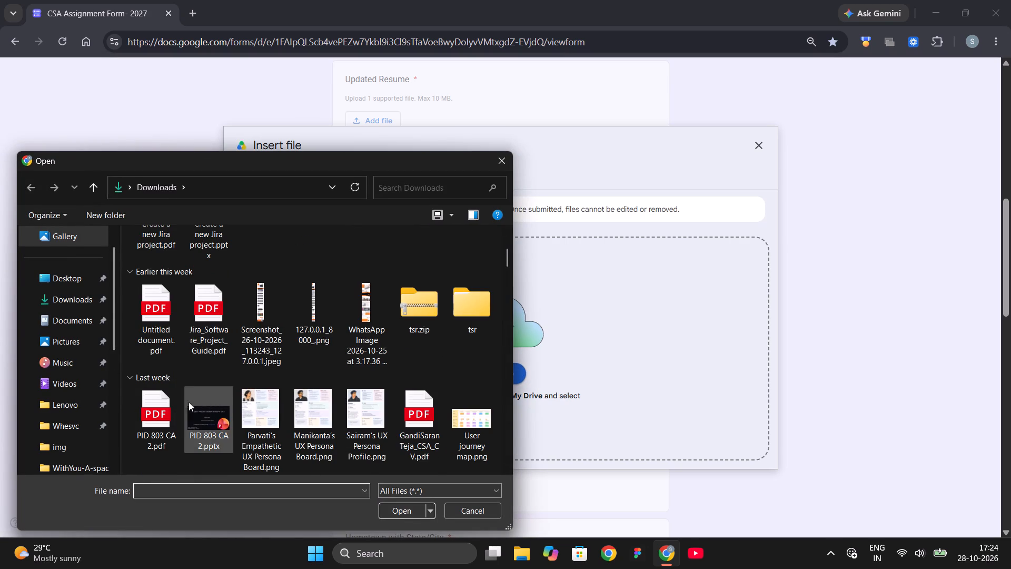
scroll(252, 371, up, 2)
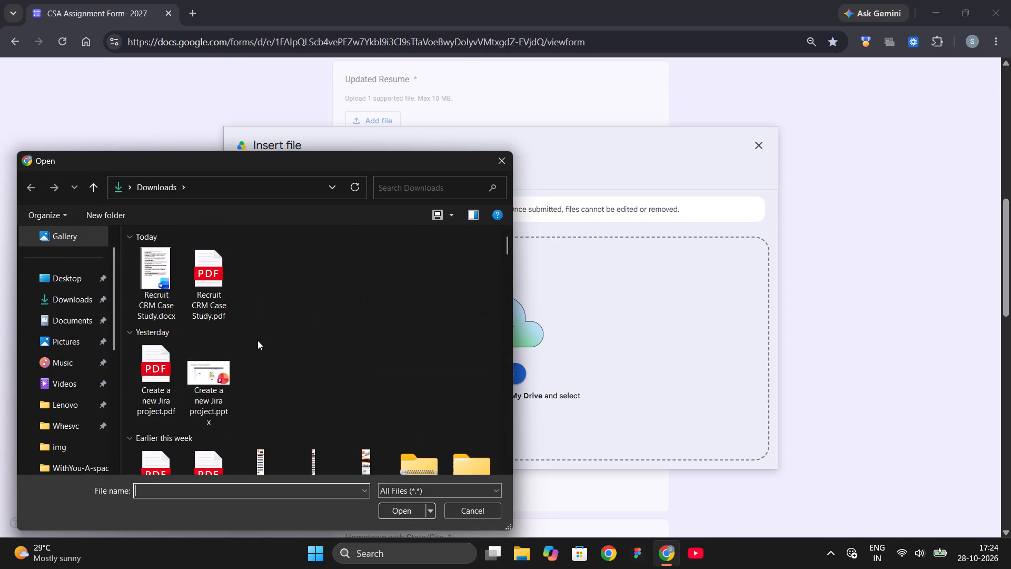
scroll(257, 340, down, 1)
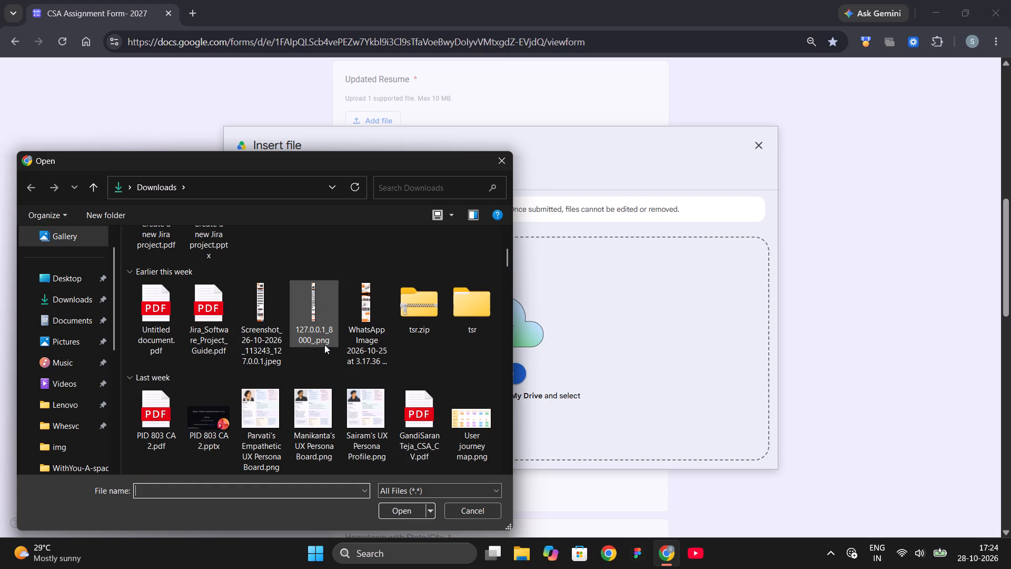
click(429, 425)
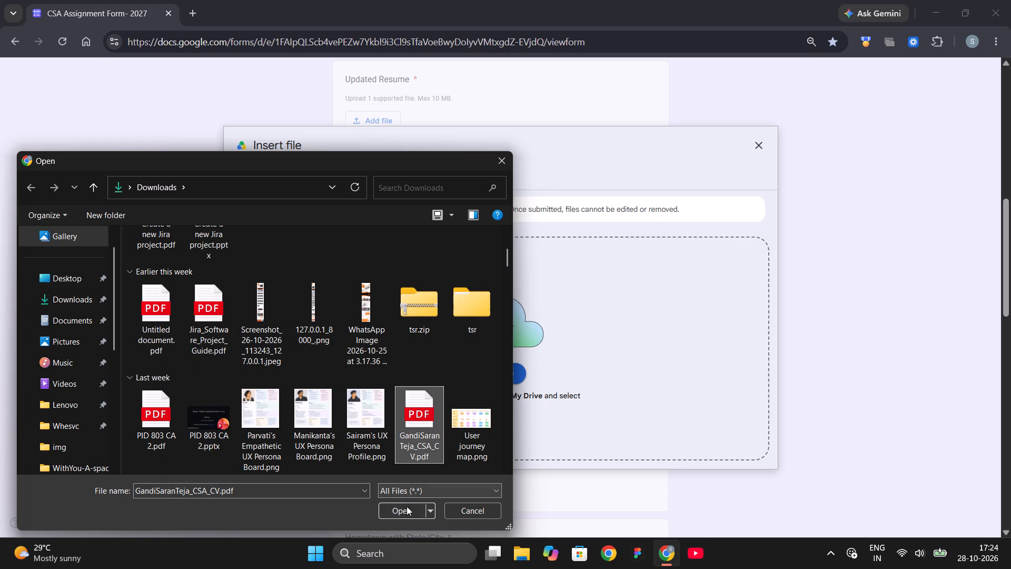
click(409, 508)
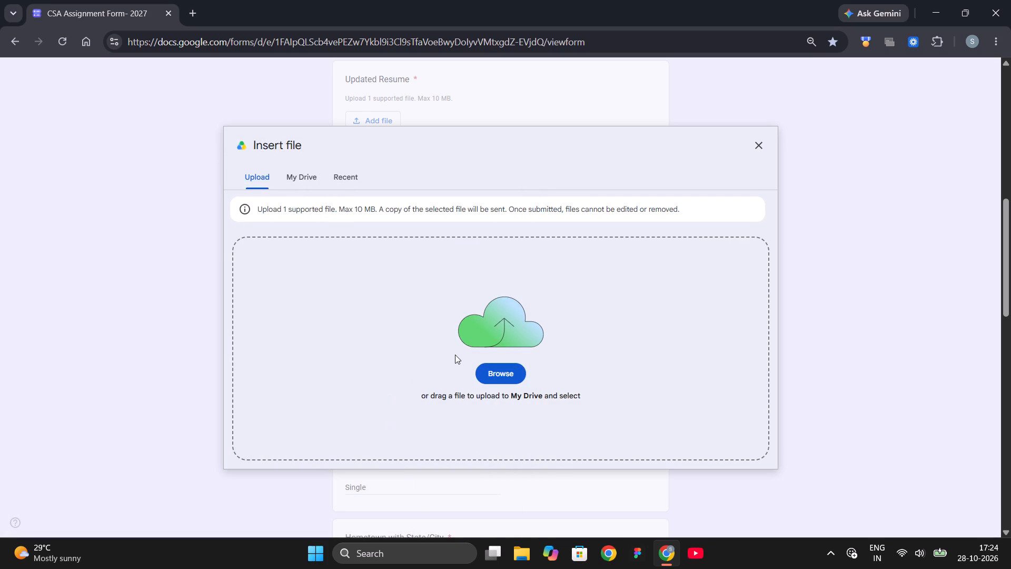
click(498, 364)
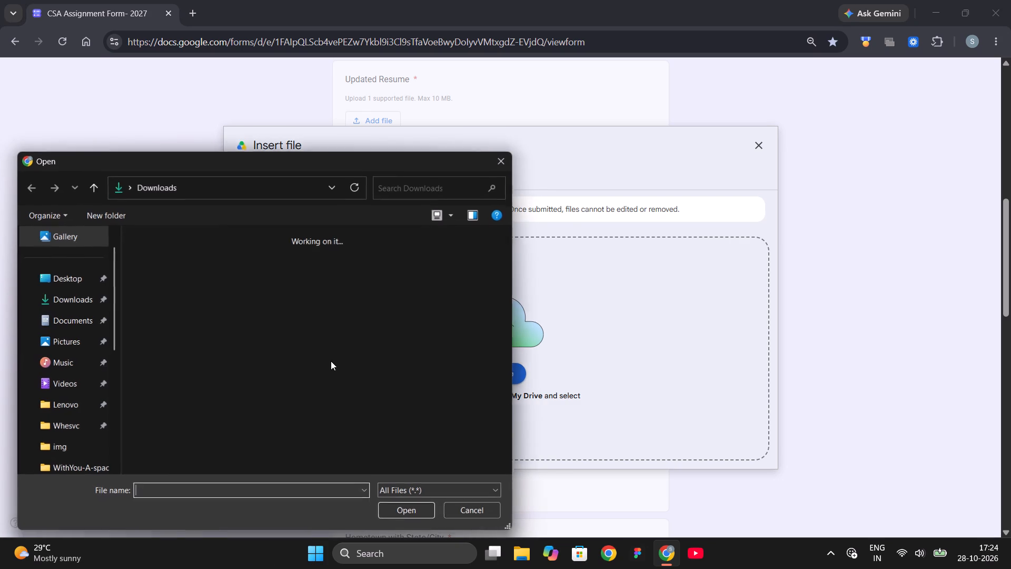
scroll(329, 360, down, 6)
scroll(329, 360, up, 6)
scroll(355, 368, down, 2)
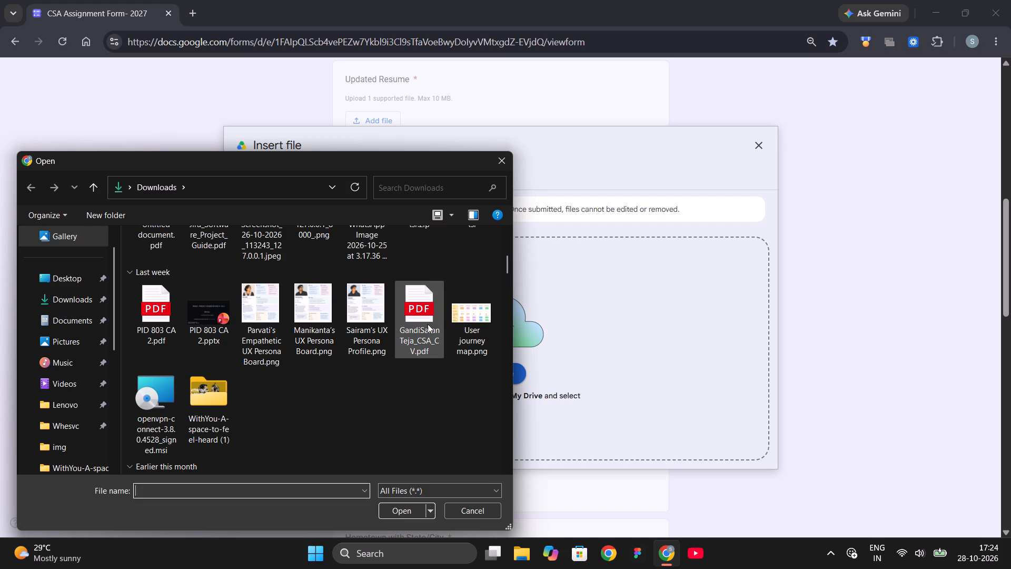
click(410, 319)
click(409, 514)
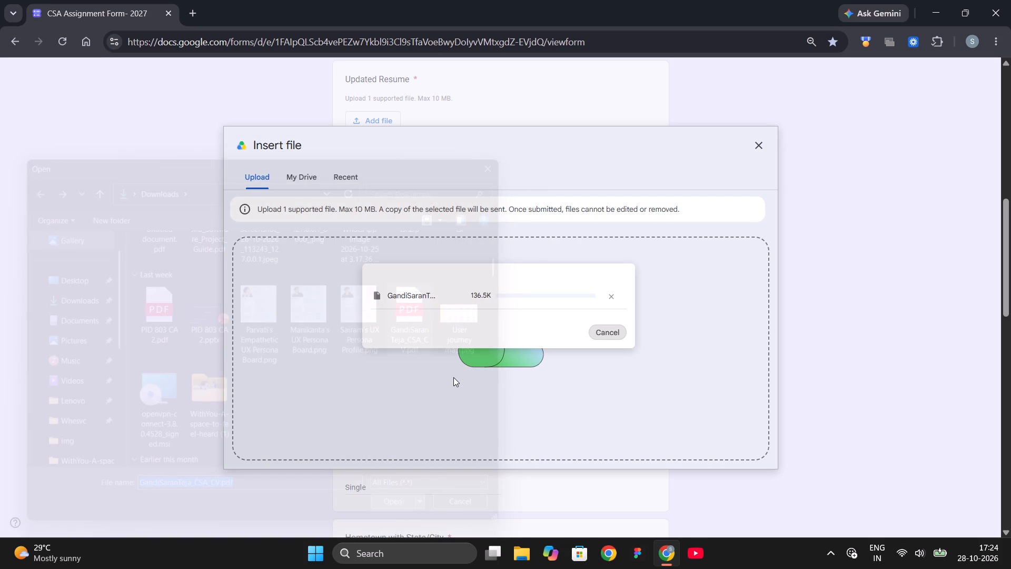
scroll(453, 377, down, 1)
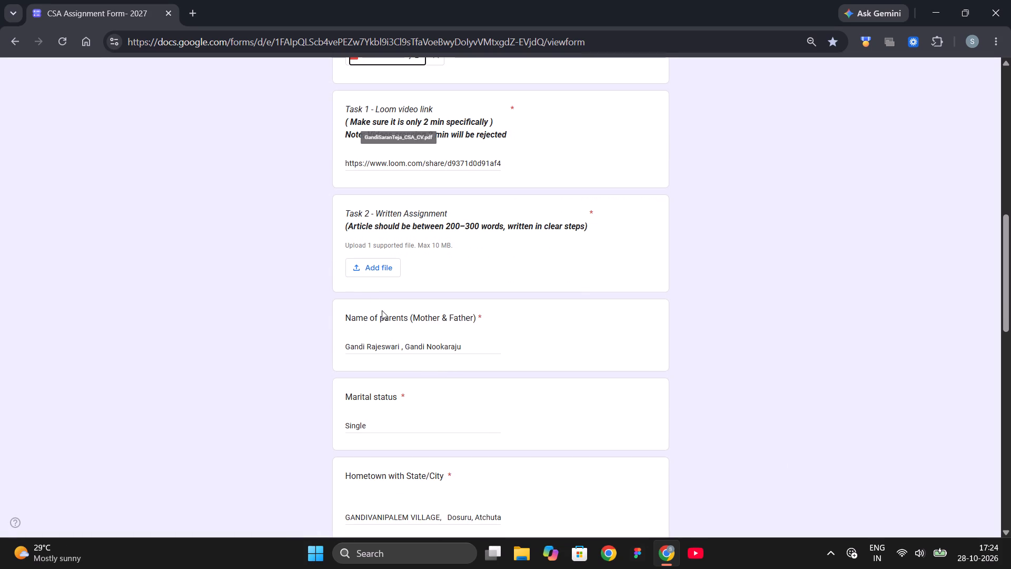